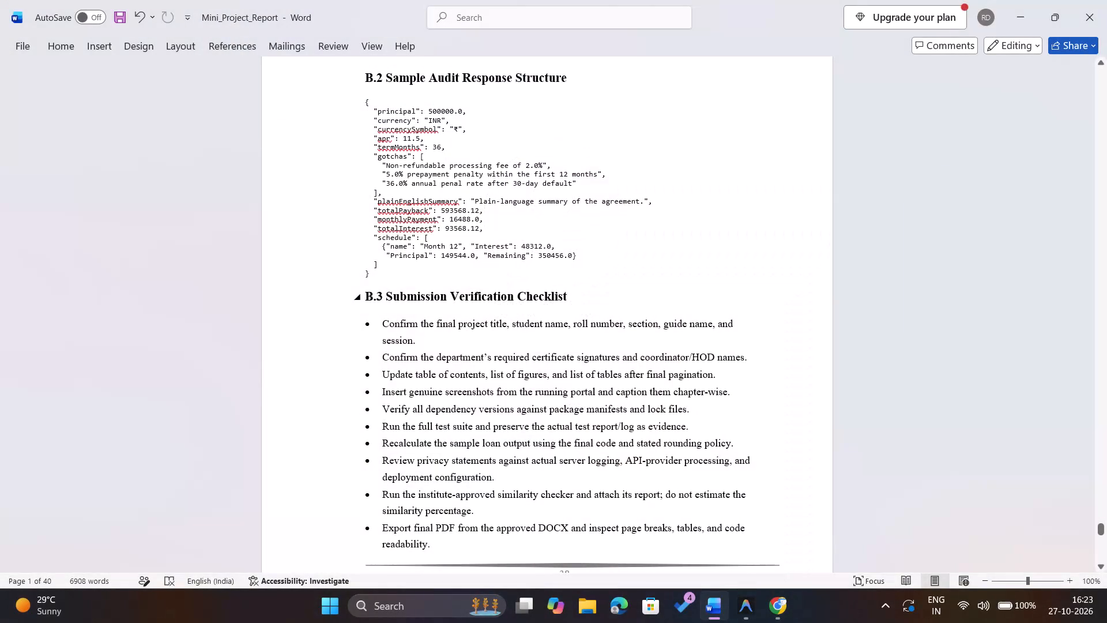
# Review the report's front matter from the cover page through the certificate, declaration, abstract and contents table to the List of Figures.
pyautogui.scroll(20, 536, 299)
pyautogui.scroll(20, 536, 299)
pyautogui.scroll(20, 536, 299)
pyautogui.scroll(-19, 536, 299)
pyautogui.scroll(20, 536, 299)
pyautogui.scroll(20, 536, 299)
pyautogui.scroll(20, 536, 299)
pyautogui.scroll(3, 536, 299)
pyautogui.scroll(-3, 536, 299)
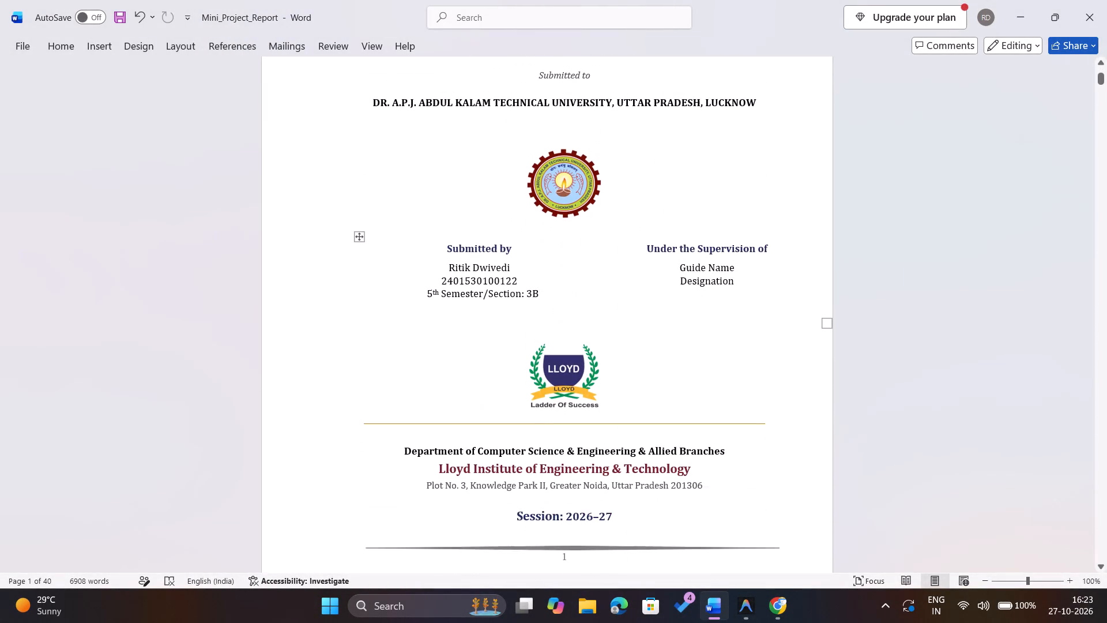
pyautogui.scroll(-1, 536, 299)
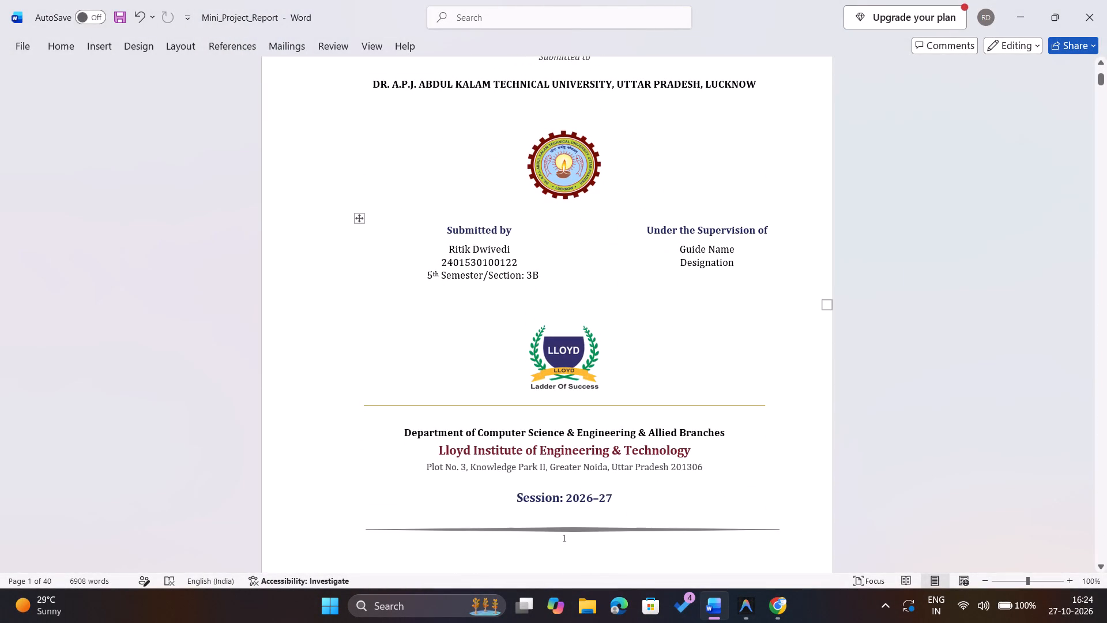
pyautogui.scroll(-1, 536, 299)
pyautogui.scroll(1, 536, 299)
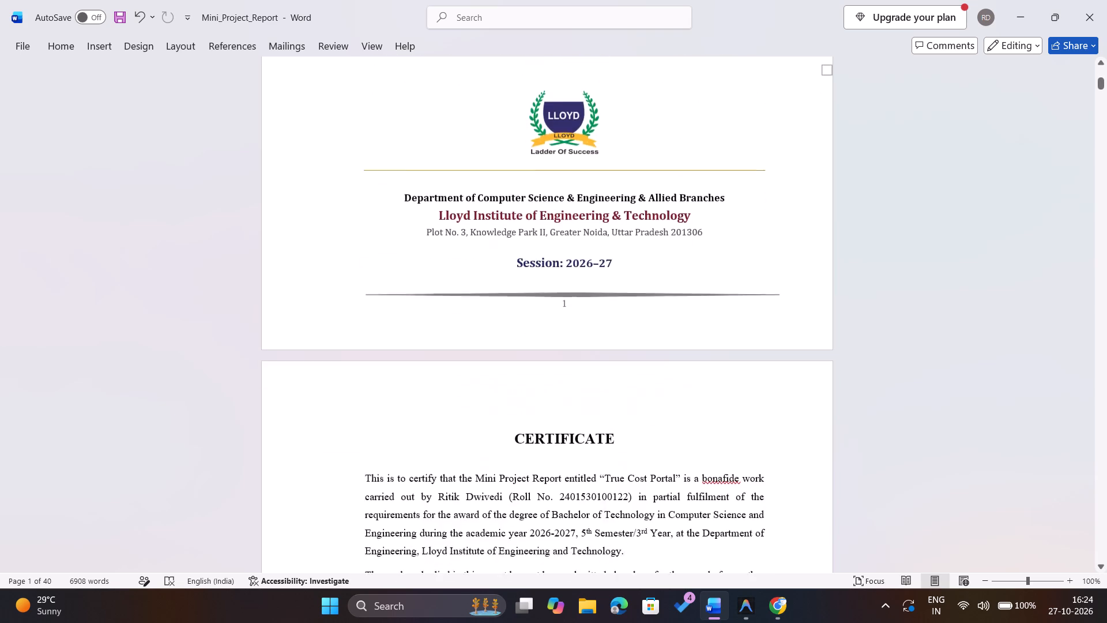
pyautogui.scroll(2, 536, 299)
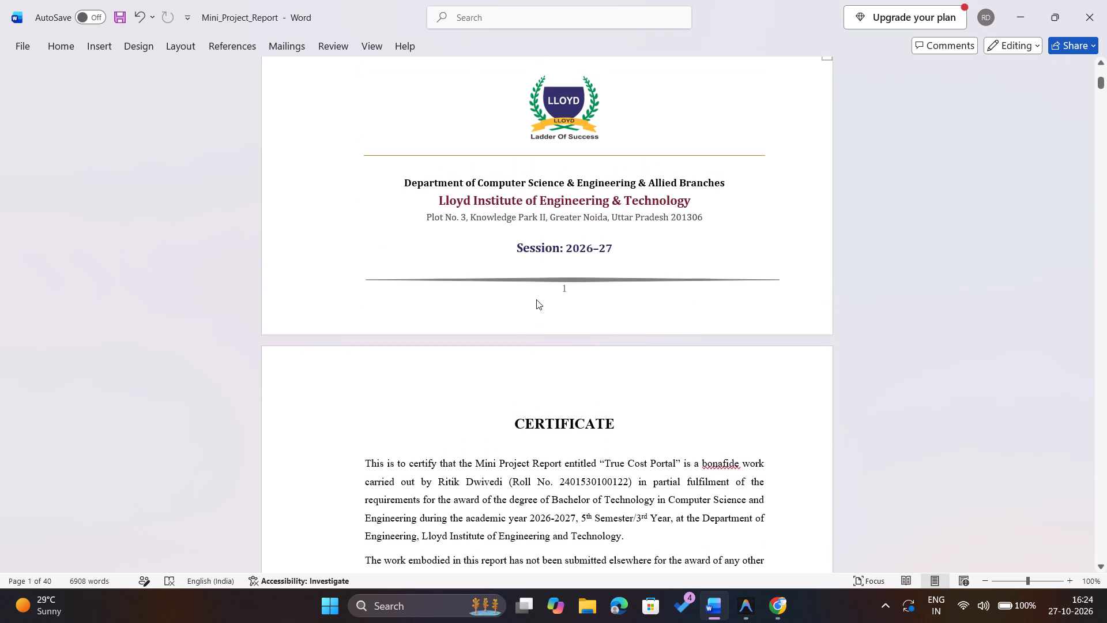
pyautogui.scroll(1, 536, 299)
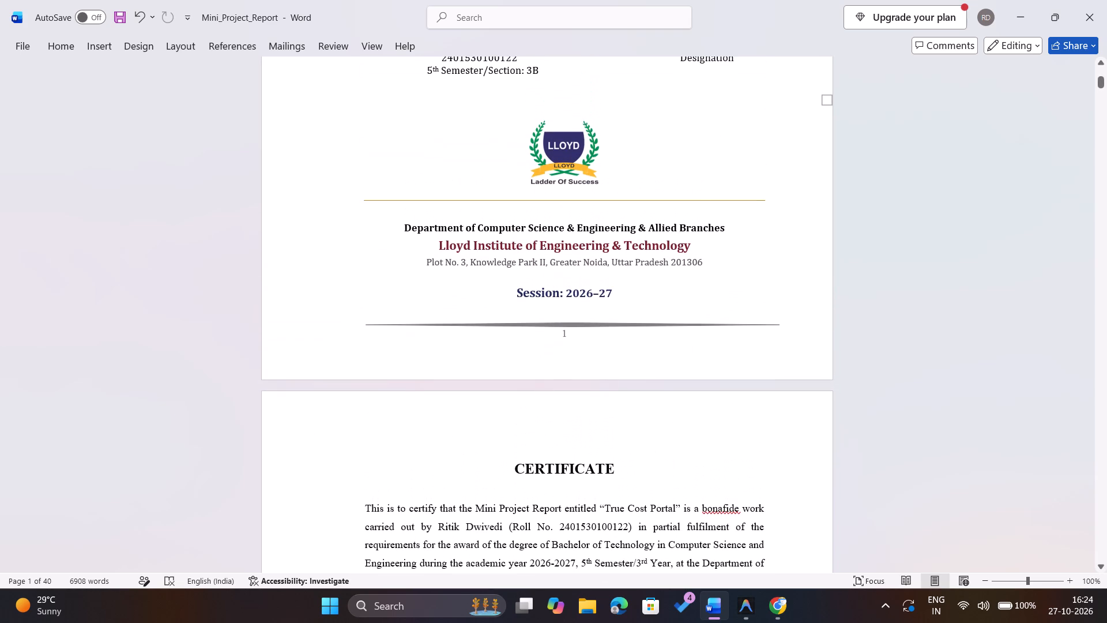
pyautogui.scroll(-2, 536, 299)
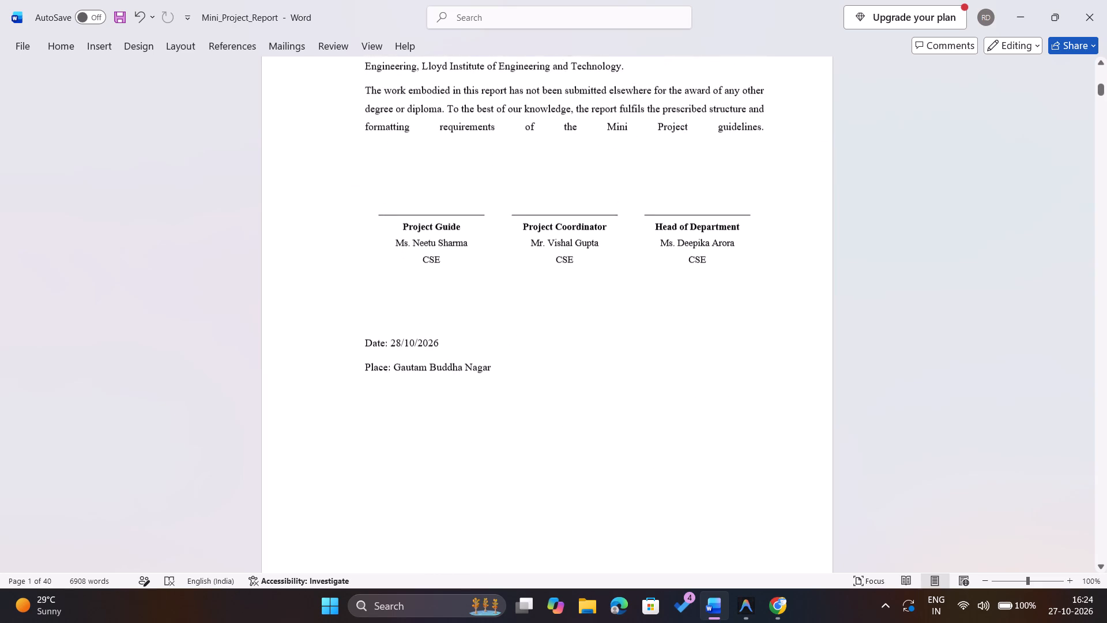
pyautogui.scroll(-4, 536, 299)
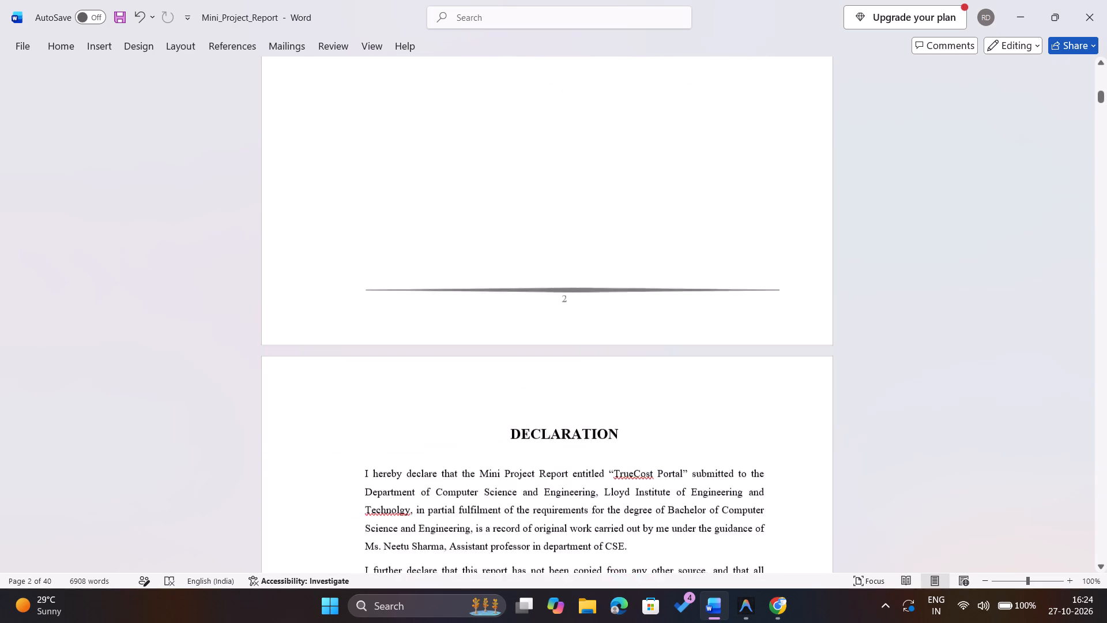
pyautogui.scroll(-1, 536, 299)
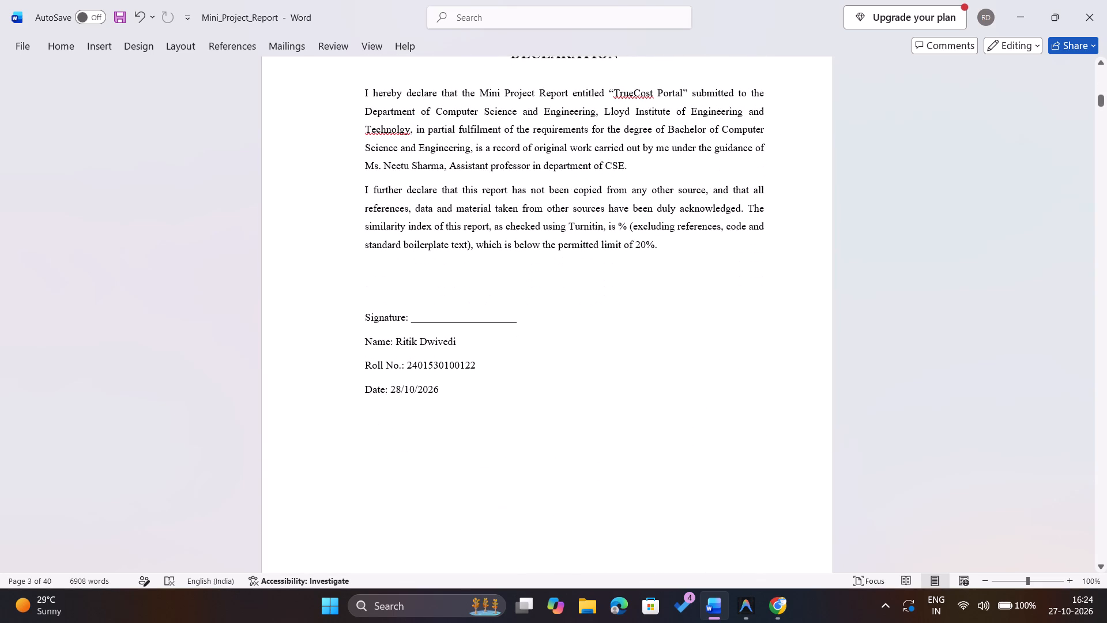
pyautogui.scroll(-6, 536, 299)
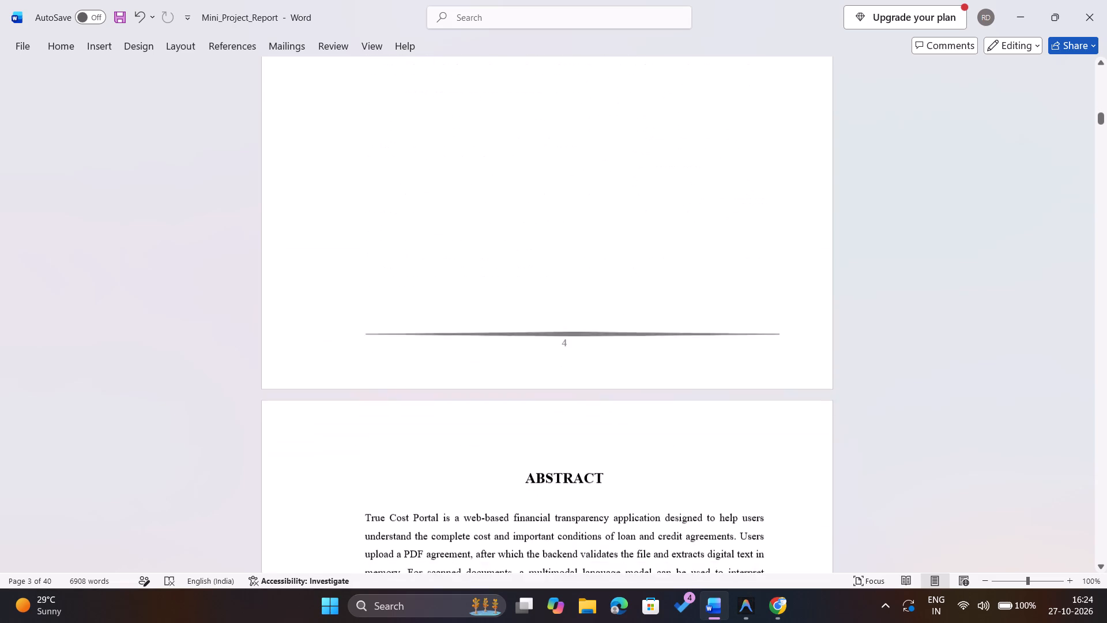
pyautogui.scroll(-3, 536, 299)
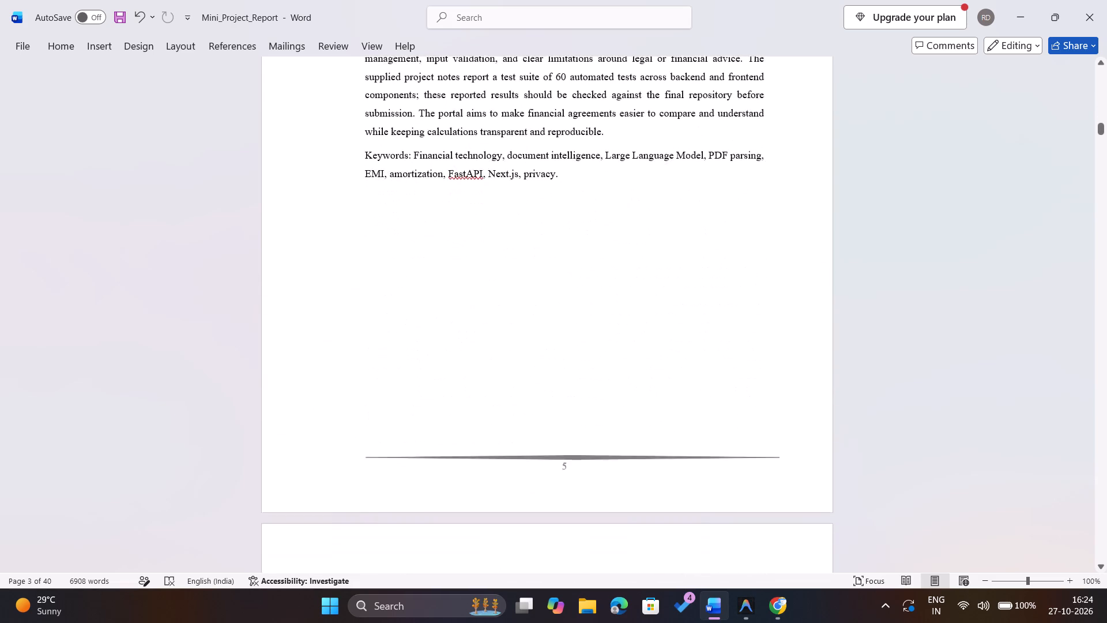
pyautogui.scroll(-3, 536, 299)
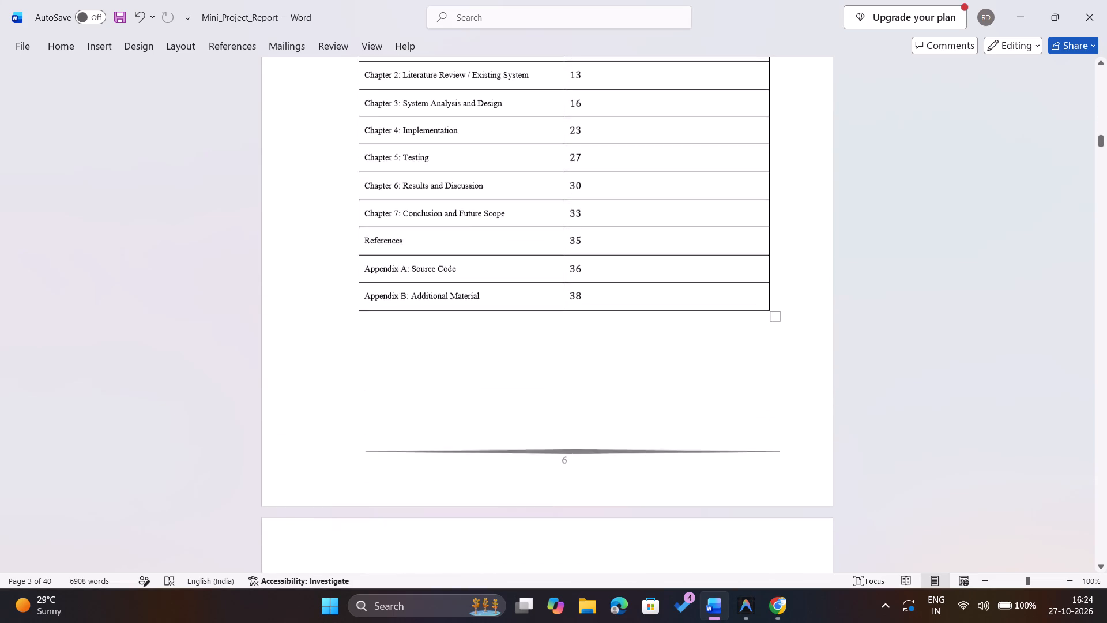
pyautogui.scroll(-2, 536, 299)
# Insert a new column after the Figure Title column in the List of Figures table.
pyautogui.click(536, 299)
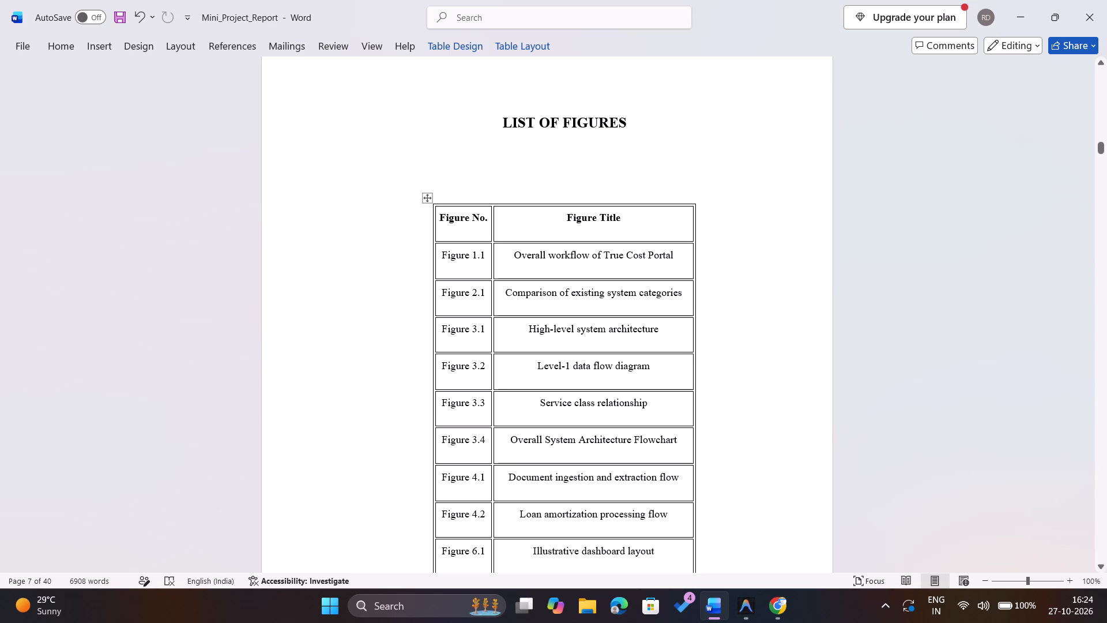
pyautogui.click(668, 209)
pyautogui.doubleClick(671, 215)
pyautogui.click(477, 44)
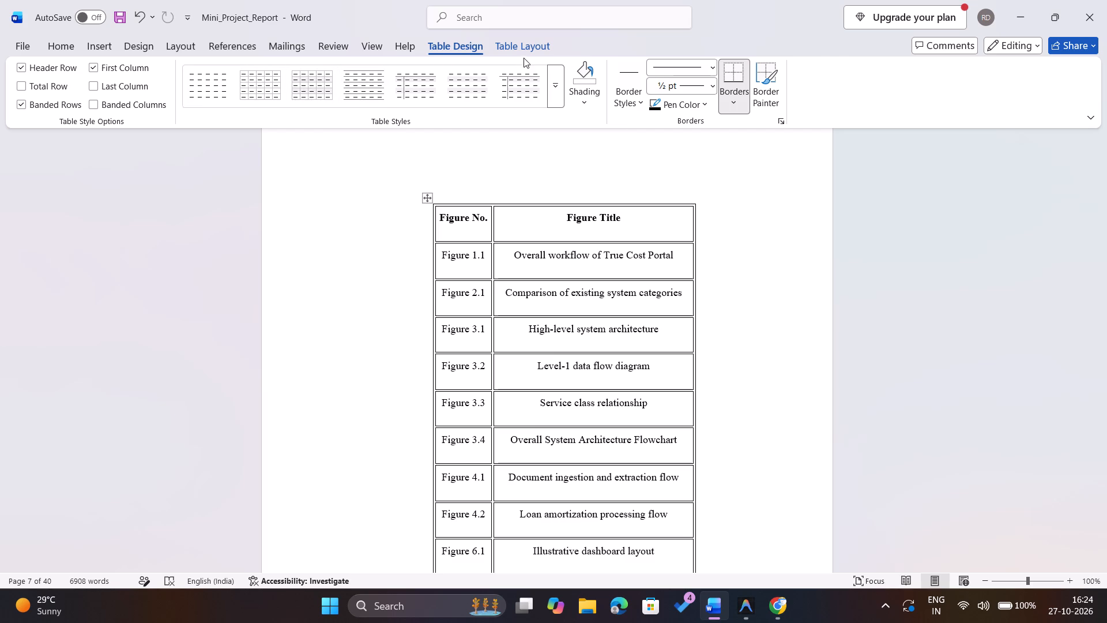
pyautogui.click(527, 42)
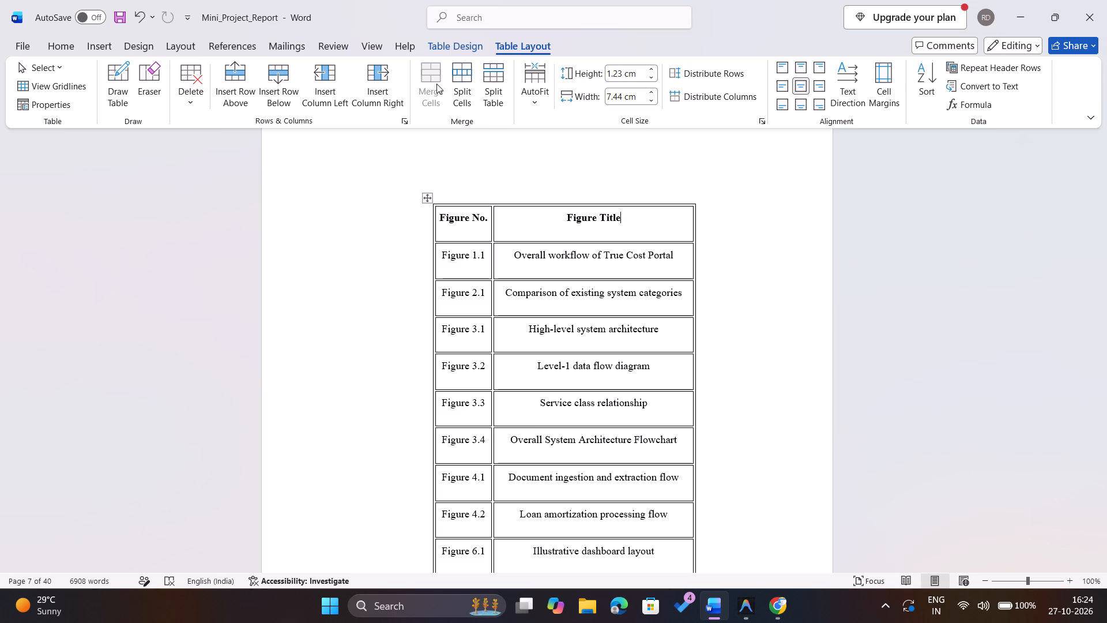
pyautogui.click(379, 76)
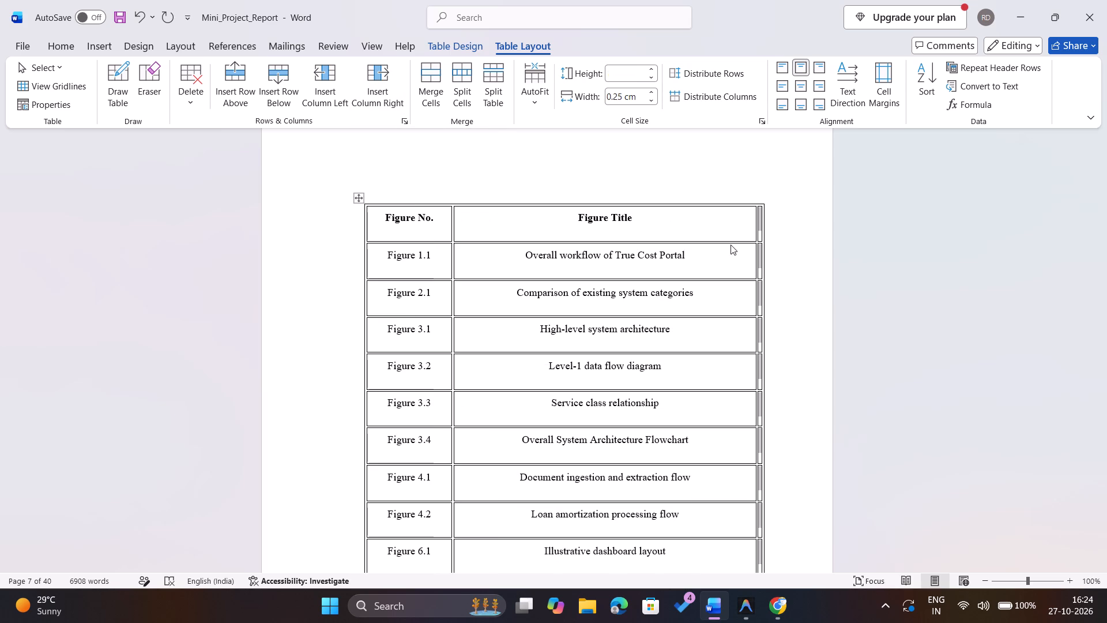
pyautogui.click(788, 263)
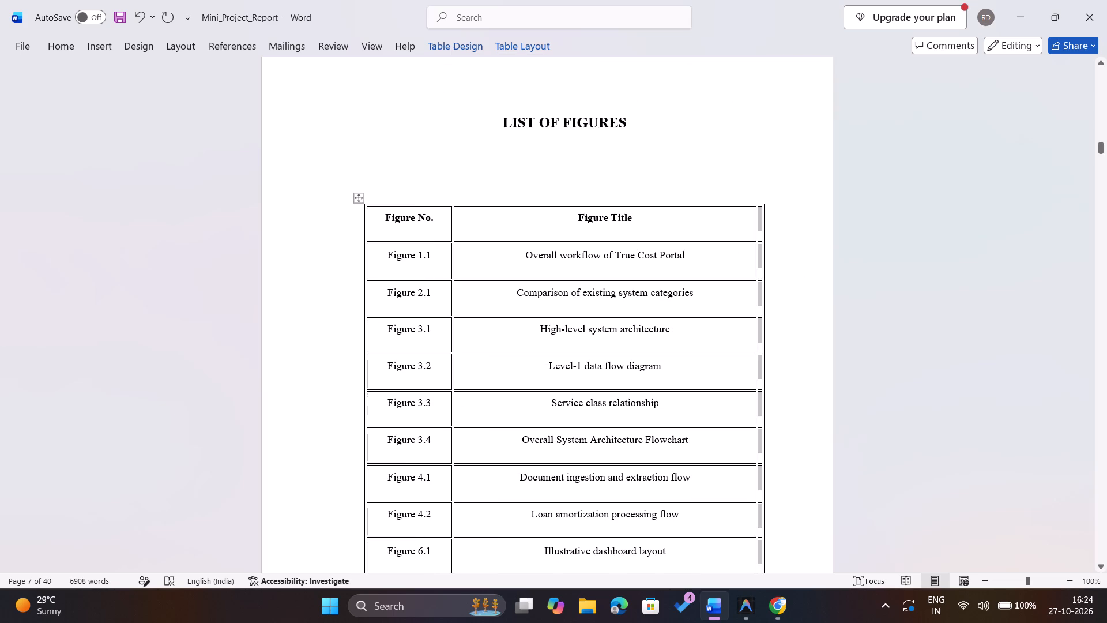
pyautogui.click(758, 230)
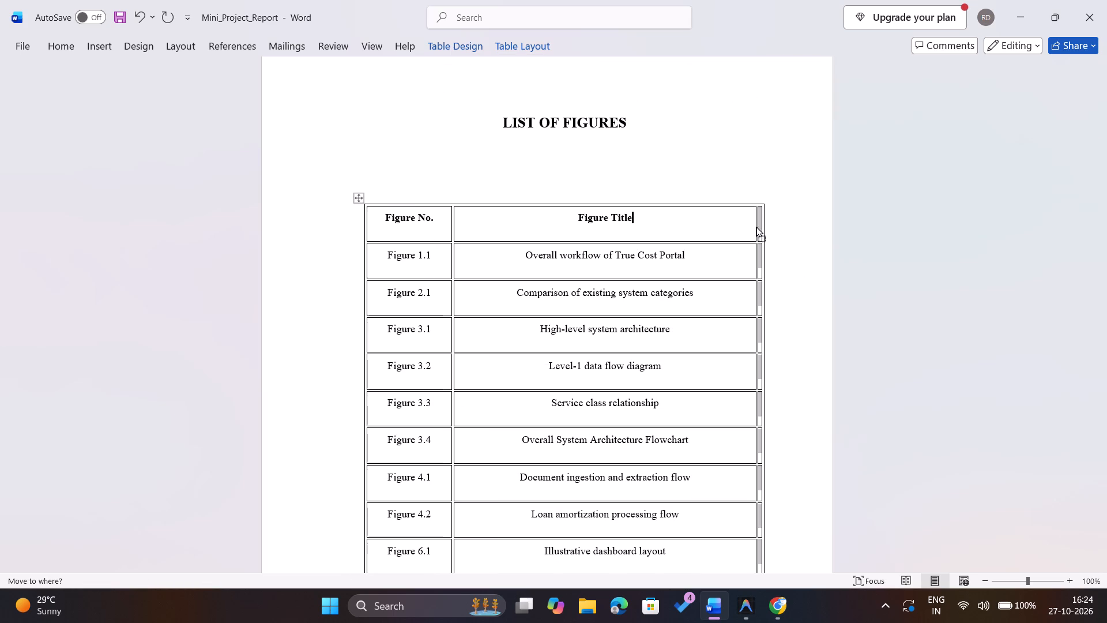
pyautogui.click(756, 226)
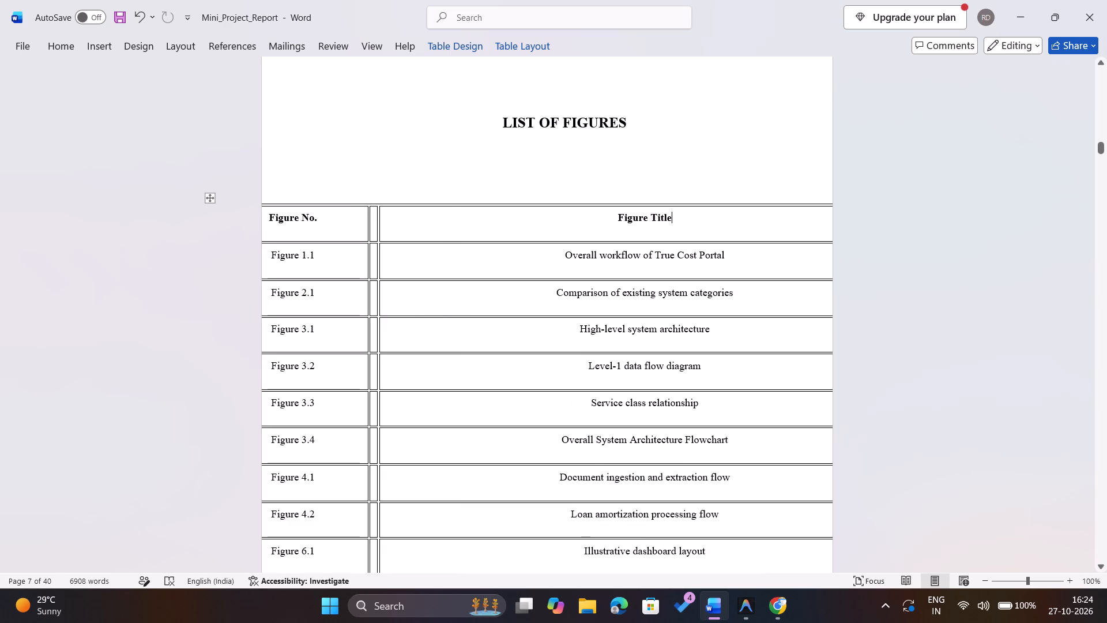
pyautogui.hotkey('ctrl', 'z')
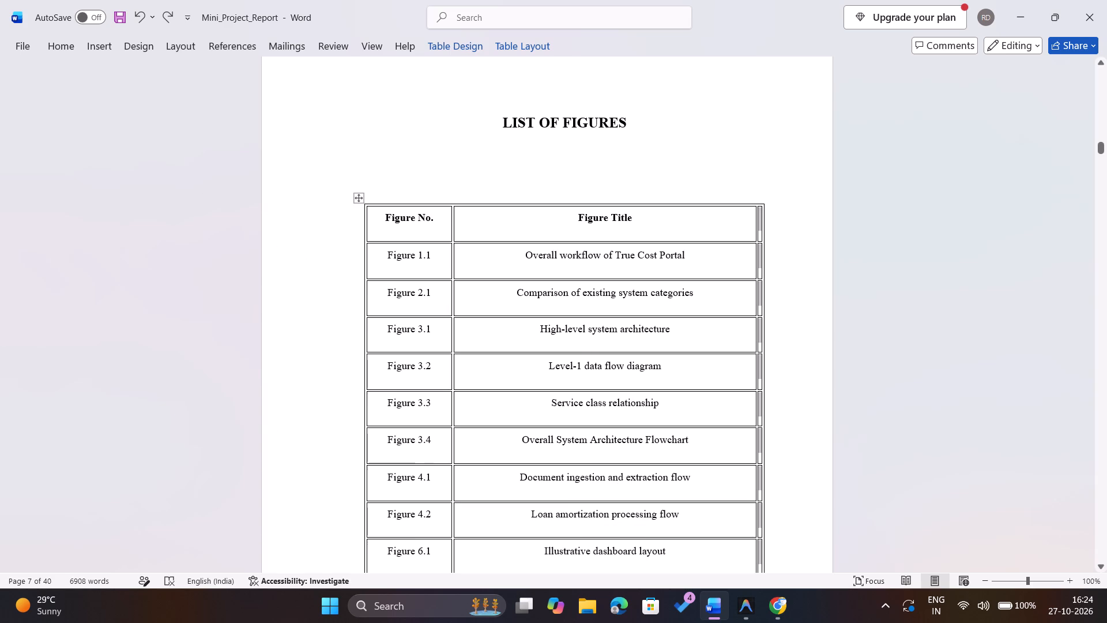
# Widen the new empty column of the List of Figures table to about half the width of the Figure Title column.
pyautogui.moveTo(756, 228); pyautogui.dragTo(713, 231)
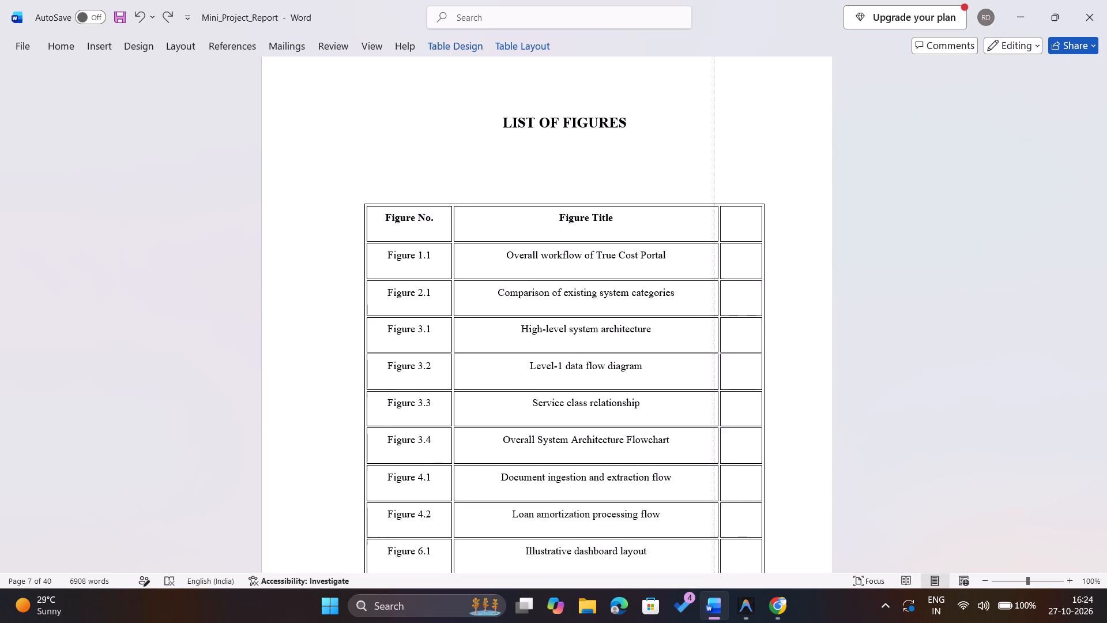
pyautogui.moveTo(713, 231); pyautogui.dragTo(660, 238)
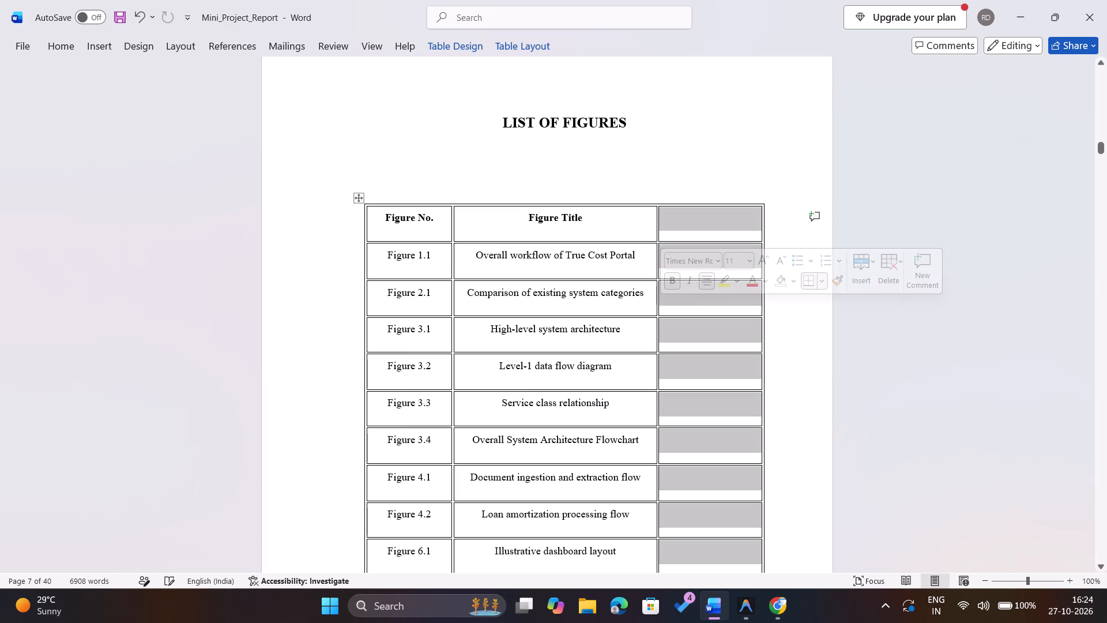
pyautogui.click(692, 135)
# Enter "Page No." as the header of the new third column in the List of Figures table.
pyautogui.scroll(-1, 699, 189)
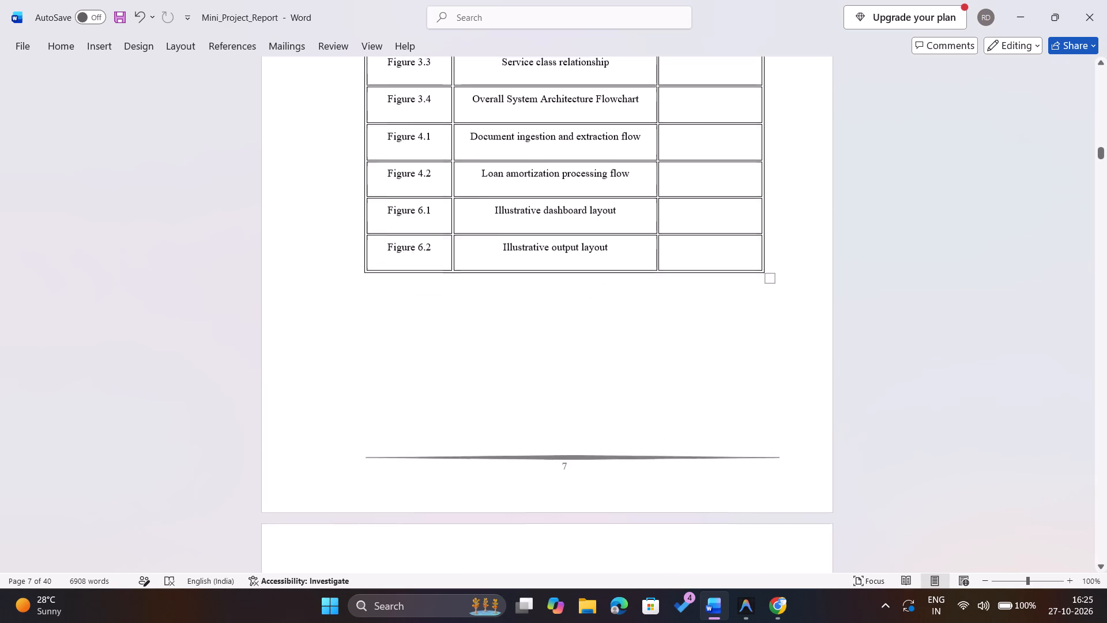
pyautogui.scroll(-1, 699, 189)
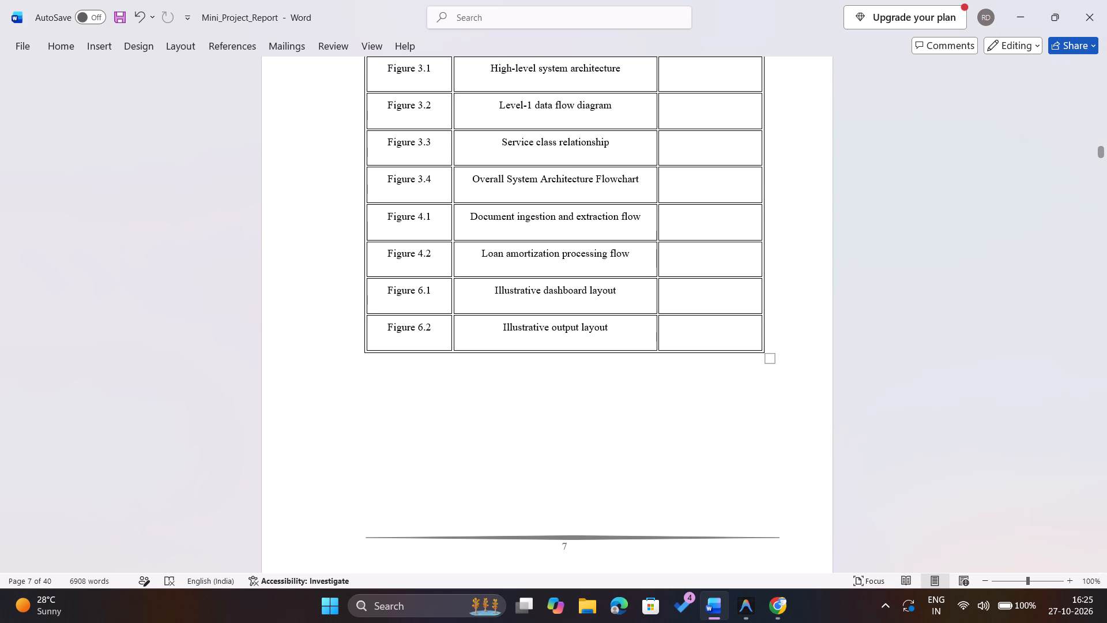
pyautogui.scroll(2, 699, 189)
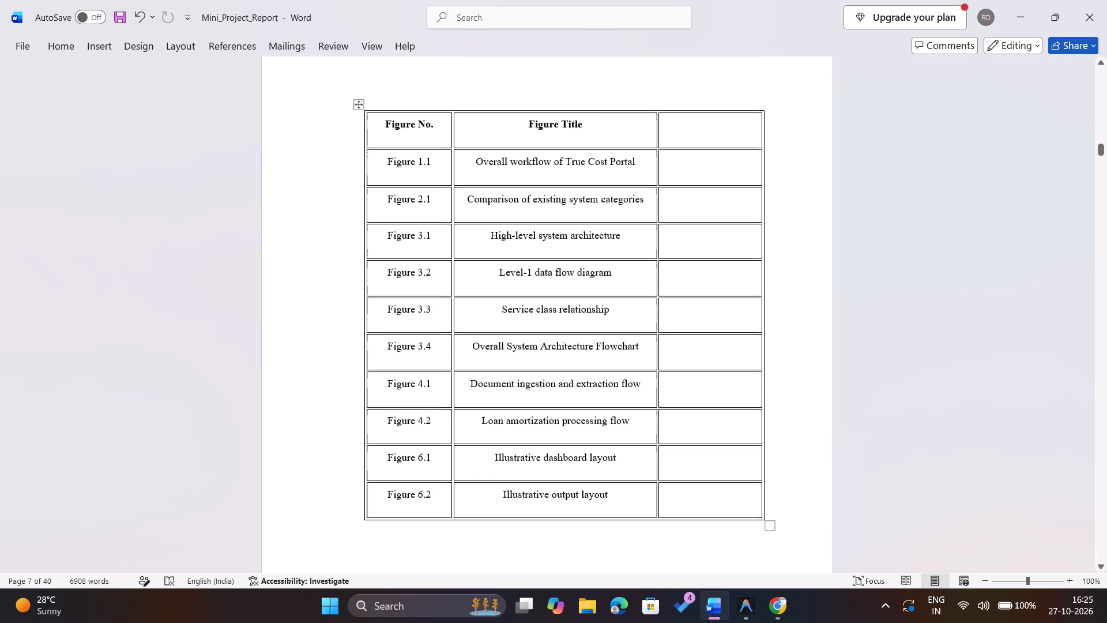
pyautogui.click(680, 128)
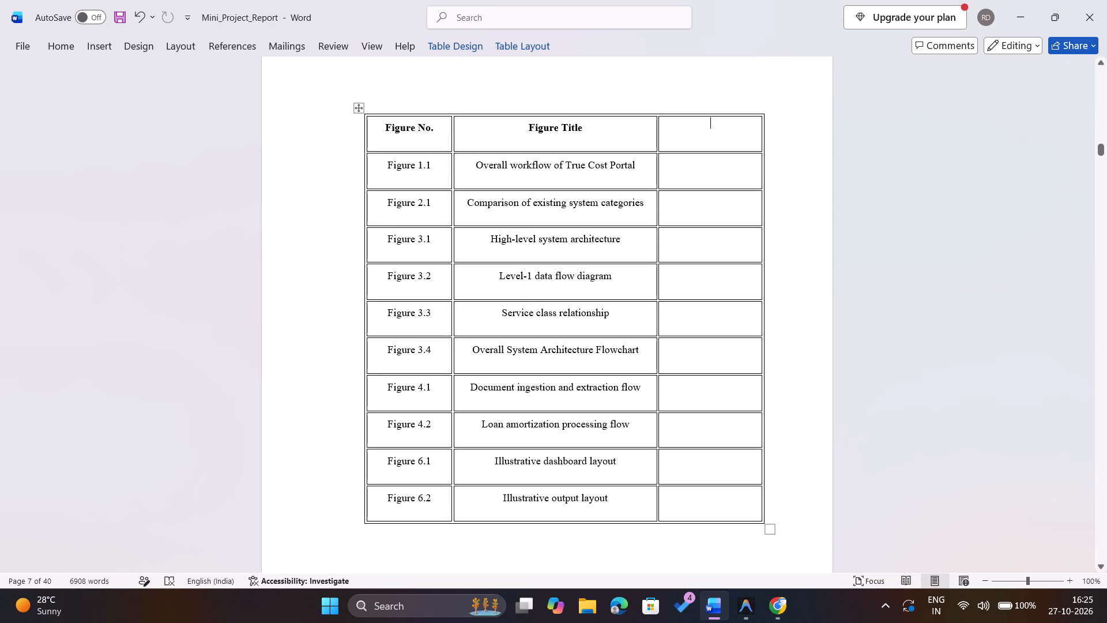
pyautogui.hotkey('shift', 'p')
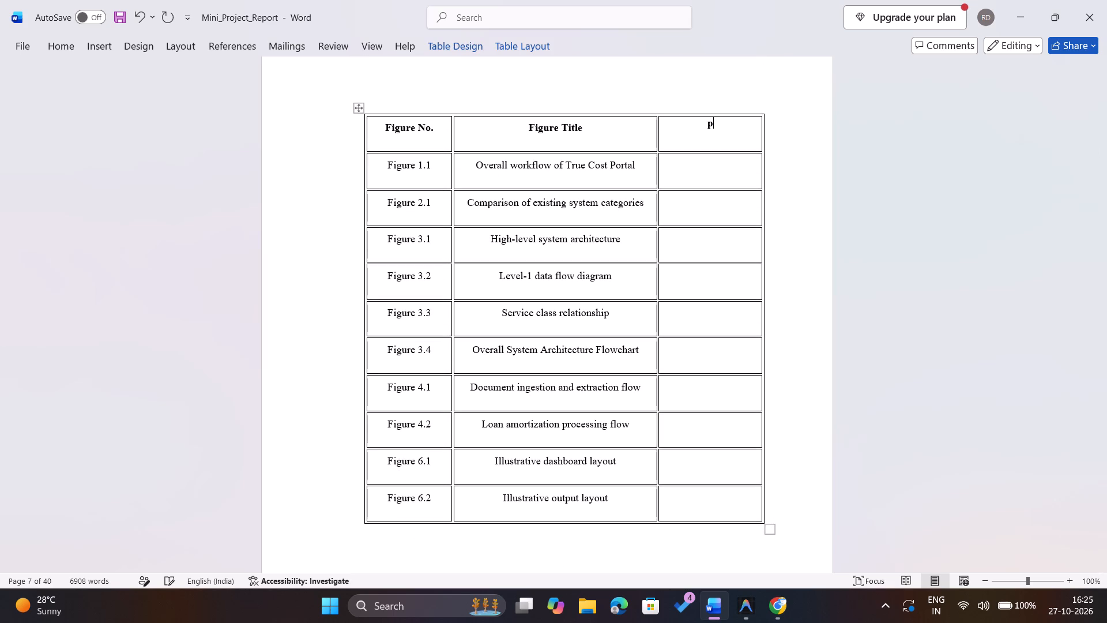
pyautogui.write('AGE')
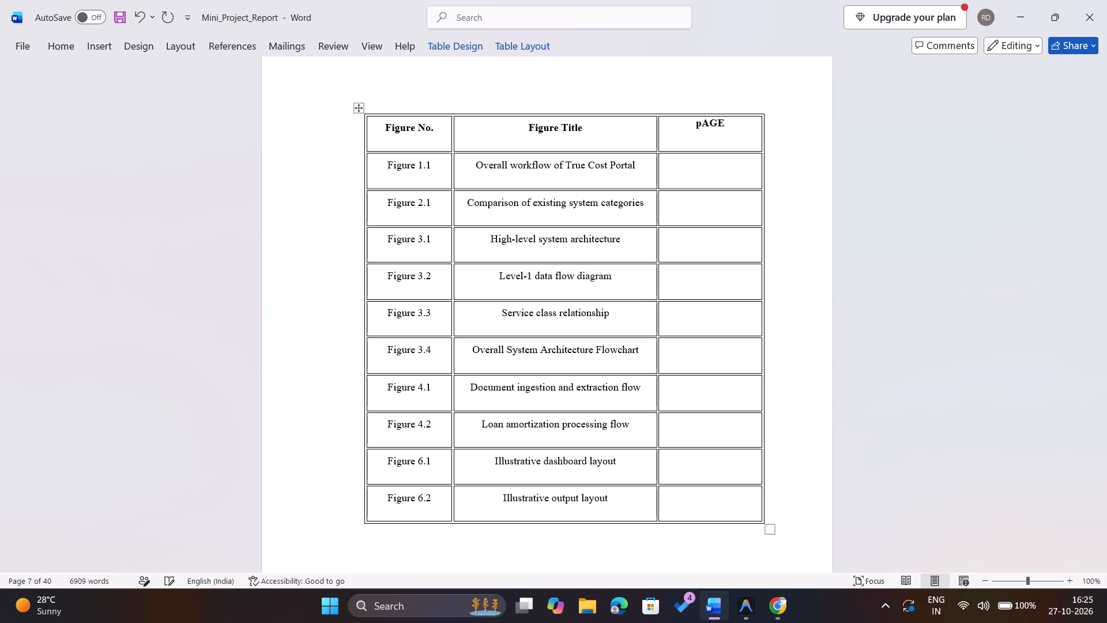
pyautogui.press('BackSpace')
pyautogui.press('BackSpace')
pyautogui.press('BackSpace')
pyautogui.press('BackSpace')
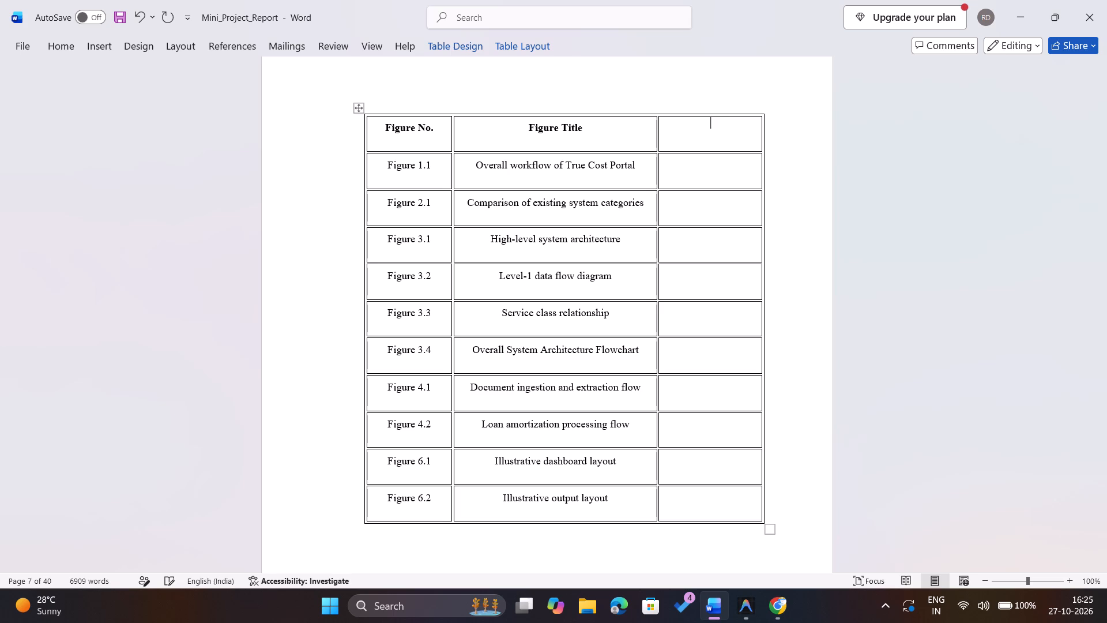
pyautogui.hotkey('shift', 'p')
pyautogui.write('age')
pyautogui.press('space')
pyautogui.write('No.')
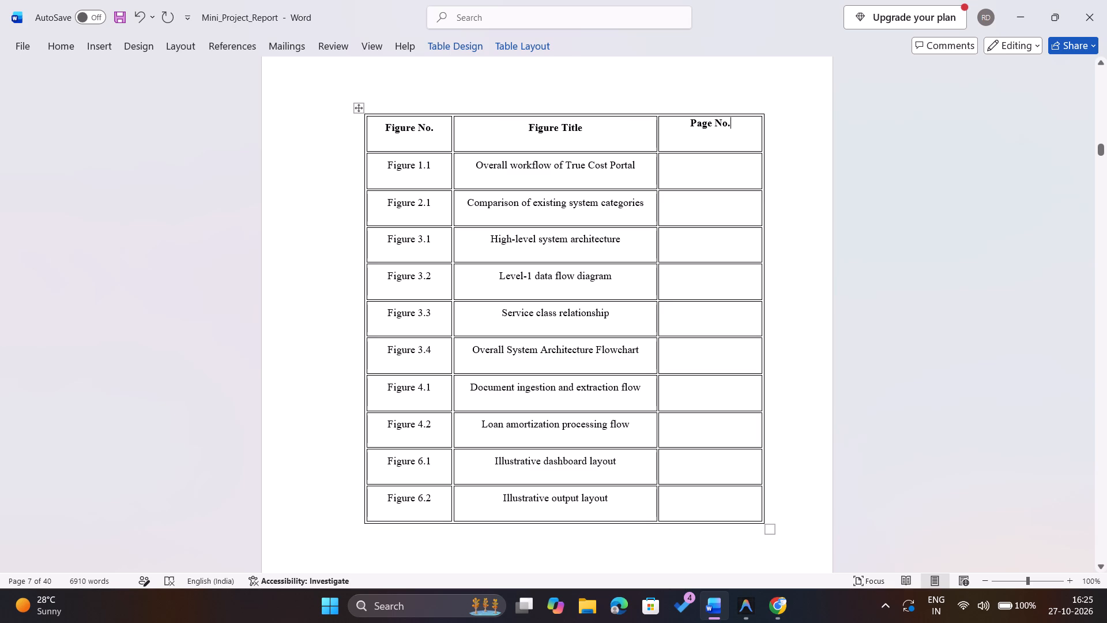
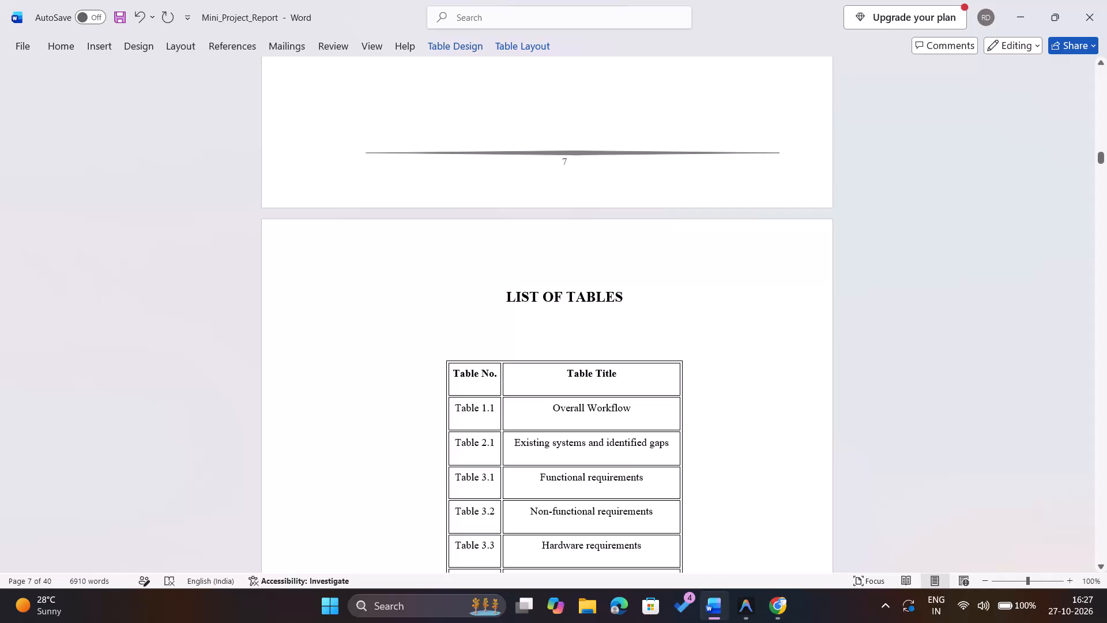
# Look through the report body from Chapter 1 to the start of Chapter 4 for the pages on which the figures appear.
pyautogui.scroll(-6, 594, 310)
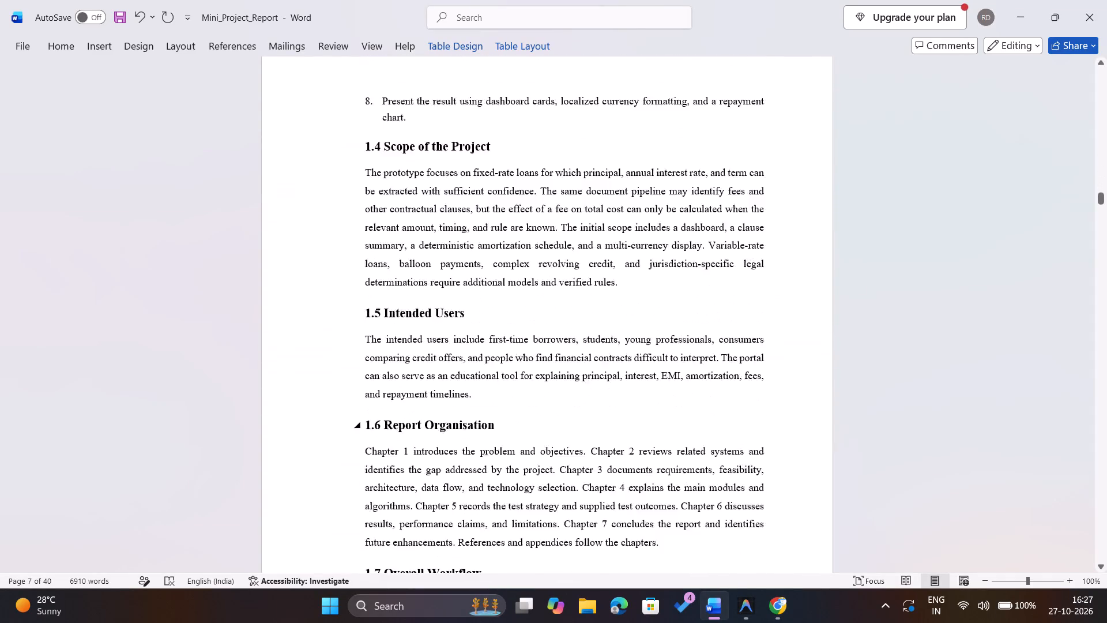
pyautogui.scroll(-7, 594, 310)
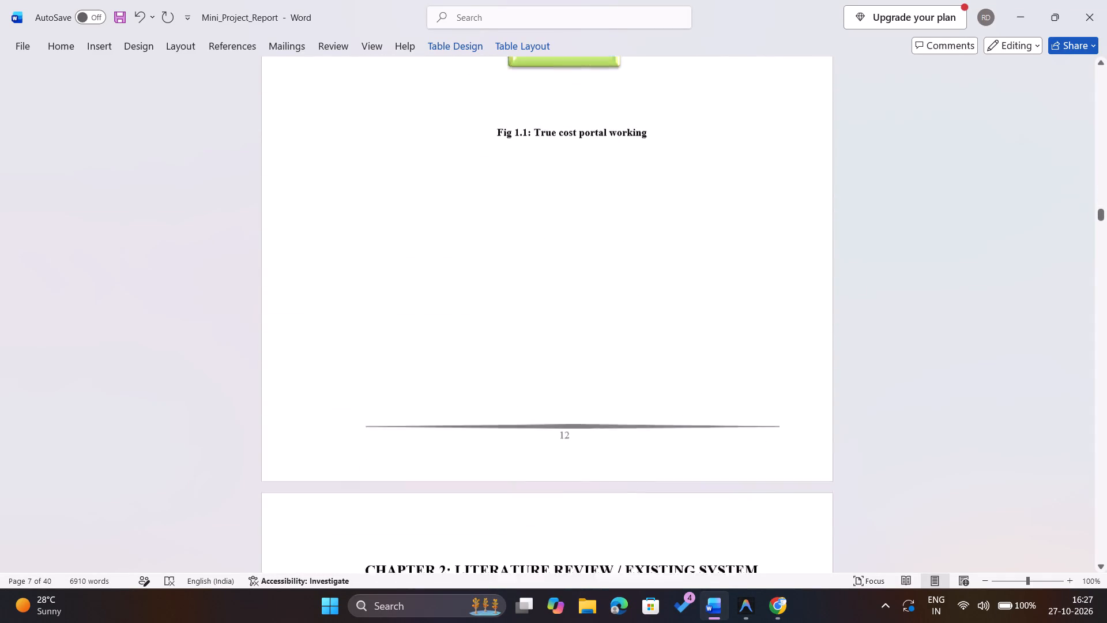
pyautogui.scroll(-6, 594, 310)
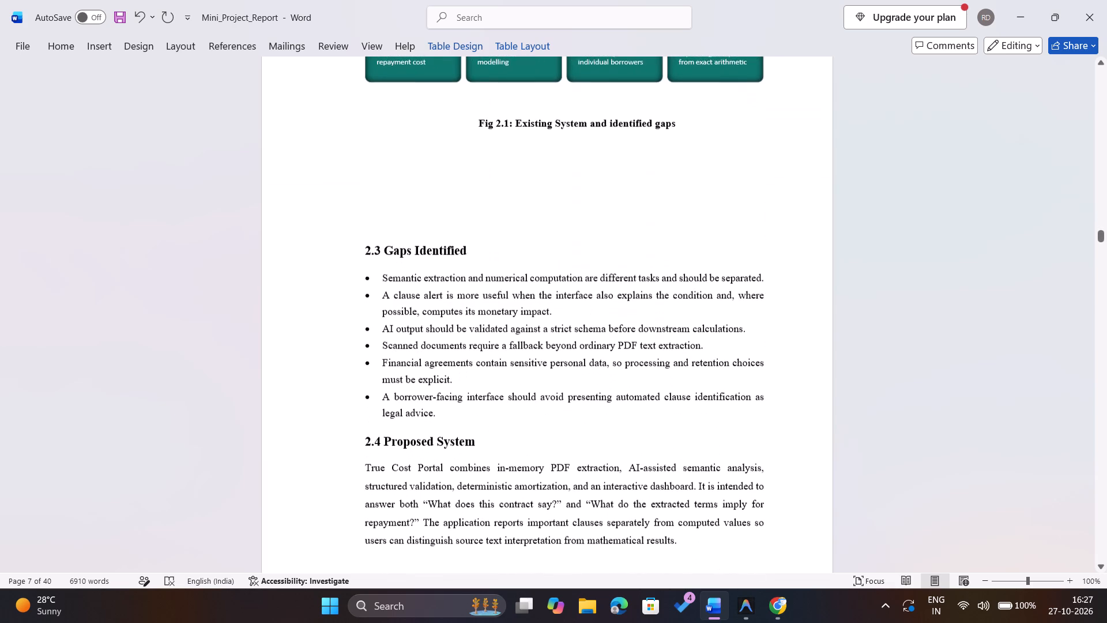
pyautogui.scroll(-5, 594, 310)
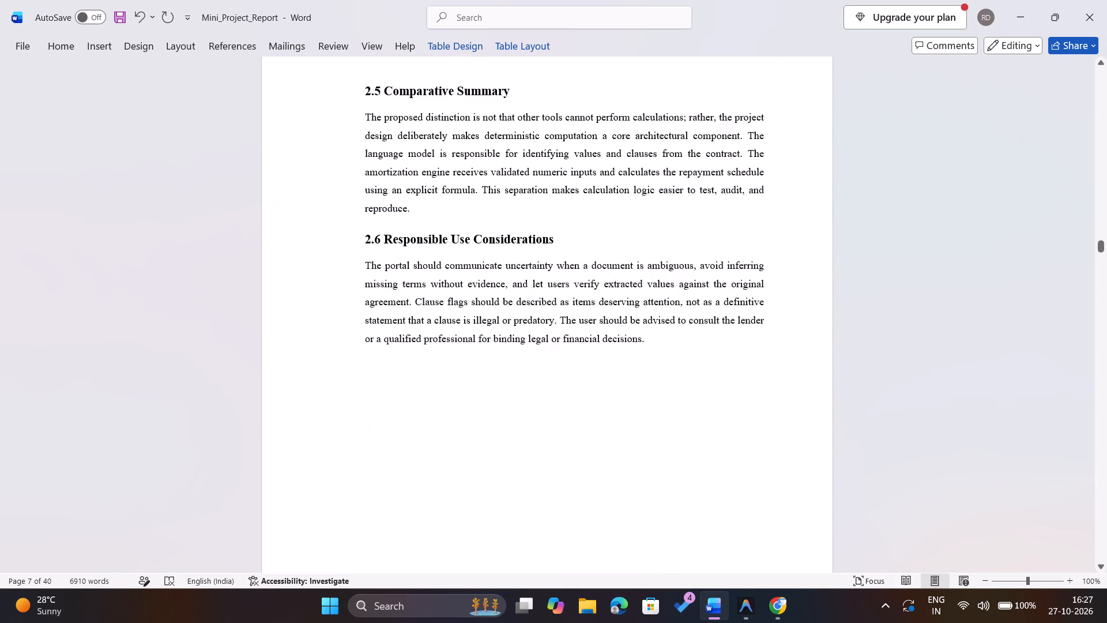
pyautogui.scroll(-6, 594, 310)
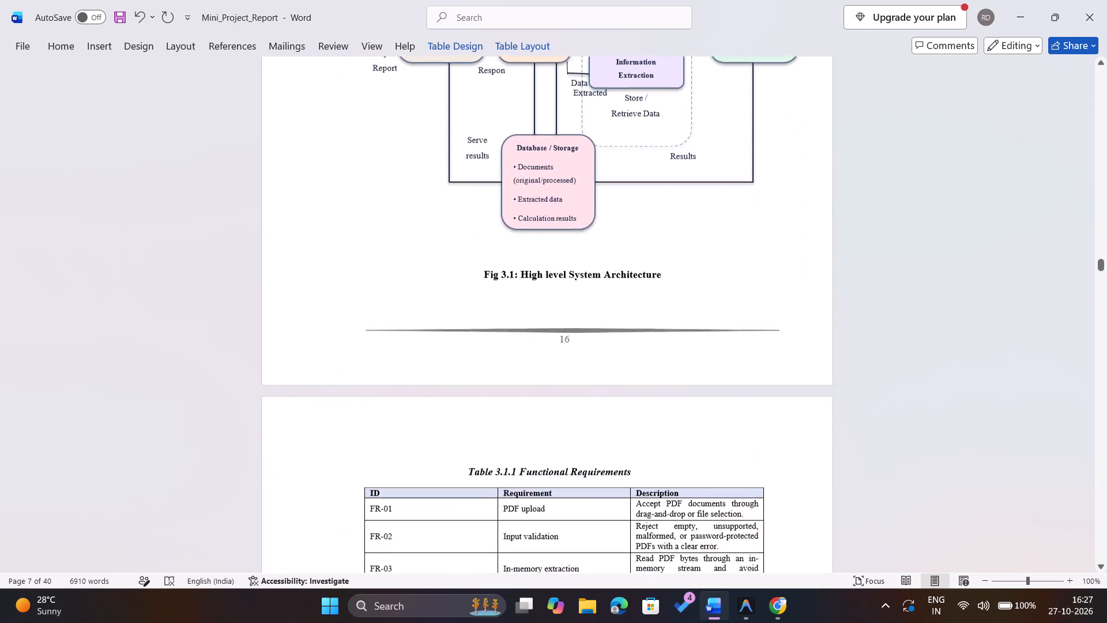
pyautogui.scroll(-6, 594, 310)
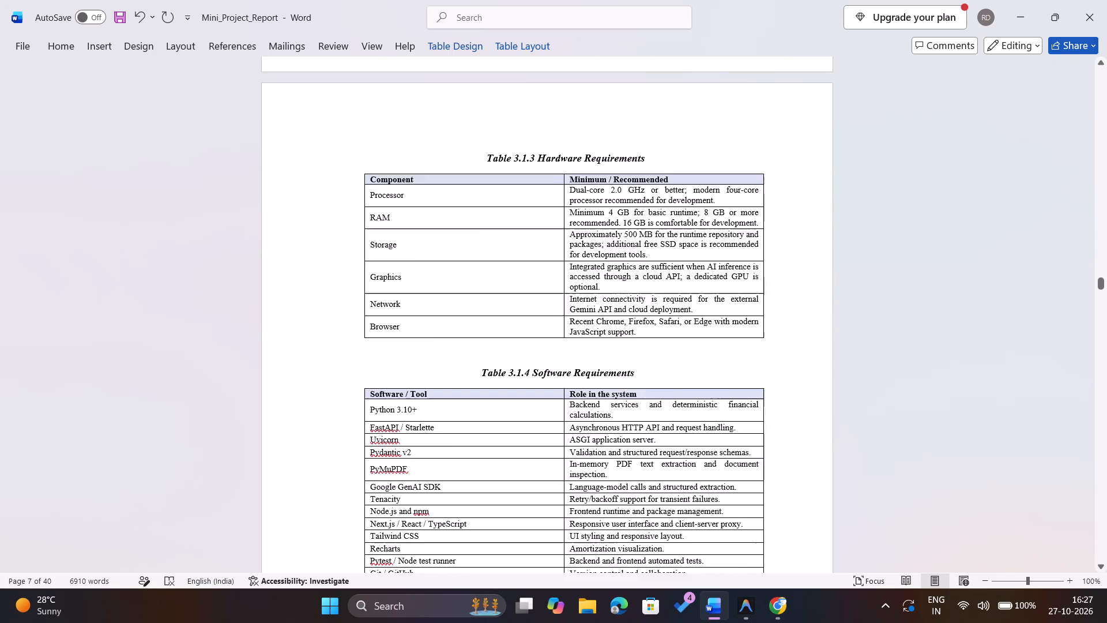
pyautogui.scroll(-8, 594, 310)
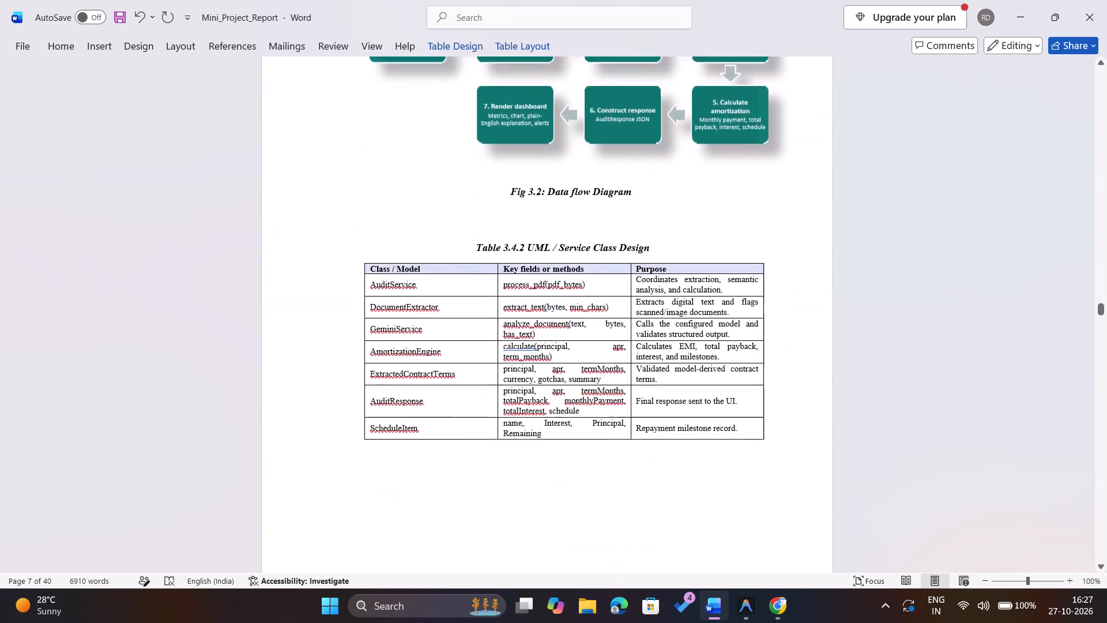
pyautogui.scroll(-3, 594, 310)
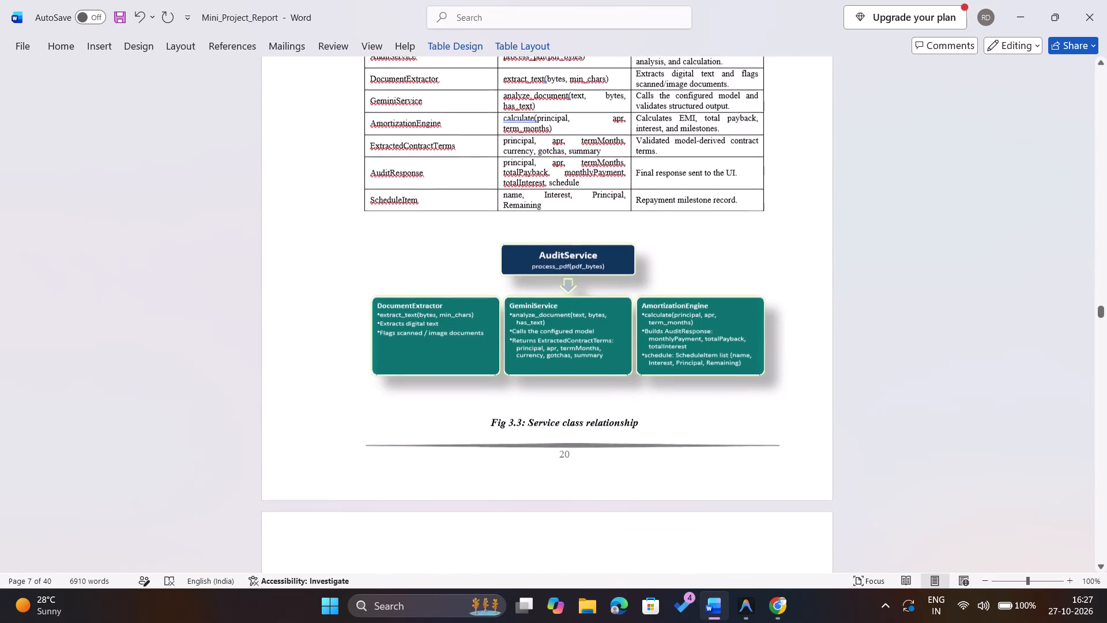
pyautogui.scroll(-2, 594, 310)
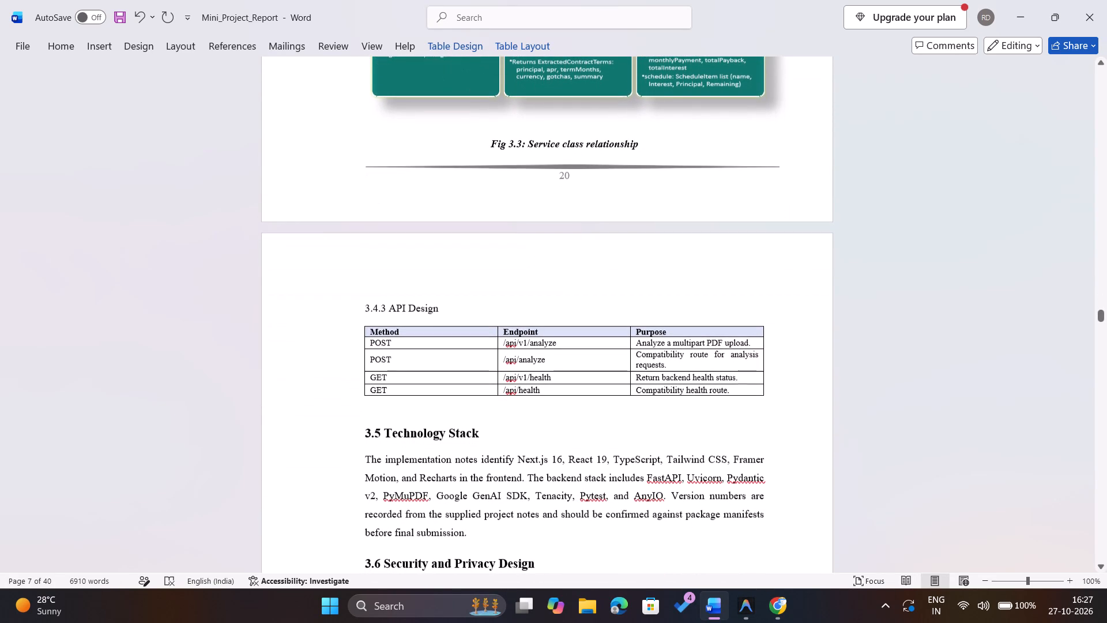
pyautogui.scroll(-3, 594, 310)
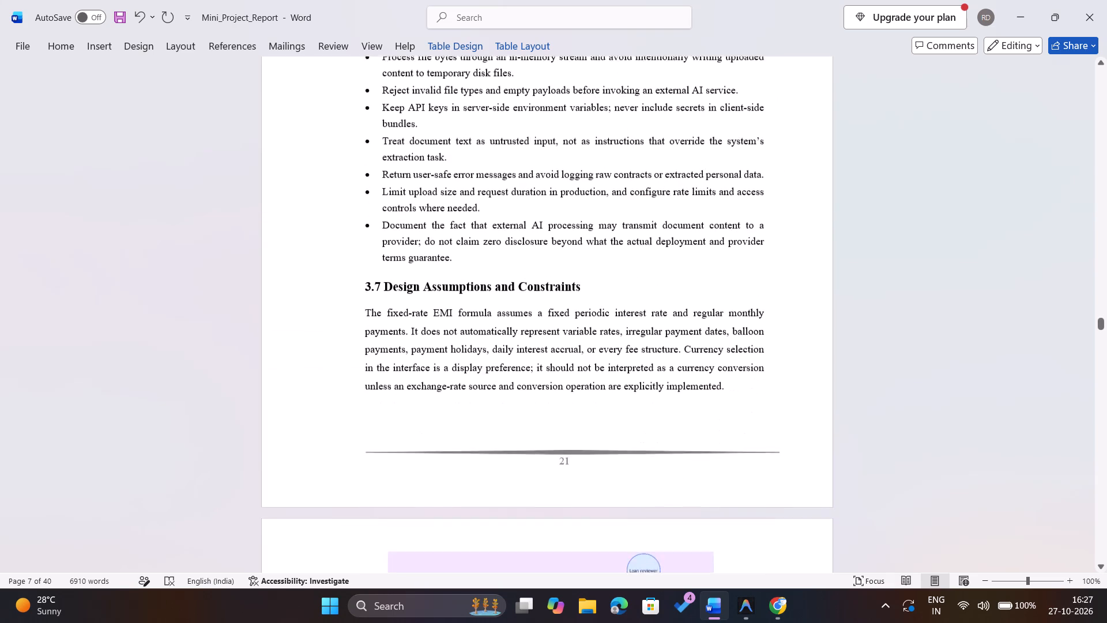
pyautogui.scroll(-3, 594, 310)
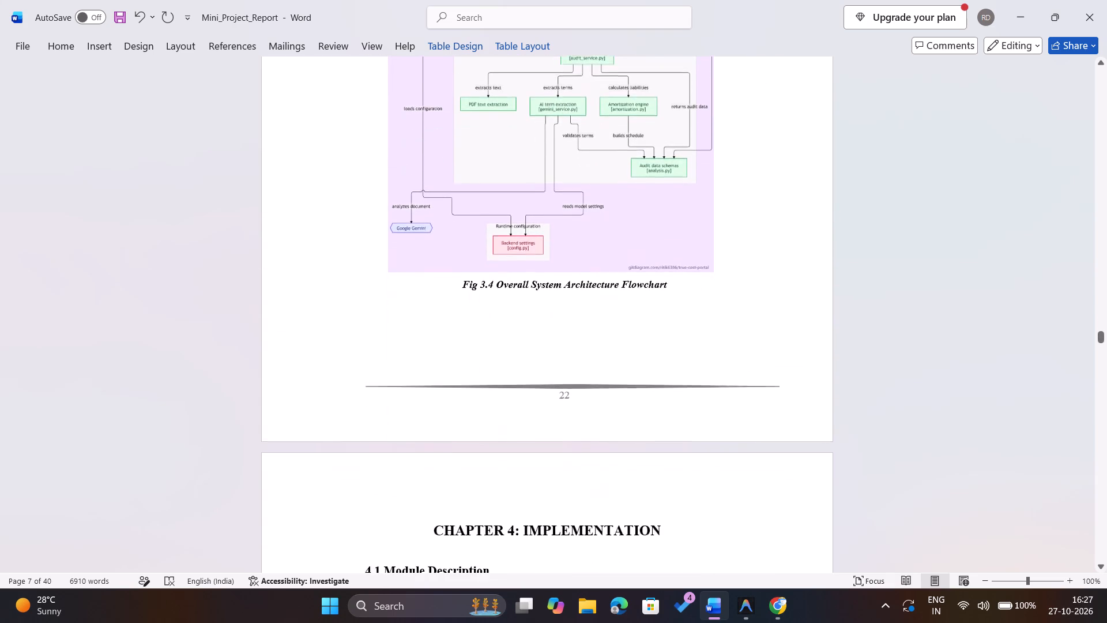
pyautogui.scroll(-1, 594, 310)
# Enter page number 12 for Figure 1.1 and 14 for Figure 2.1 in the List of Figures table.
pyautogui.scroll(20, 594, 310)
pyautogui.scroll(20, 594, 310)
pyautogui.scroll(20, 594, 310)
pyautogui.scroll(7, 594, 310)
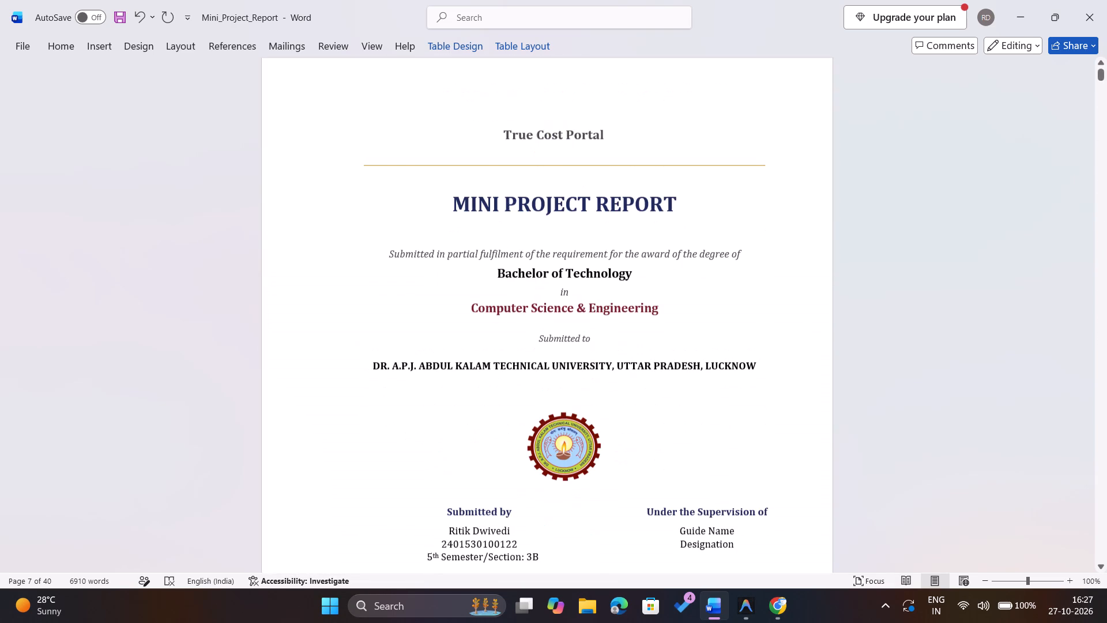
pyautogui.scroll(3, 594, 310)
pyautogui.scroll(-4, 594, 310)
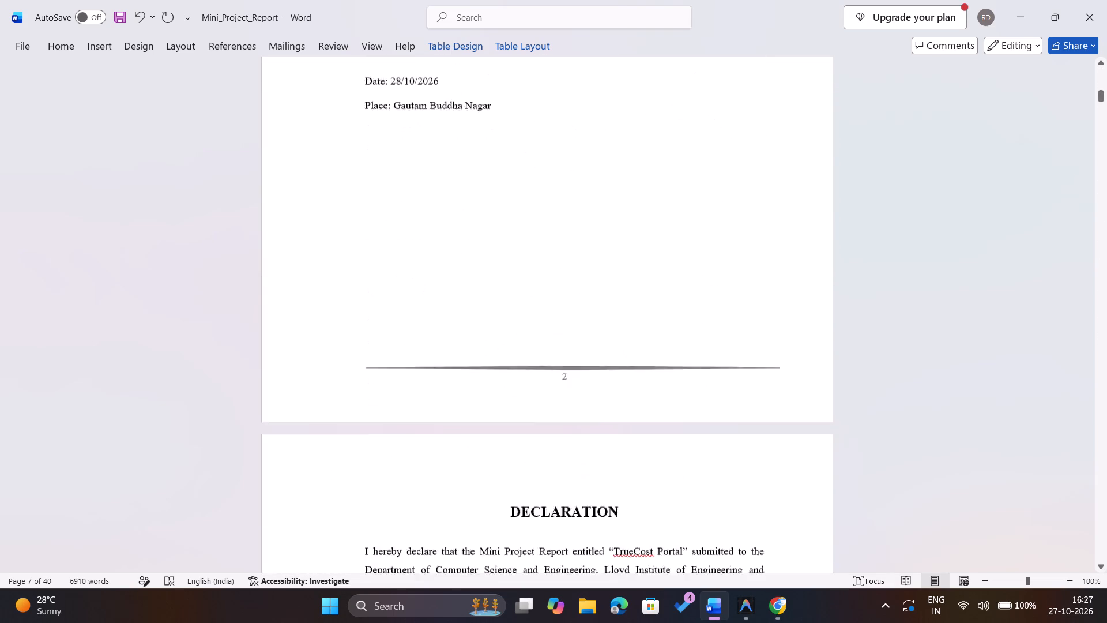
pyautogui.scroll(-5, 594, 310)
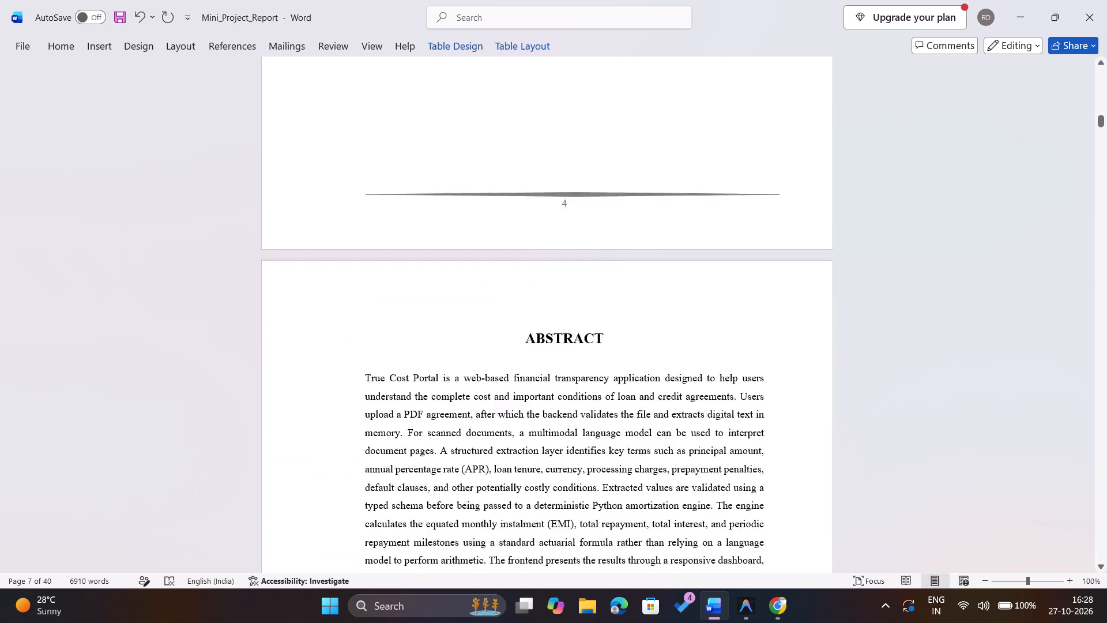
pyautogui.scroll(-4, 594, 310)
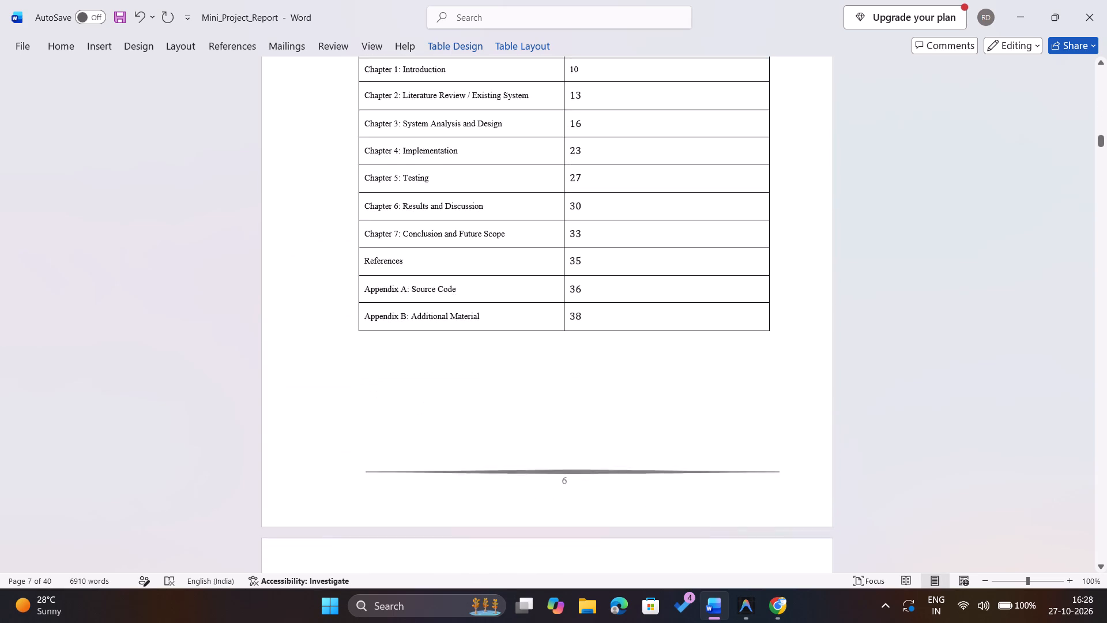
pyautogui.scroll(-1, 594, 310)
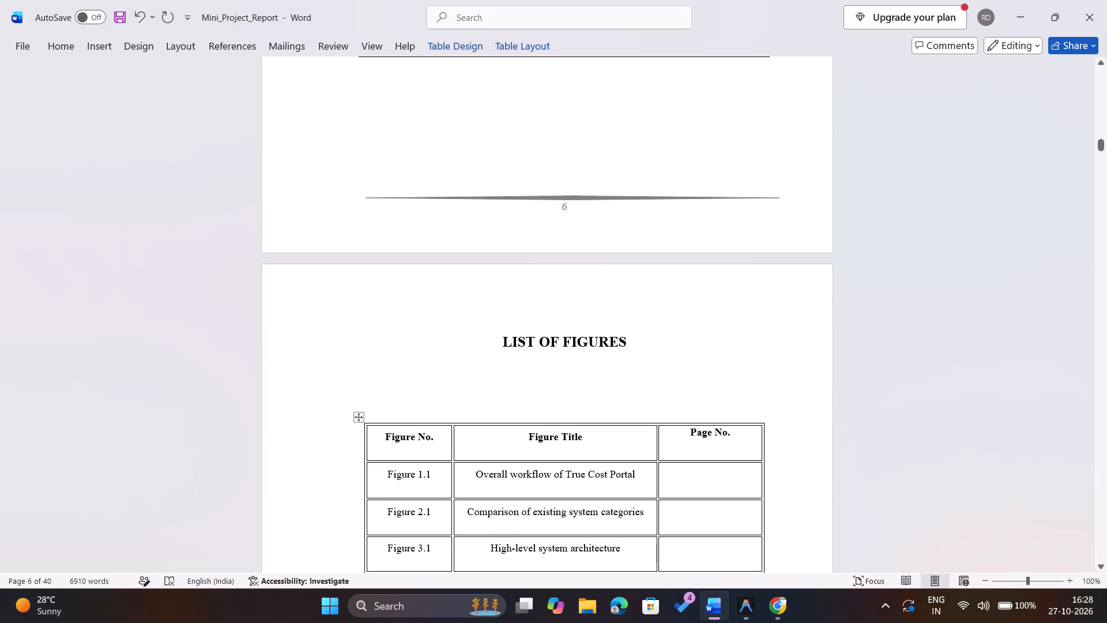
pyautogui.click(680, 474)
pyautogui.write('12')
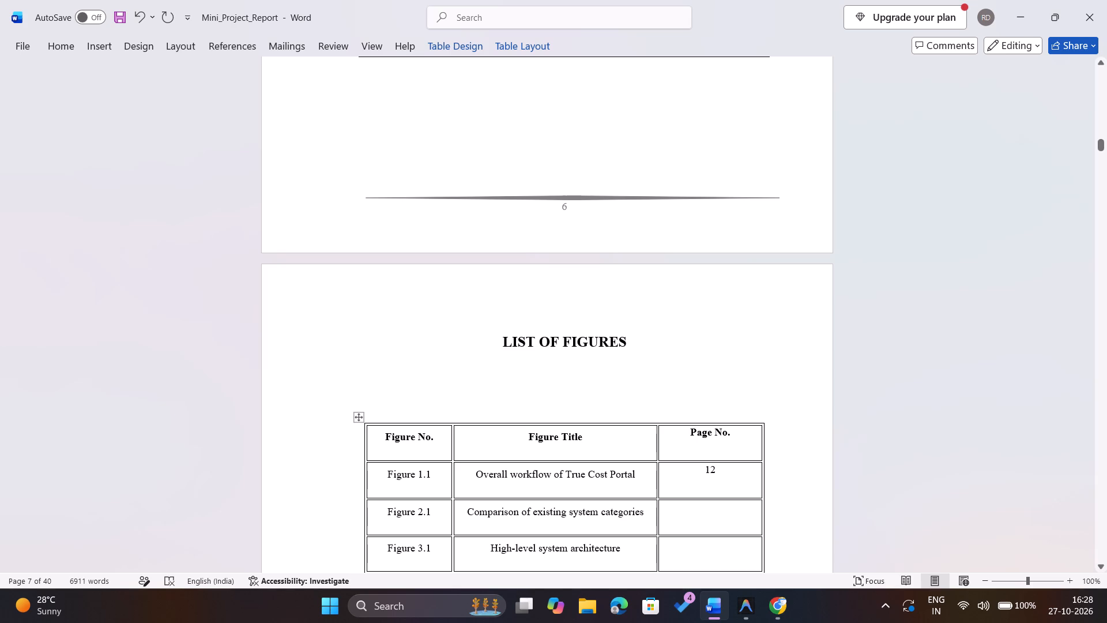
pyautogui.click(698, 526)
pyautogui.write('14')
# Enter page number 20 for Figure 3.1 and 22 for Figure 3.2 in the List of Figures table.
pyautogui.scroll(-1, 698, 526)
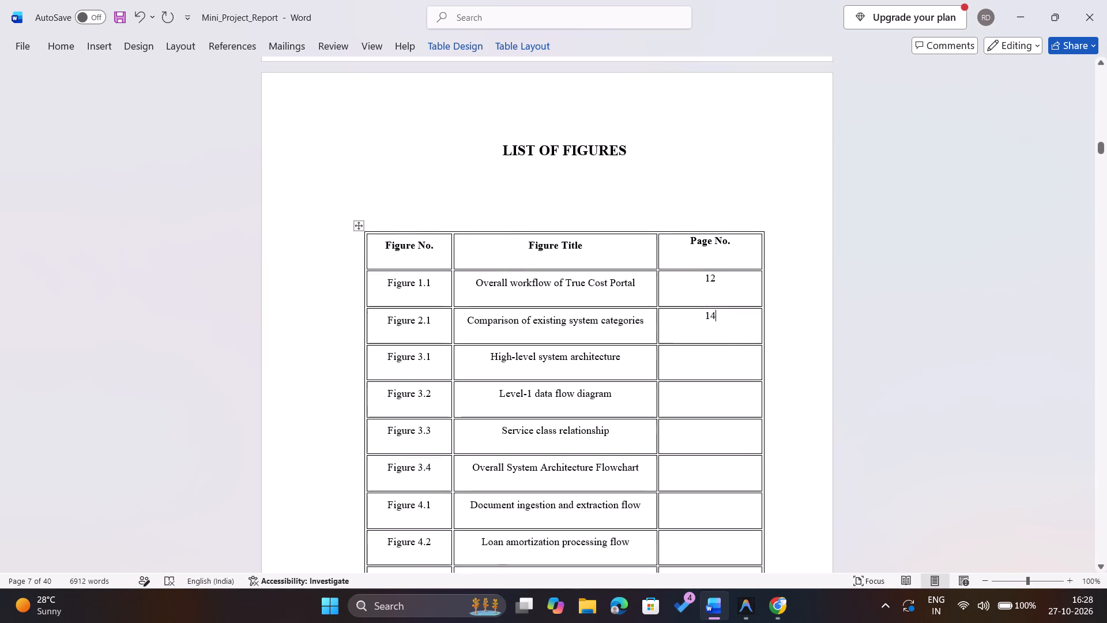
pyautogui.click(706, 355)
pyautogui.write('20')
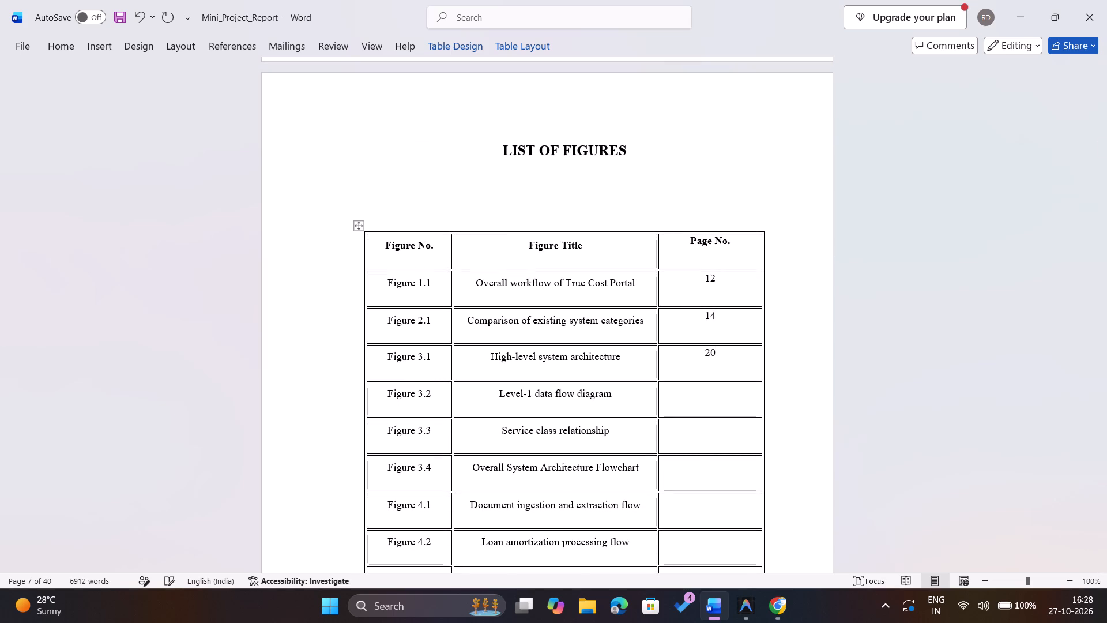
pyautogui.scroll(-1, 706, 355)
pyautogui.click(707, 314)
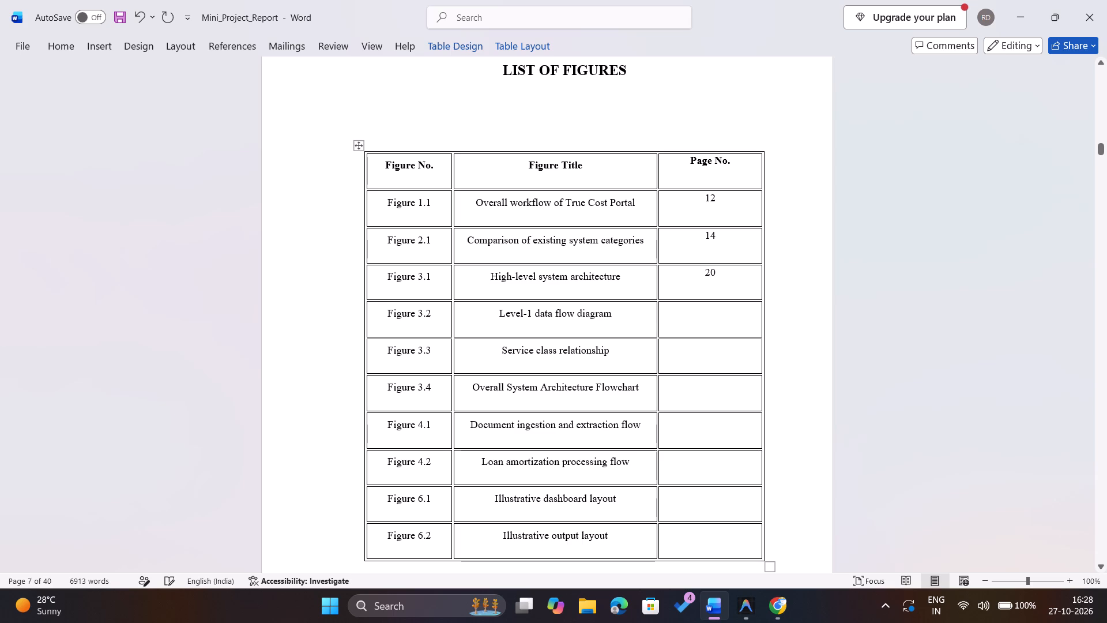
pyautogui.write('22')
# Check the report body from the List of Figures through Chapter 3's opening for the page of the High level System Architecture figure.
pyautogui.scroll(-1, 707, 314)
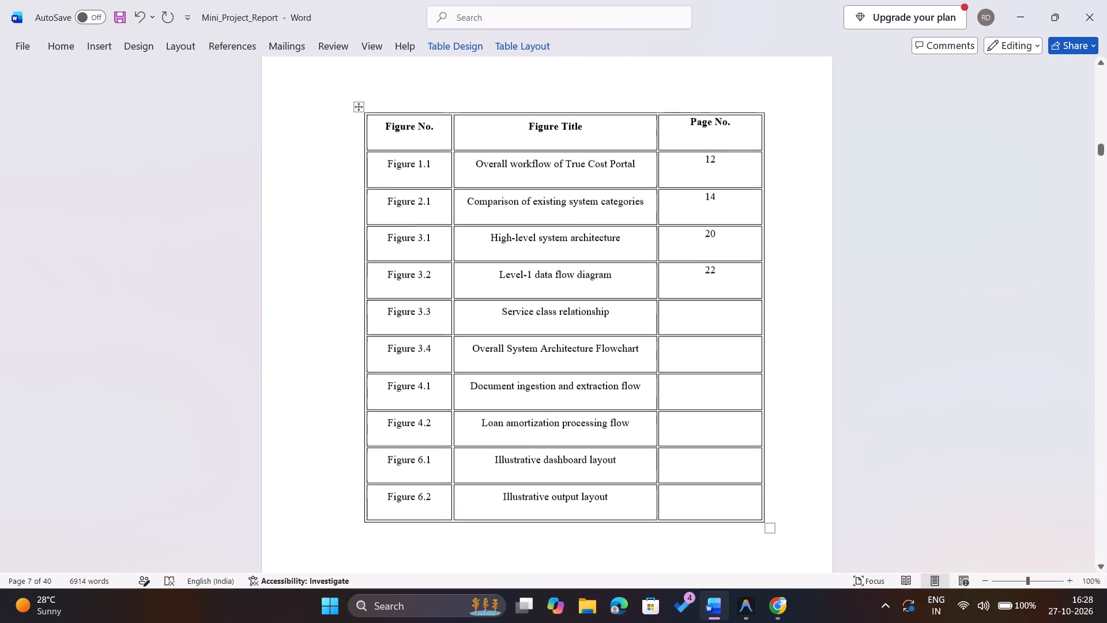
pyautogui.scroll(-2, 707, 314)
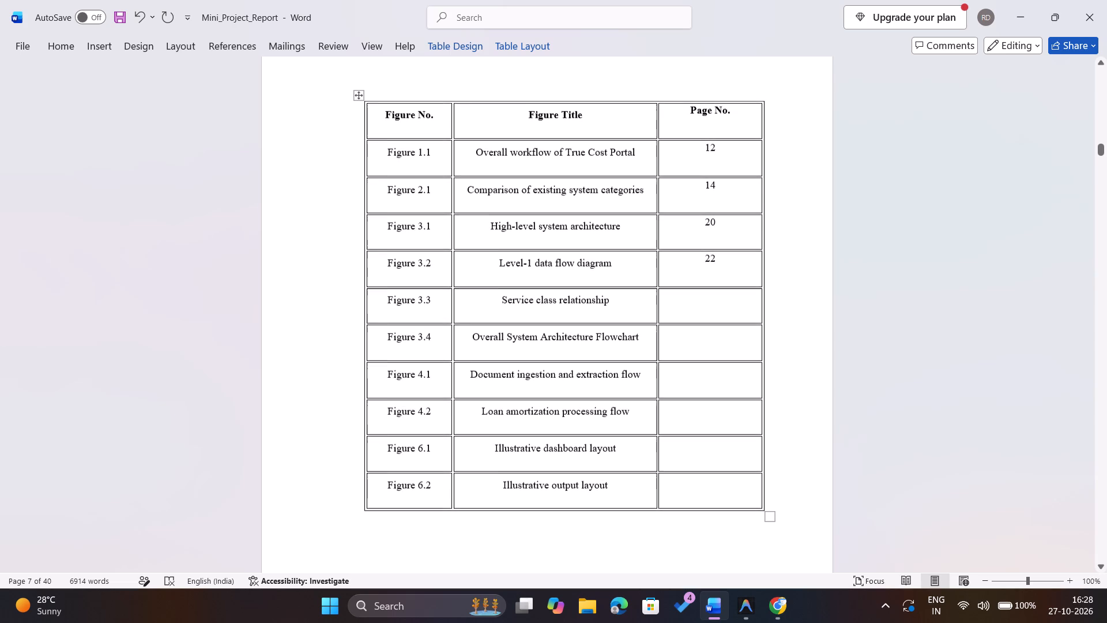
pyautogui.scroll(-9, 707, 314)
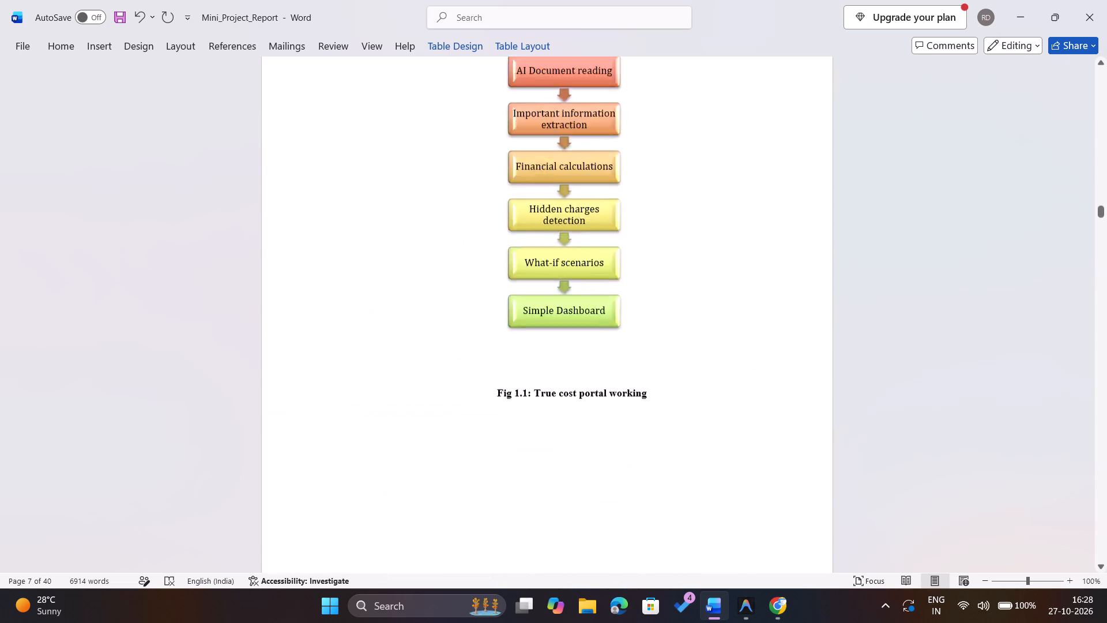
pyautogui.scroll(-8, 707, 314)
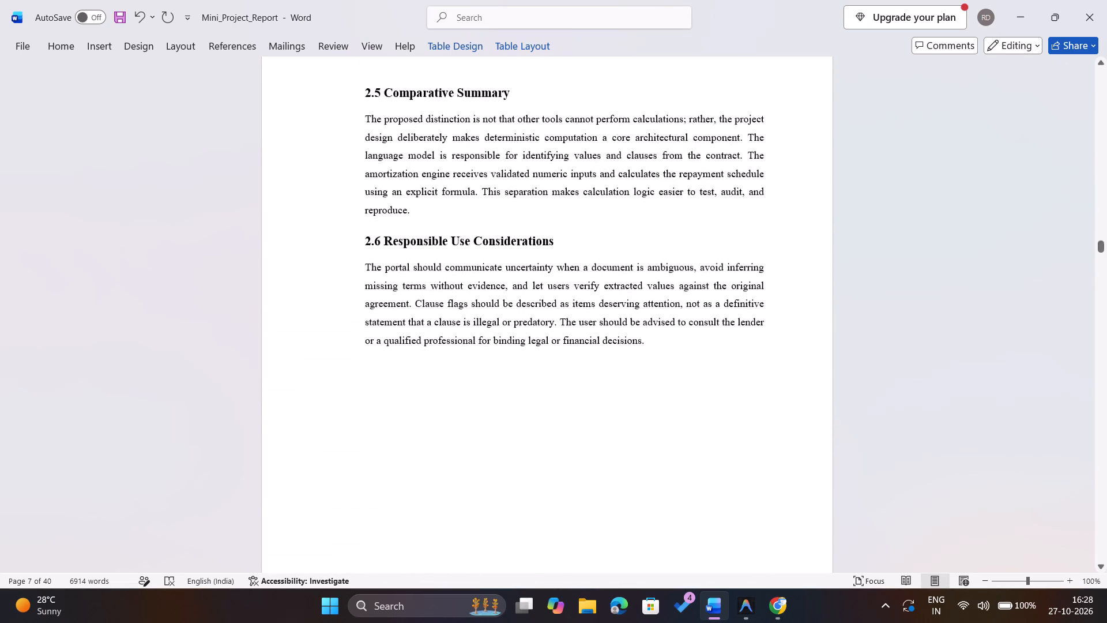
pyautogui.scroll(-4, 707, 314)
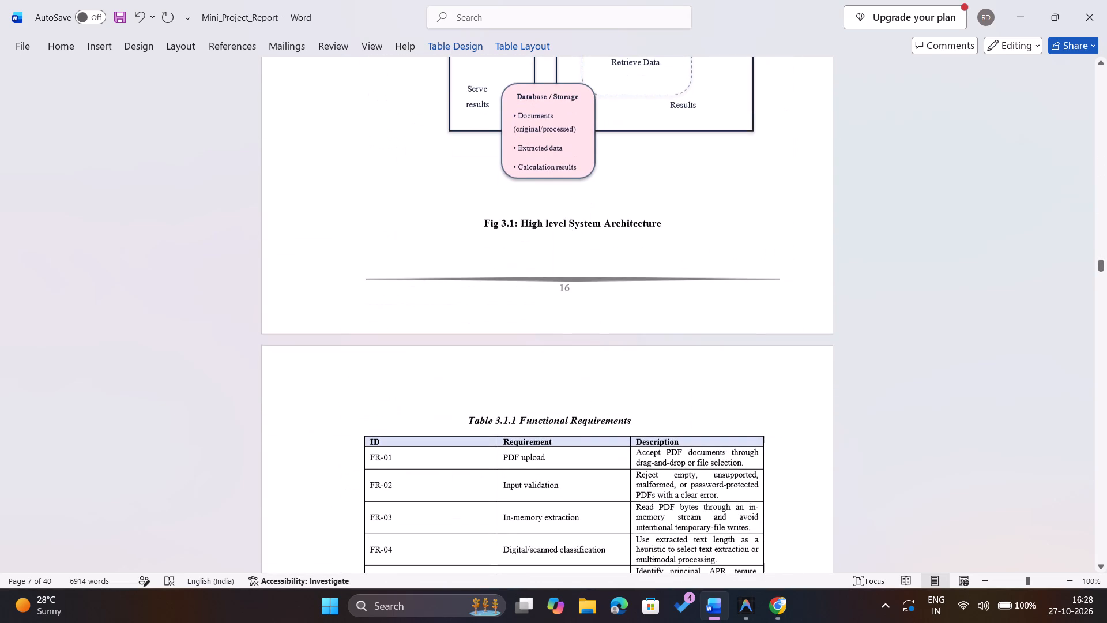
# Change the page numbers in the List of Figures table to 26 for Figure 3.1 and 20 for Figure 3.2.
pyautogui.scroll(10, 707, 314)
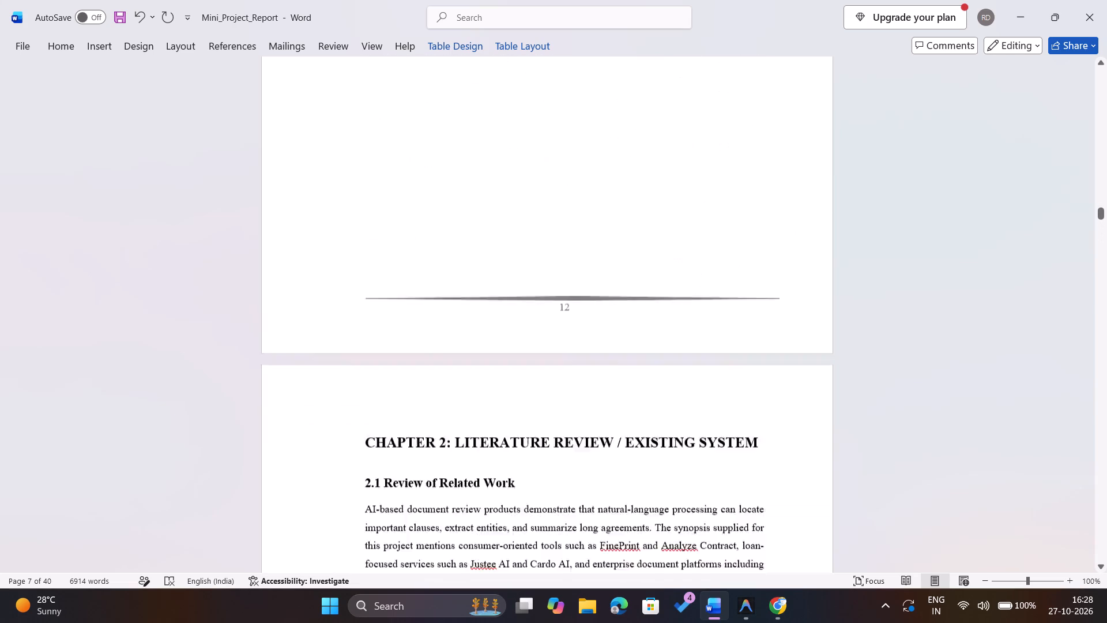
pyautogui.scroll(15, 707, 314)
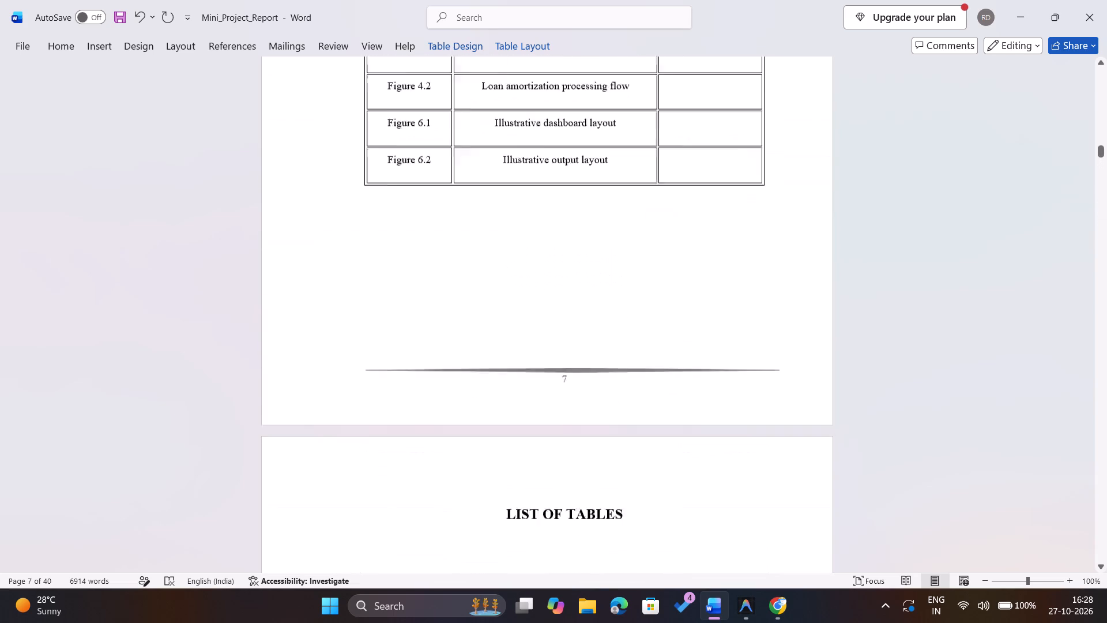
pyautogui.scroll(4, 707, 314)
pyautogui.scroll(-7, 707, 314)
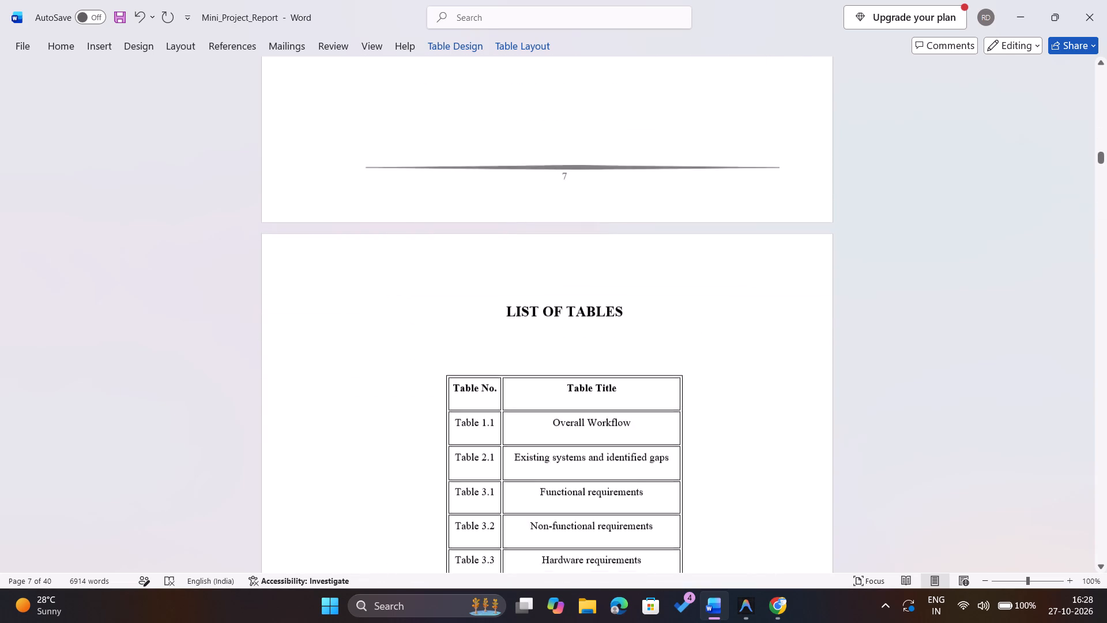
pyautogui.scroll(3, 707, 314)
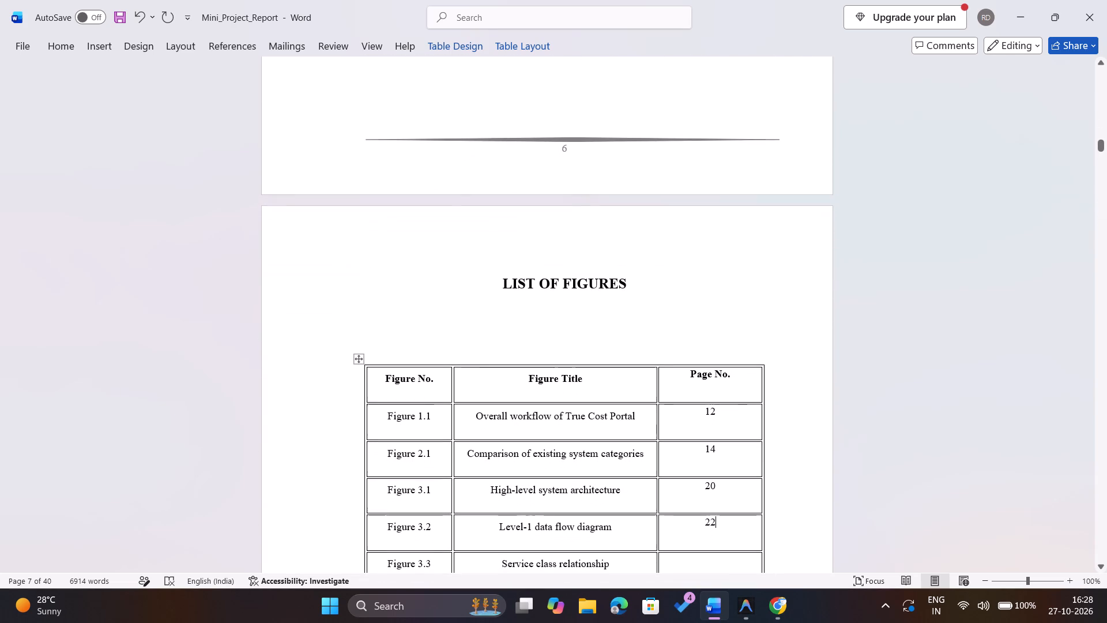
pyautogui.click(724, 489)
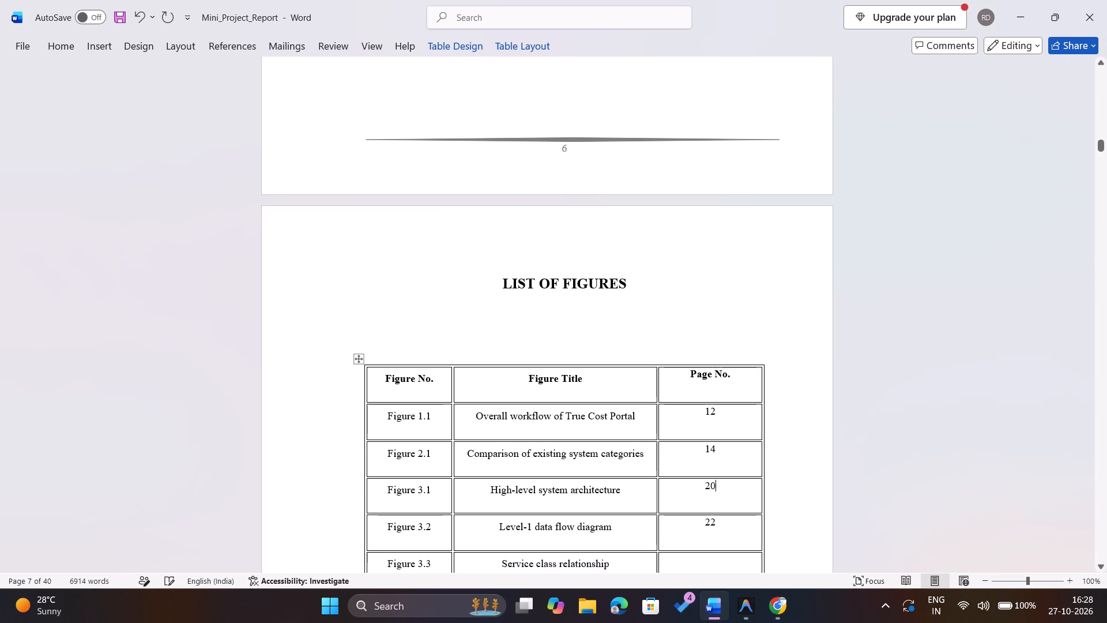
pyautogui.press('BackSpace')
pyautogui.press('6')
pyautogui.click(721, 524)
pyautogui.press('BackSpace')
pyautogui.press('0')
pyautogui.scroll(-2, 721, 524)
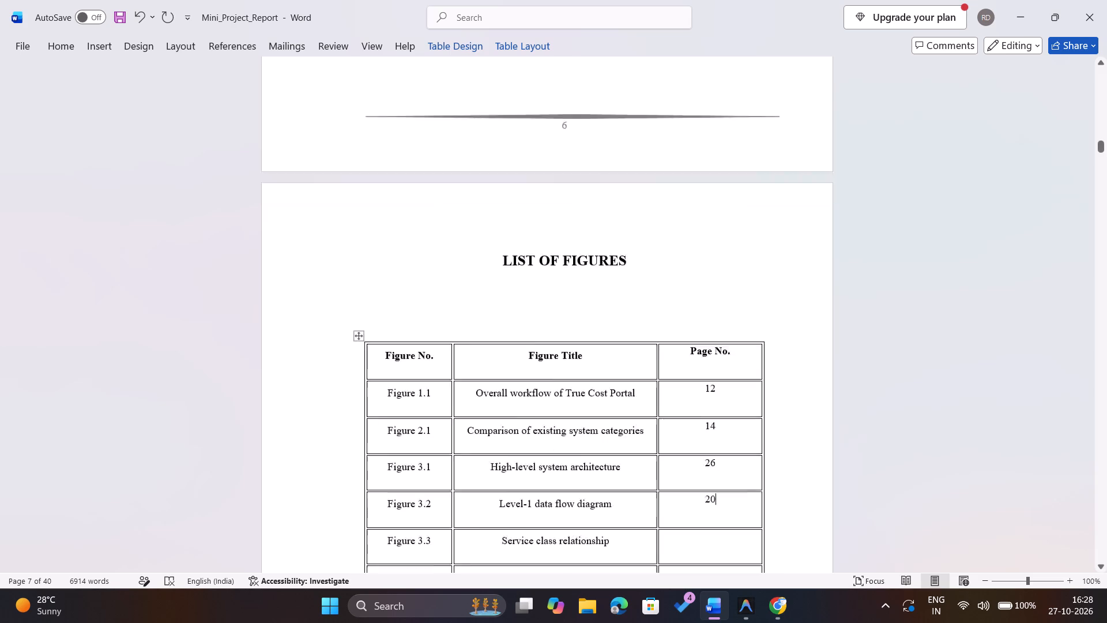
# Change the page number for Figure 3.1 to 16 in the List of Figures table.
pyautogui.scroll(-1, 722, 515)
pyautogui.click(715, 441)
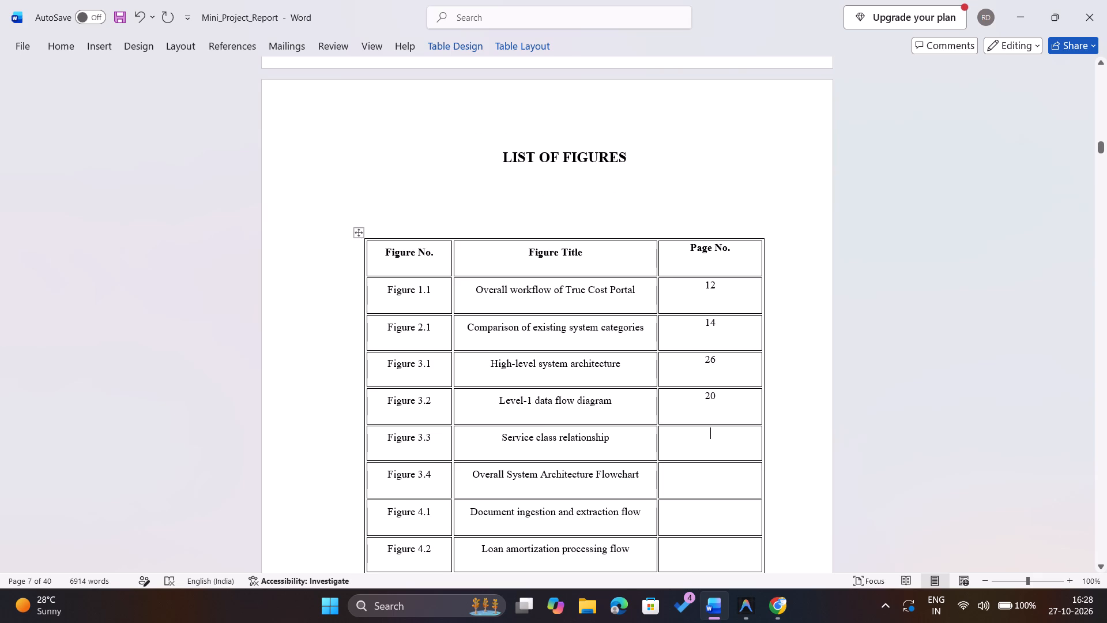
pyautogui.click(711, 360)
pyautogui.press('BackSpace')
pyautogui.write('16')
pyautogui.press('BackSpace')
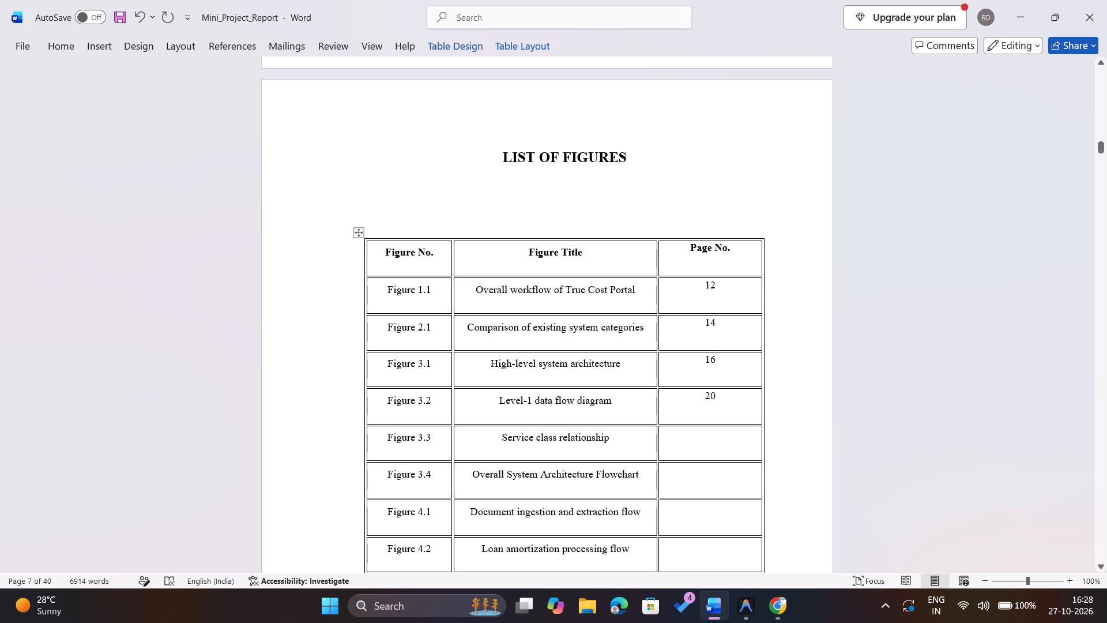
# Check the Chapter 3 pages for the page numbers of the data flow diagram, service class relationship and overall system architecture flowchart figures.
pyautogui.scroll(-6, 718, 440)
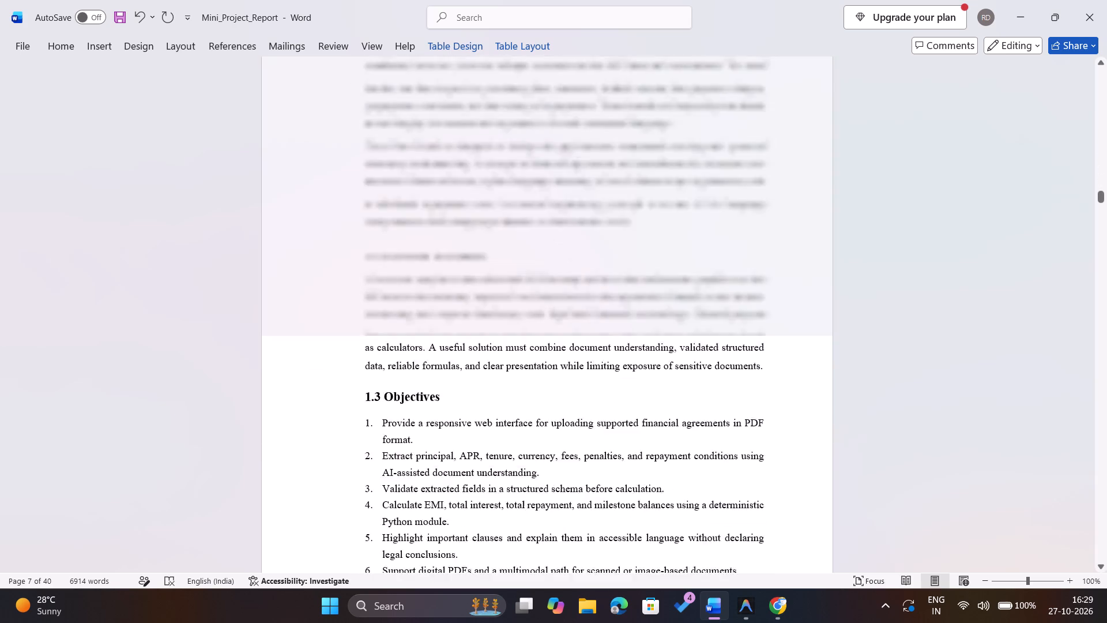
pyautogui.scroll(-5, 718, 440)
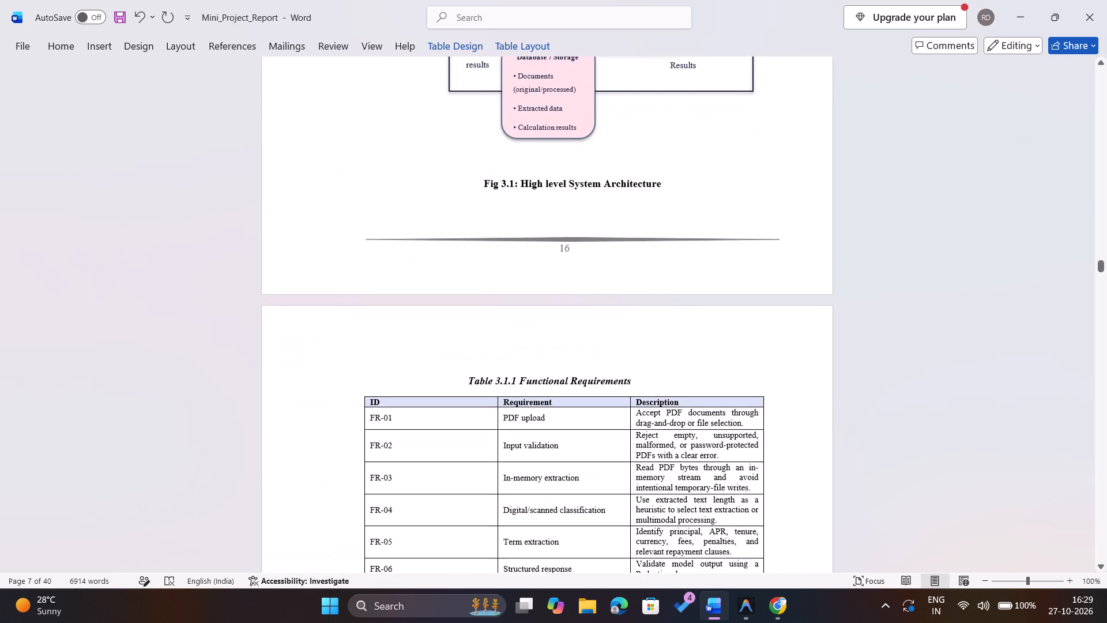
pyautogui.scroll(-5, 718, 440)
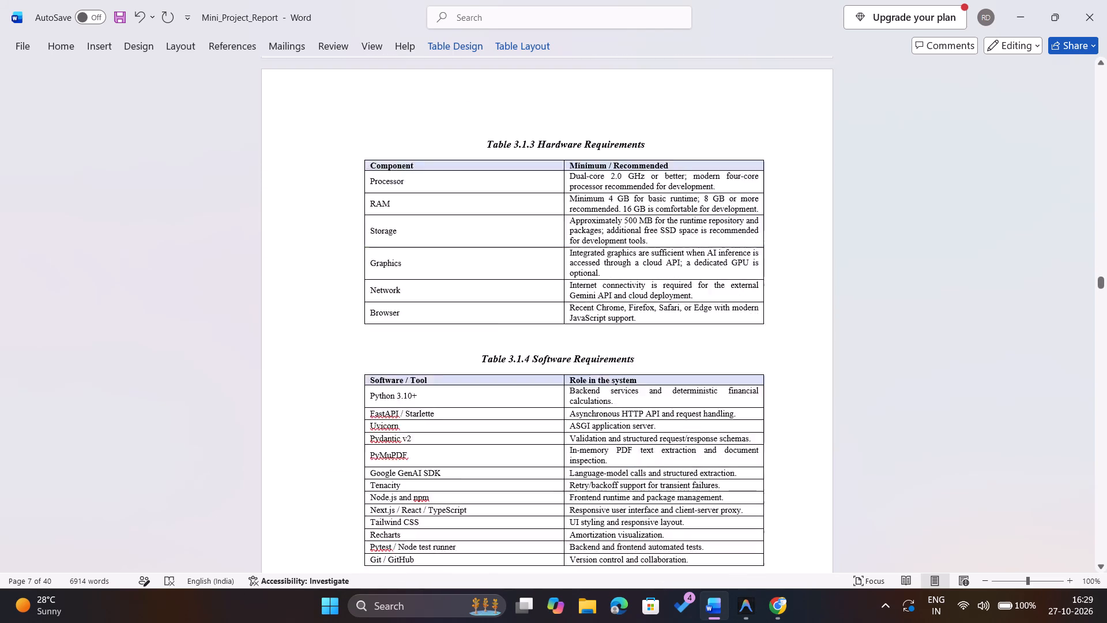
pyautogui.scroll(-3, 718, 440)
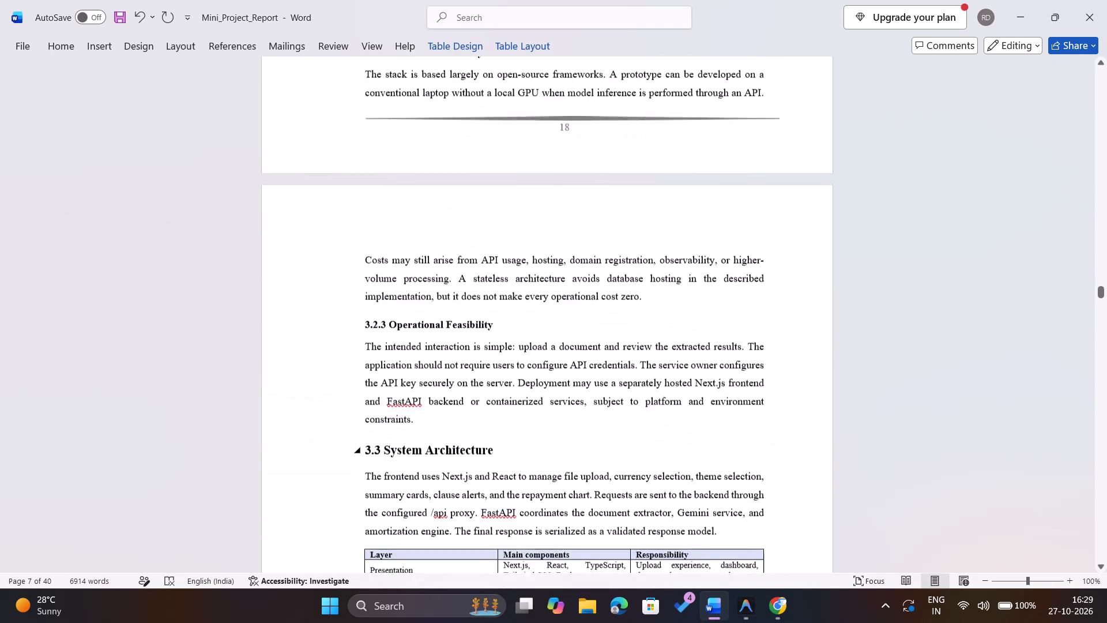
pyautogui.scroll(-4, 718, 440)
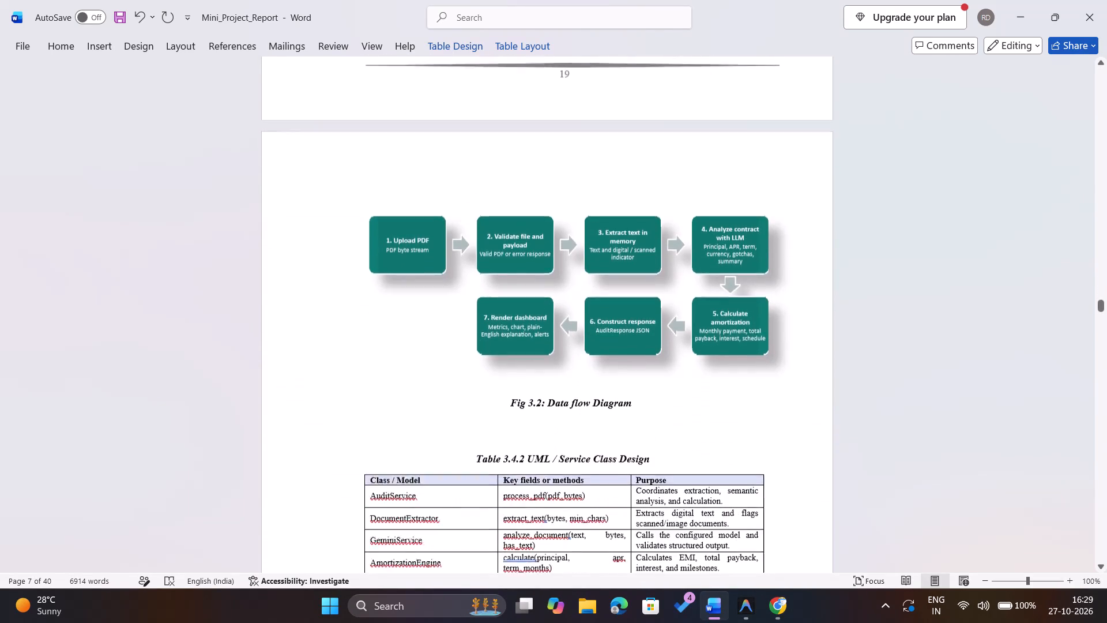
pyautogui.scroll(-3, 718, 440)
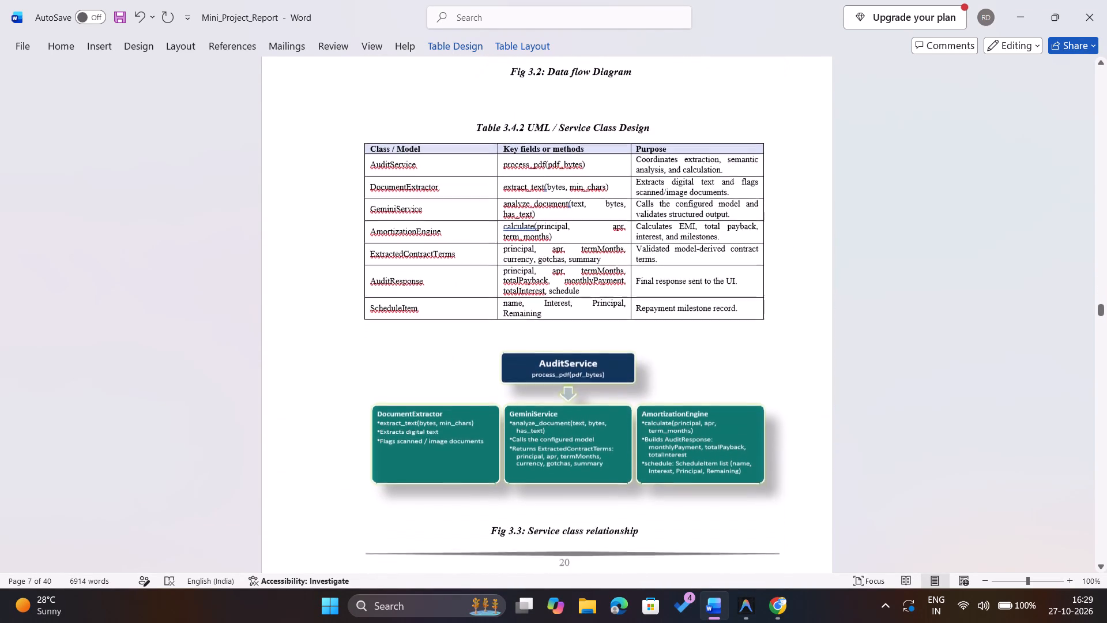
pyautogui.scroll(-1, 718, 440)
pyautogui.scroll(3, 718, 440)
pyautogui.scroll(-1, 718, 440)
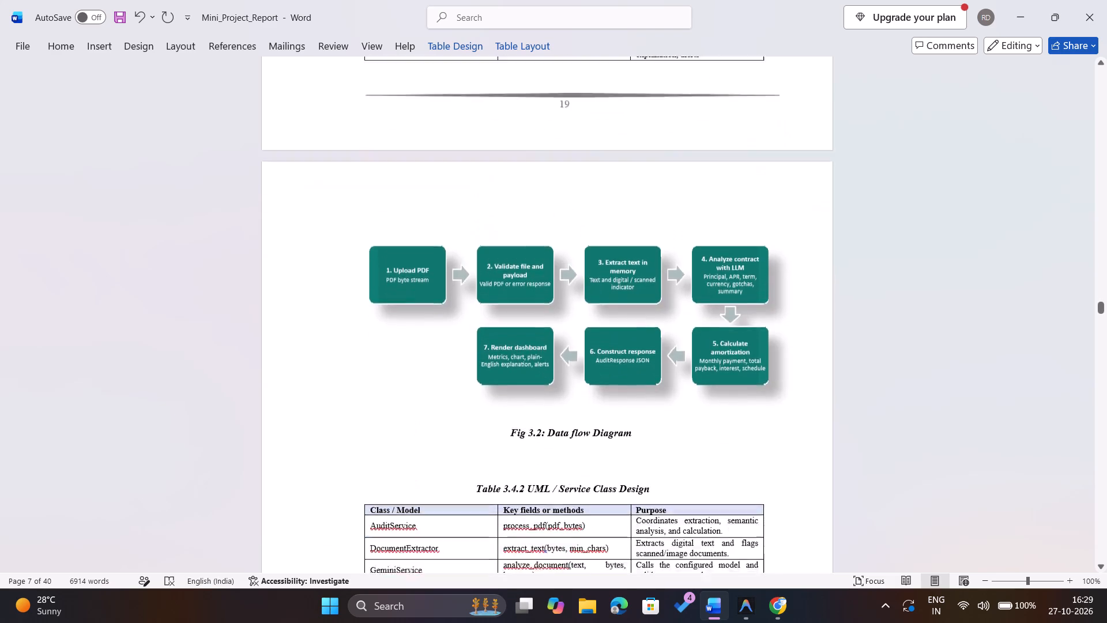
pyautogui.scroll(-2, 718, 440)
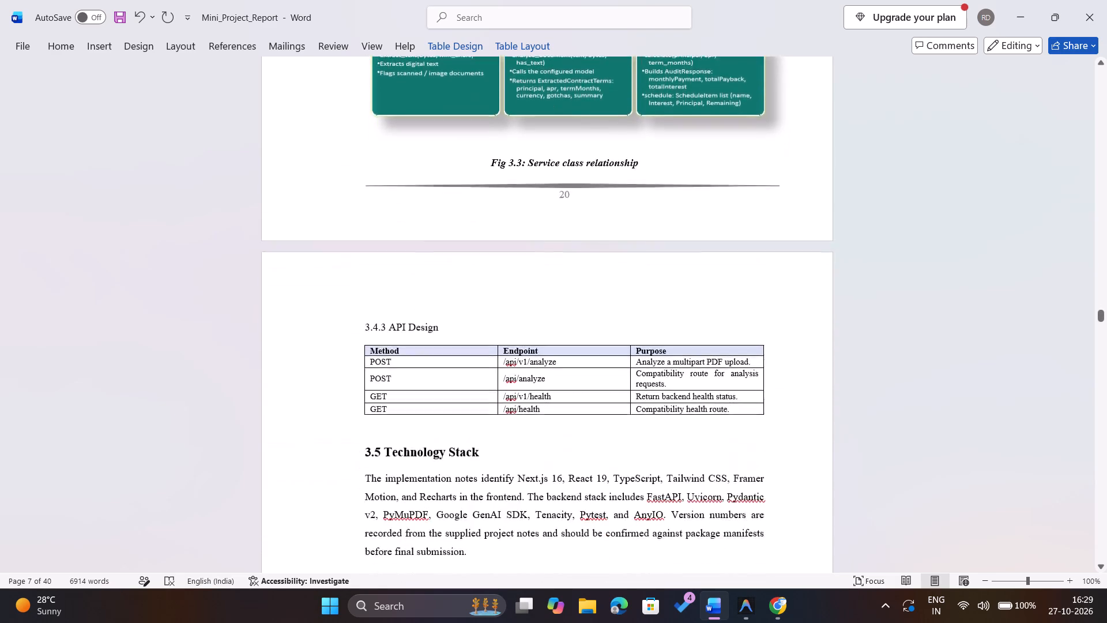
pyautogui.scroll(-4, 718, 440)
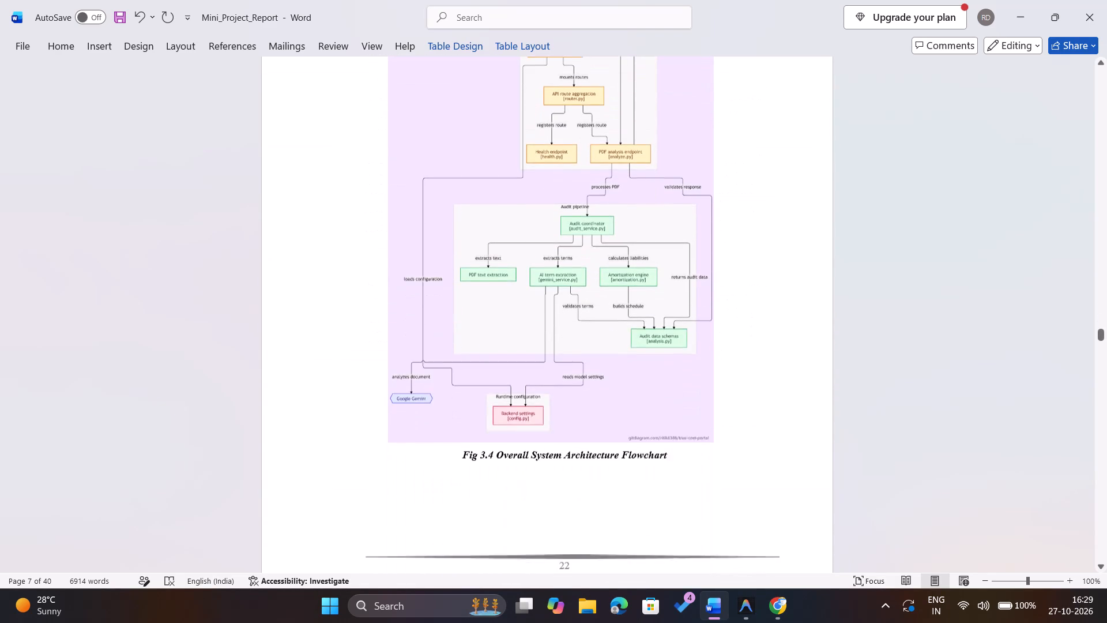
# Enter page number 20 for Figure 3.3 and 22 for Figure 3.4 in the List of Figures table.
pyautogui.scroll(20, 718, 440)
pyautogui.scroll(20, 718, 440)
pyautogui.scroll(20, 718, 440)
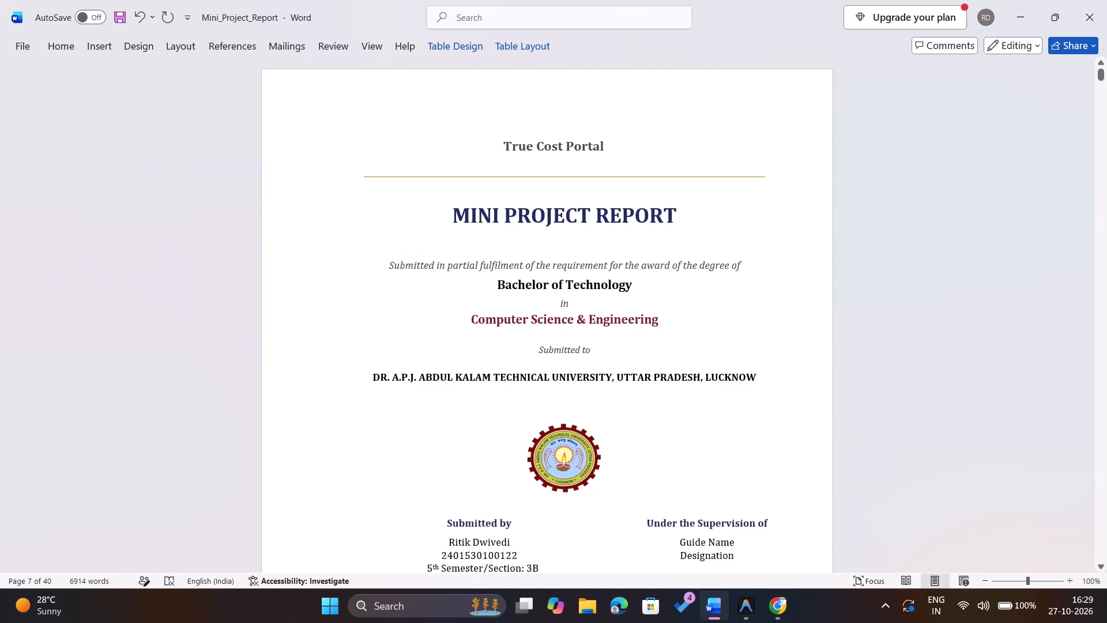
pyautogui.scroll(-8, 718, 440)
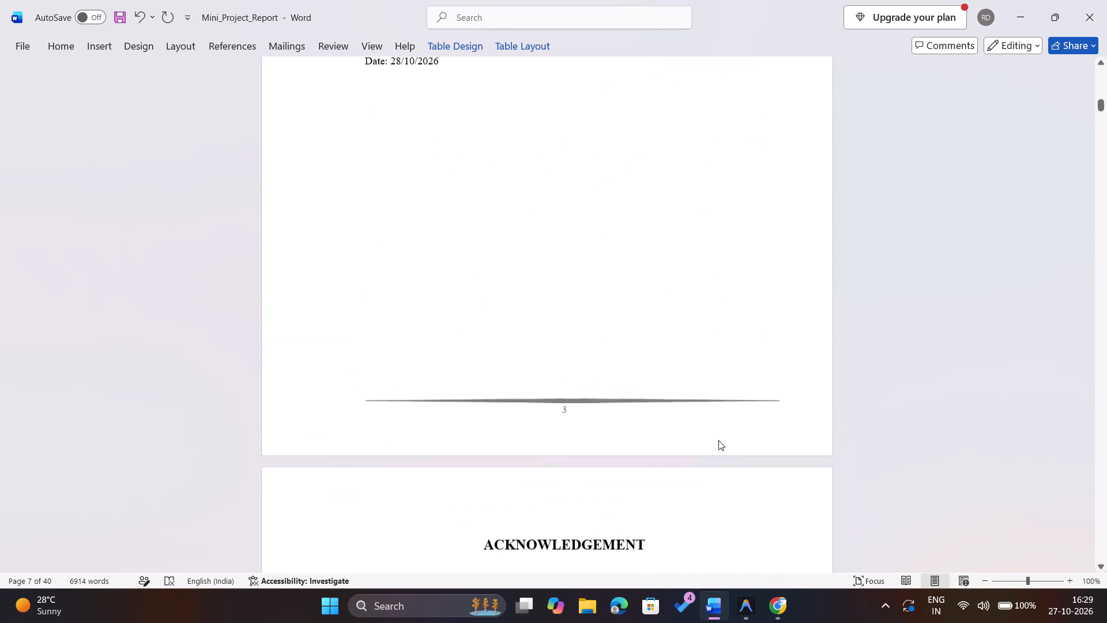
pyautogui.scroll(-5, 718, 440)
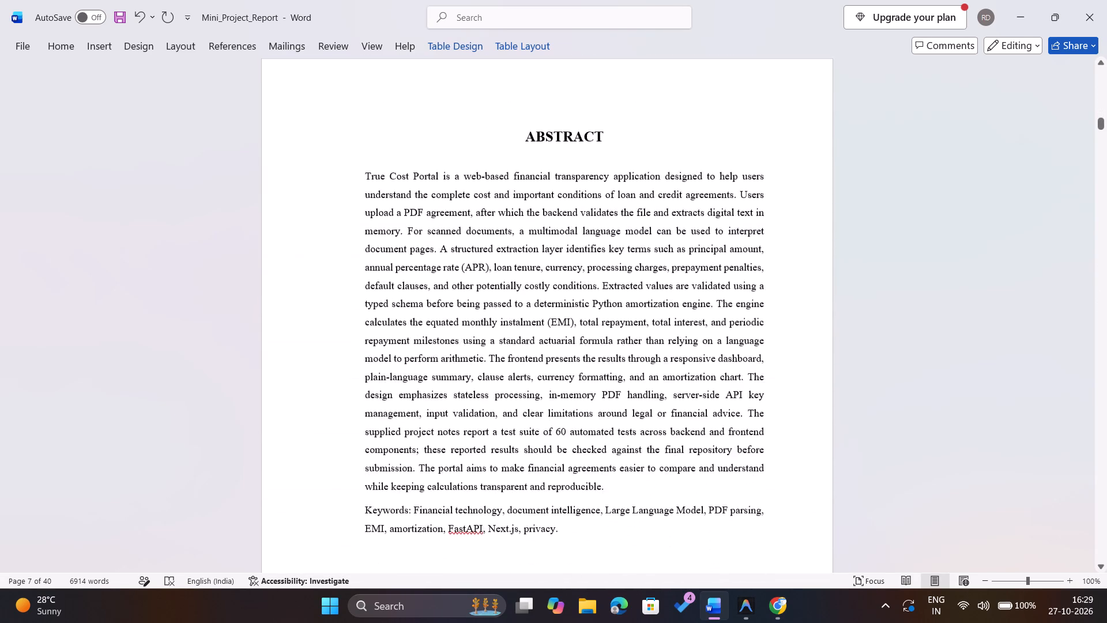
pyautogui.scroll(-5, 718, 440)
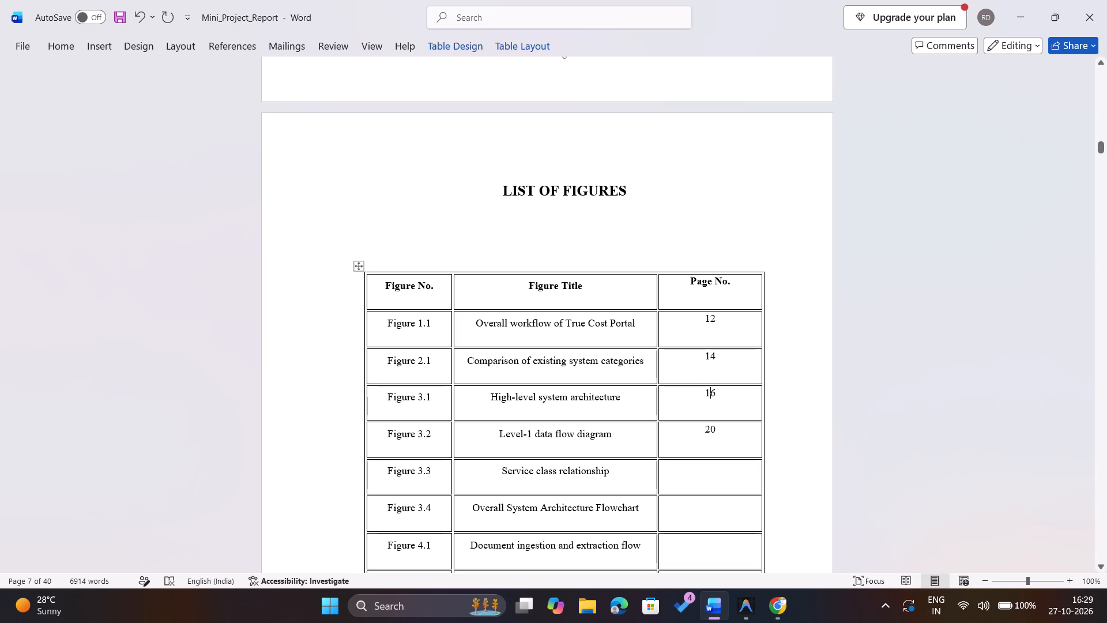
pyautogui.click(720, 431)
pyautogui.click(707, 470)
pyautogui.write('20')
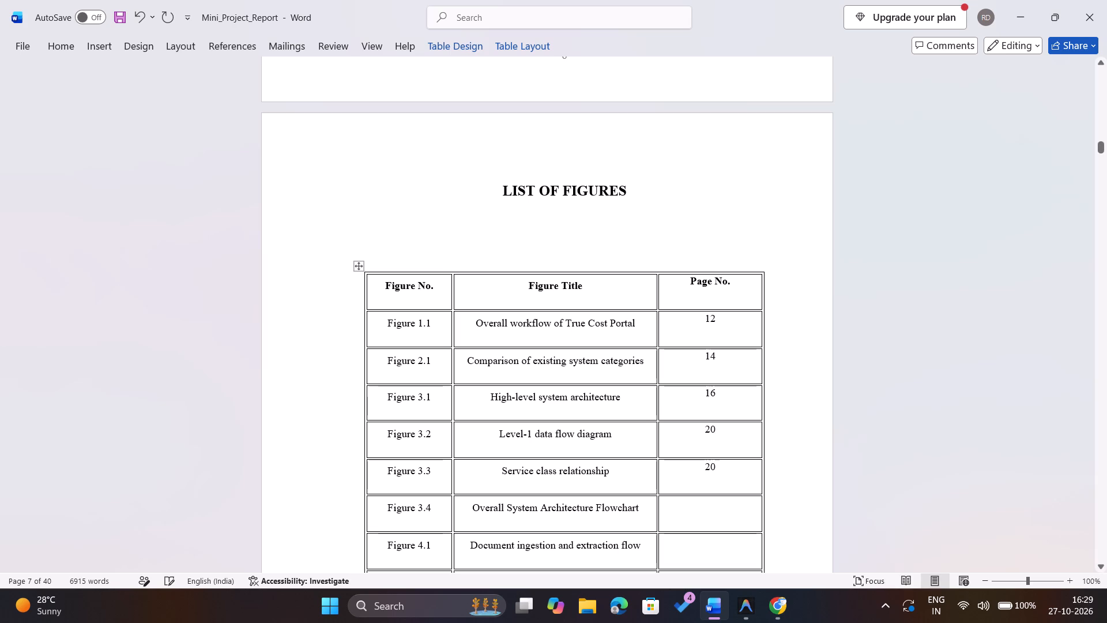
pyautogui.click(710, 510)
pyautogui.write('22')
# Check Chapter 4 for the pages of the document ingestion and extraction flow and loan amortization processing flow figures.
pyautogui.scroll(-1, 710, 510)
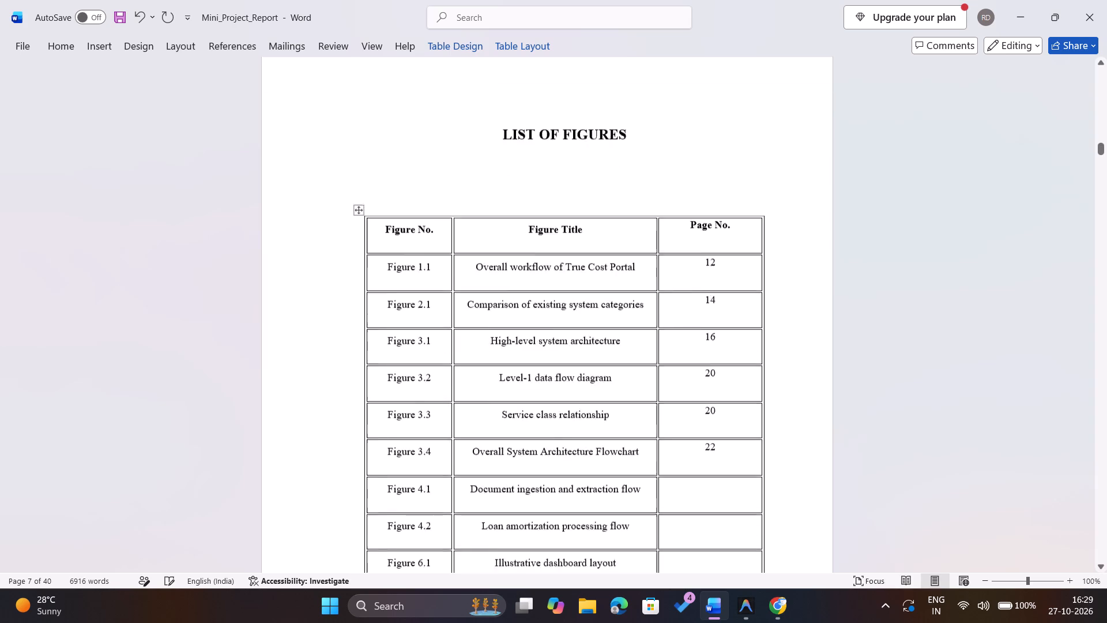
pyautogui.scroll(-1, 710, 510)
pyautogui.scroll(-20, 710, 510)
pyautogui.scroll(-20, 710, 510)
pyautogui.scroll(-20, 710, 510)
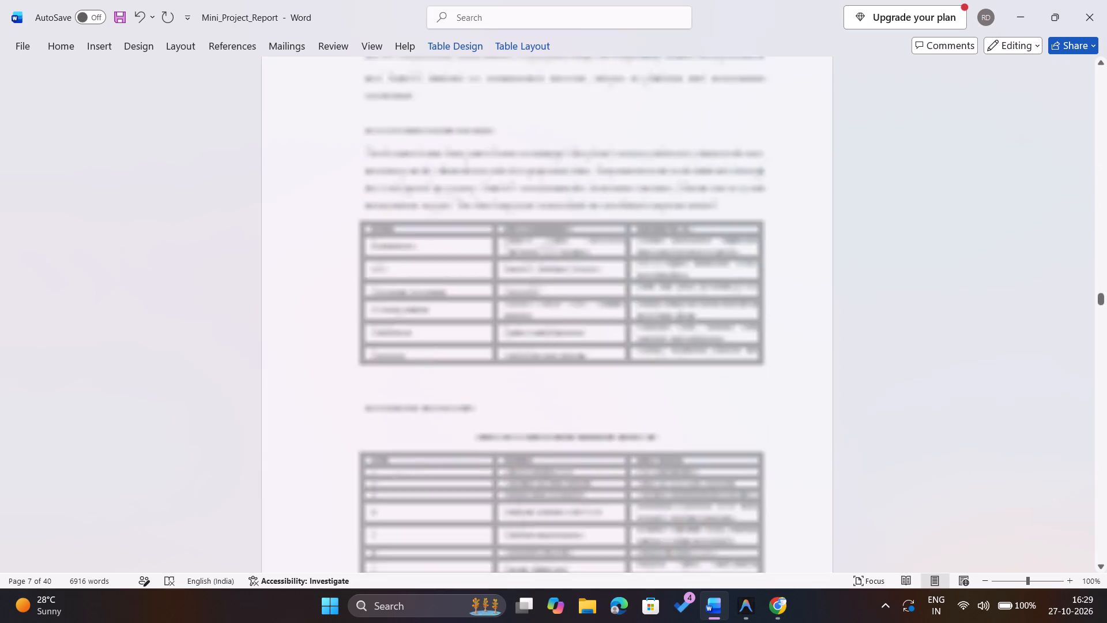
pyautogui.scroll(-20, 710, 510)
pyautogui.scroll(-20, 710, 510)
pyautogui.scroll(-1, 710, 510)
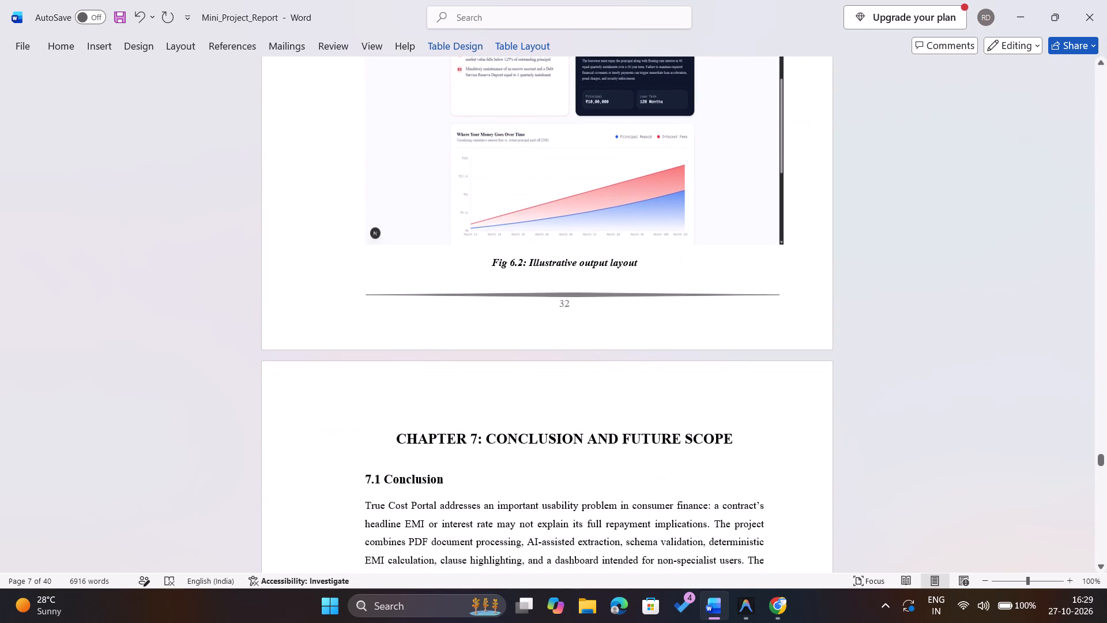
pyautogui.scroll(6, 710, 510)
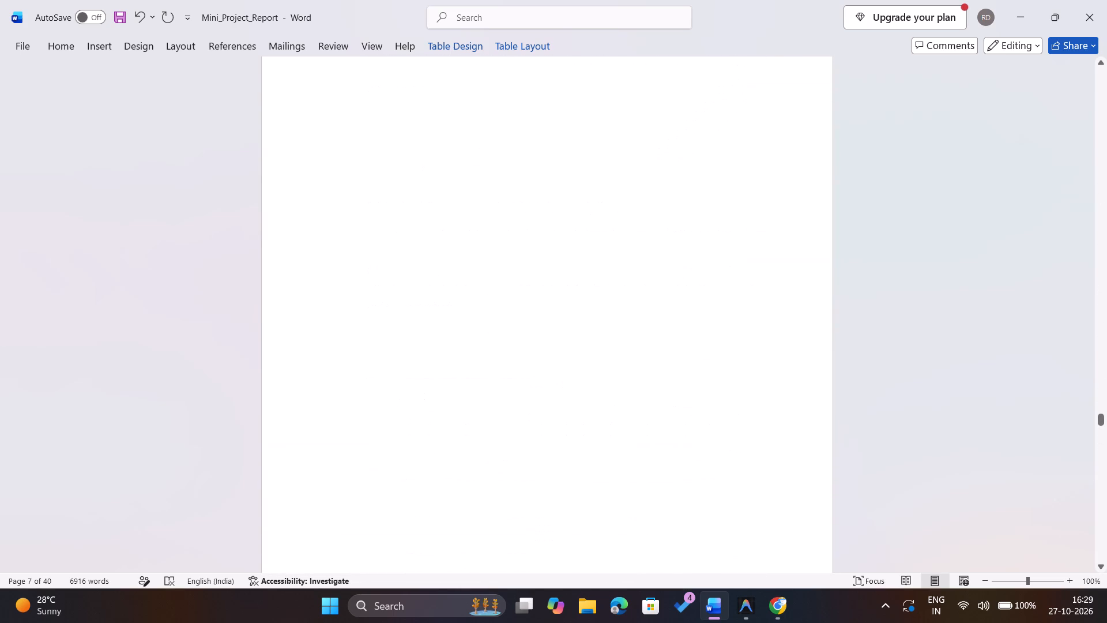
pyautogui.scroll(-1, 710, 510)
pyautogui.scroll(3, 710, 510)
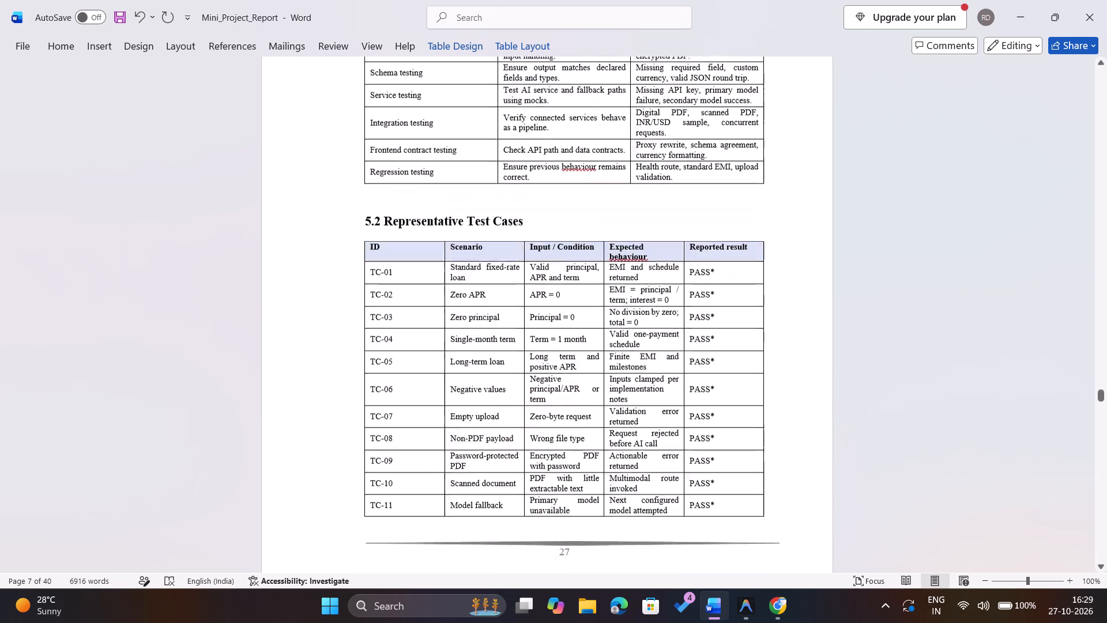
pyautogui.scroll(4, 710, 510)
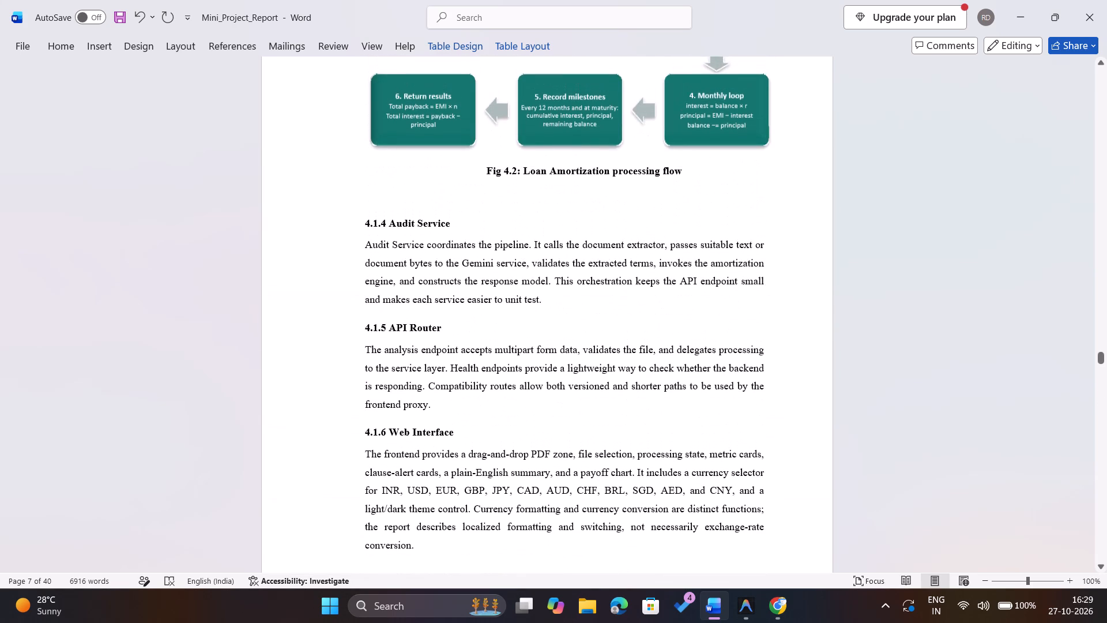
pyautogui.scroll(1, 710, 510)
pyautogui.scroll(-1, 710, 510)
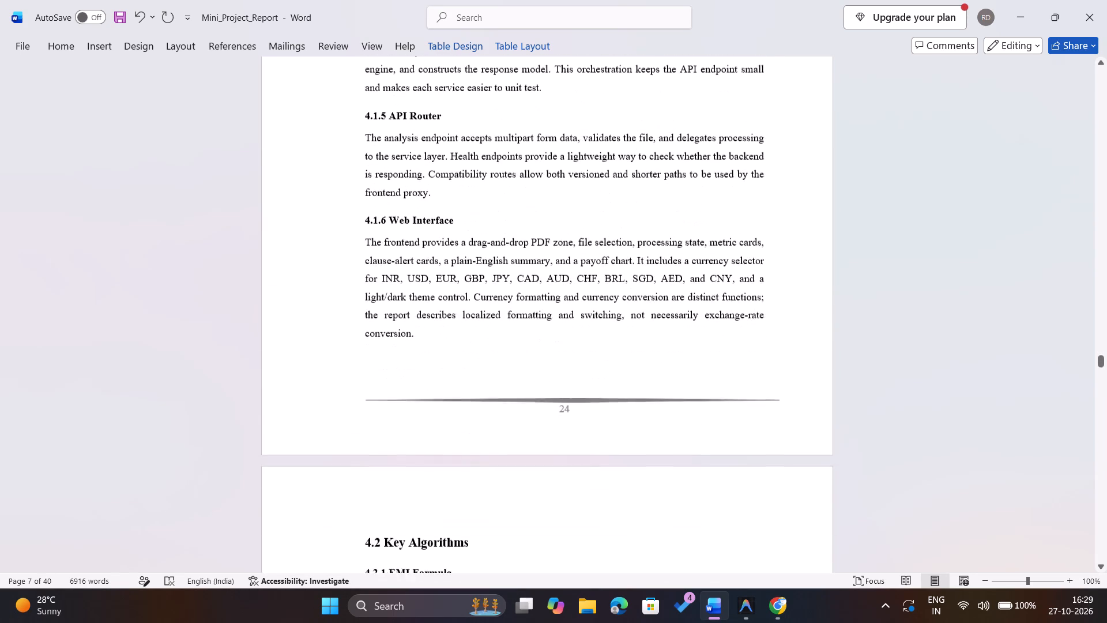
pyautogui.scroll(-2, 710, 510)
pyautogui.scroll(2, 710, 510)
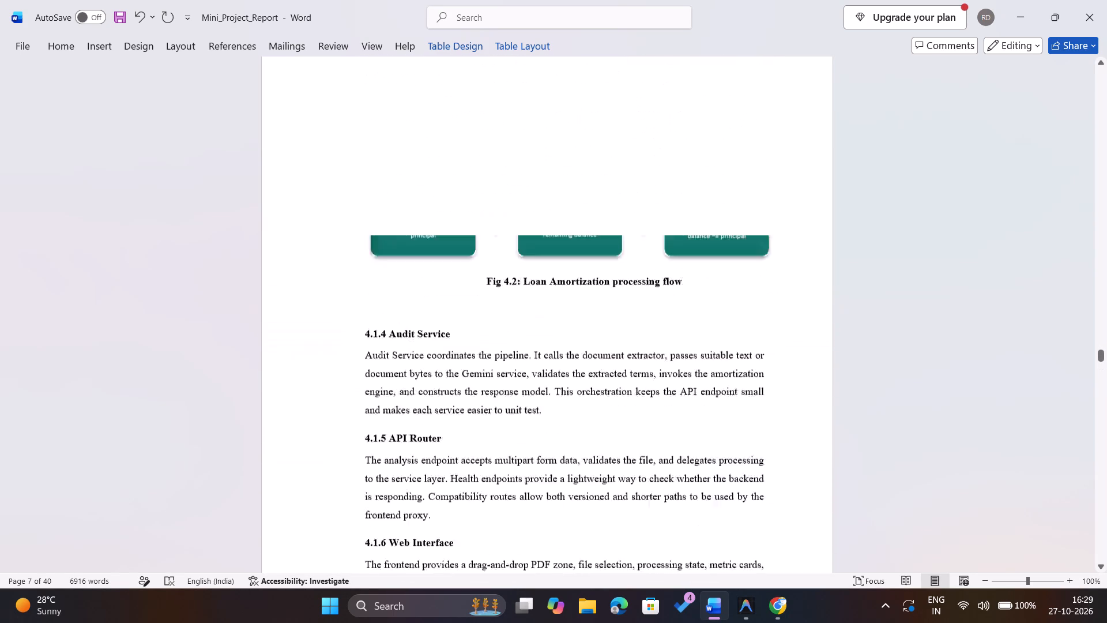
pyautogui.scroll(3, 710, 510)
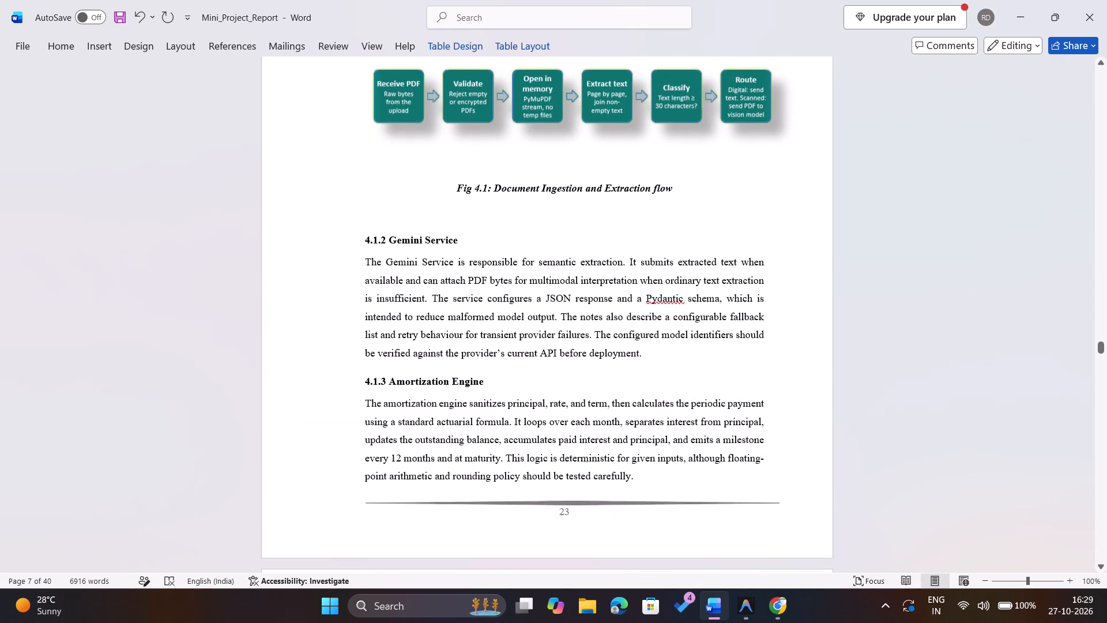
pyautogui.scroll(2, 710, 510)
pyautogui.scroll(-1, 710, 510)
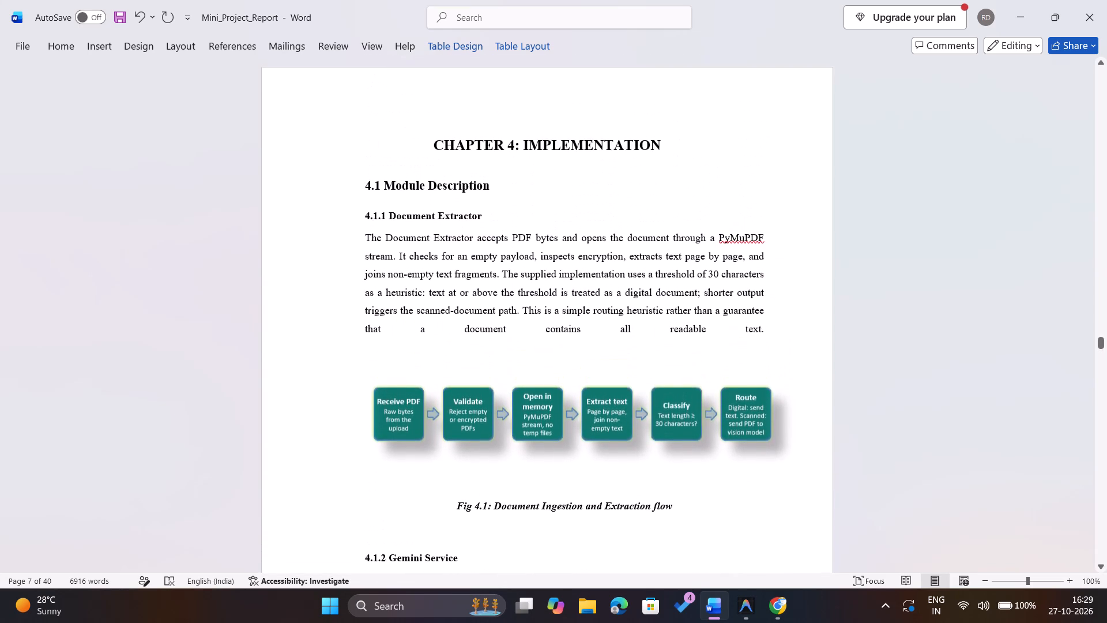
pyautogui.scroll(-4, 710, 510)
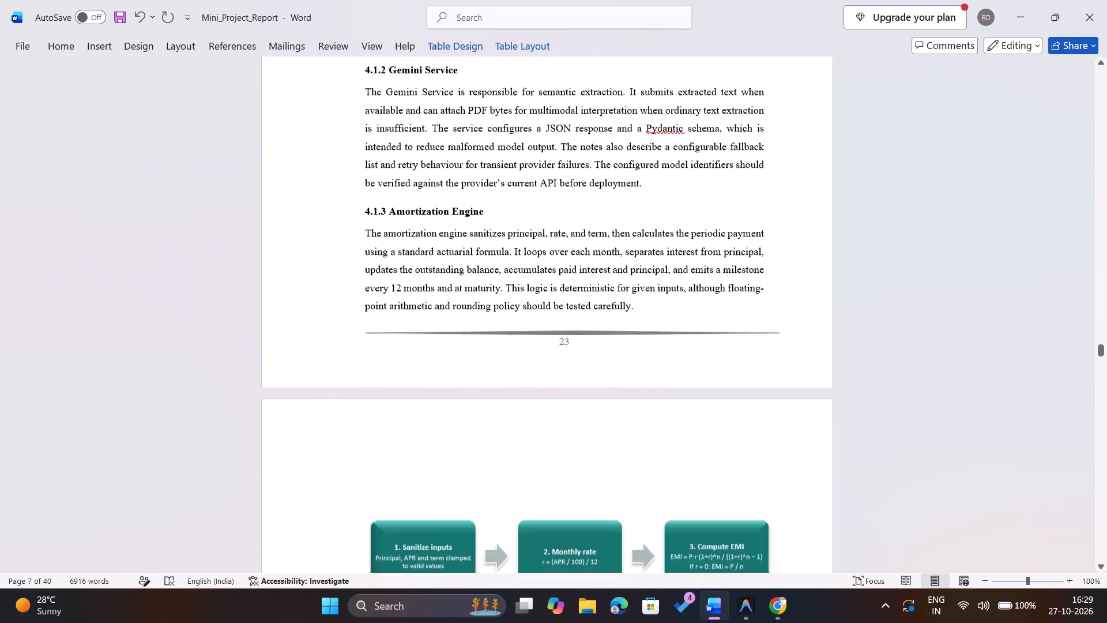
# Check Chapter 6 for the pages of the illustrative dashboard layout and illustrative output layout figures.
pyautogui.scroll(-6, 710, 510)
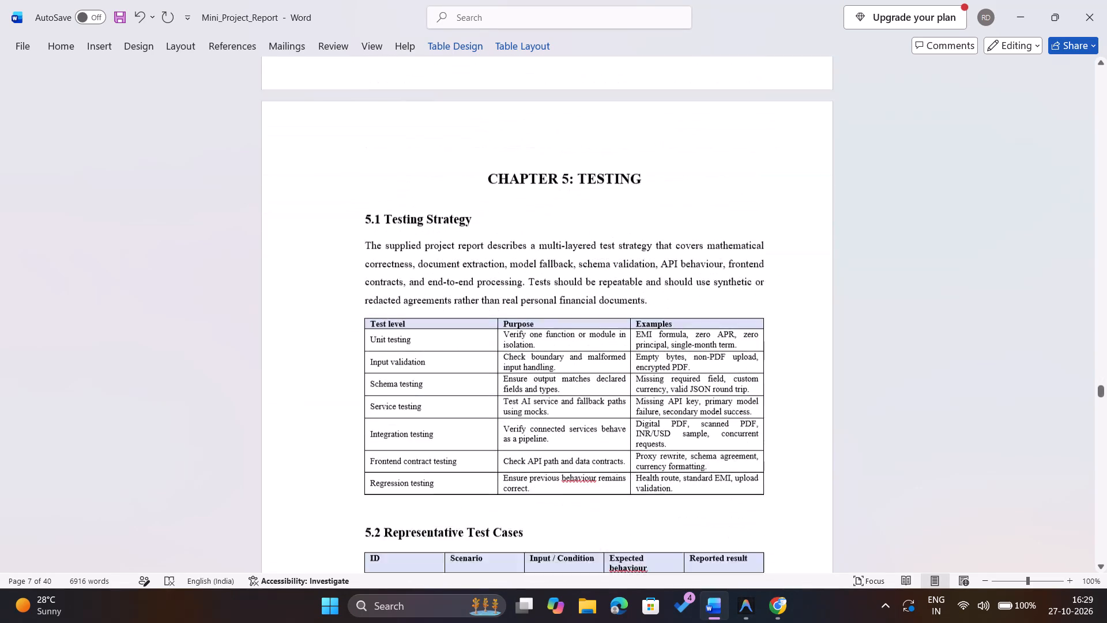
pyautogui.scroll(-6, 710, 510)
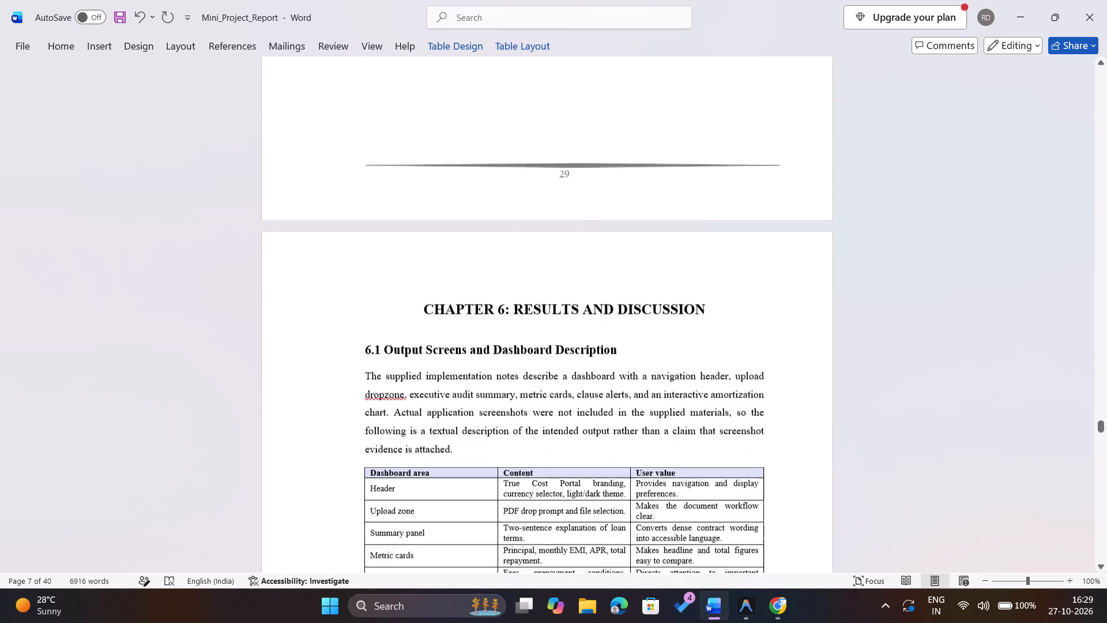
pyautogui.scroll(-2, 710, 510)
pyautogui.scroll(2, 710, 510)
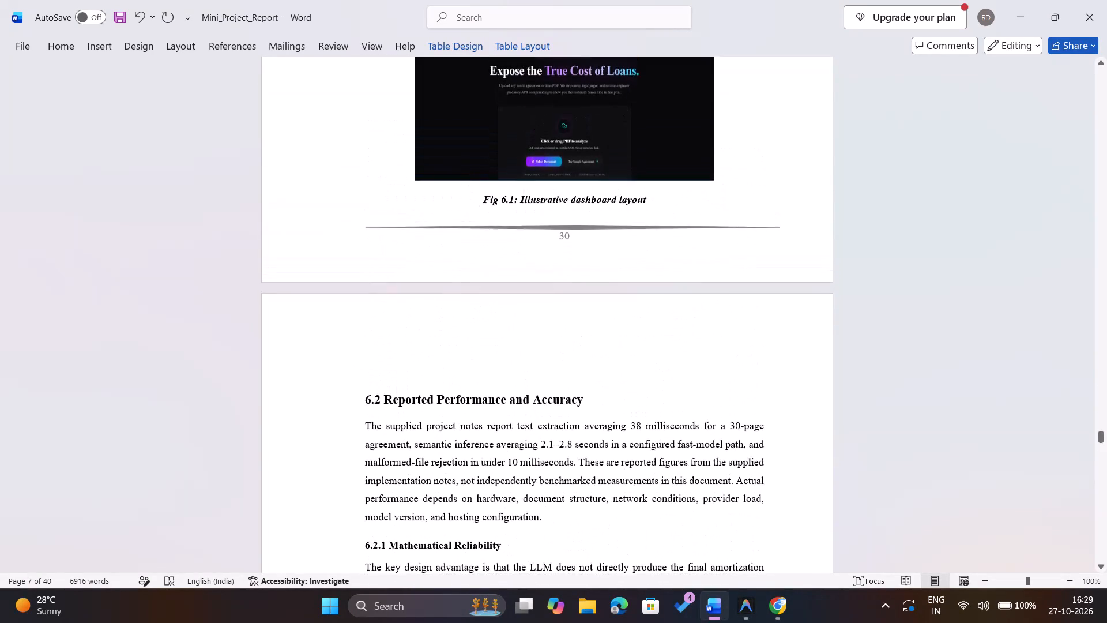
pyautogui.scroll(-4, 710, 510)
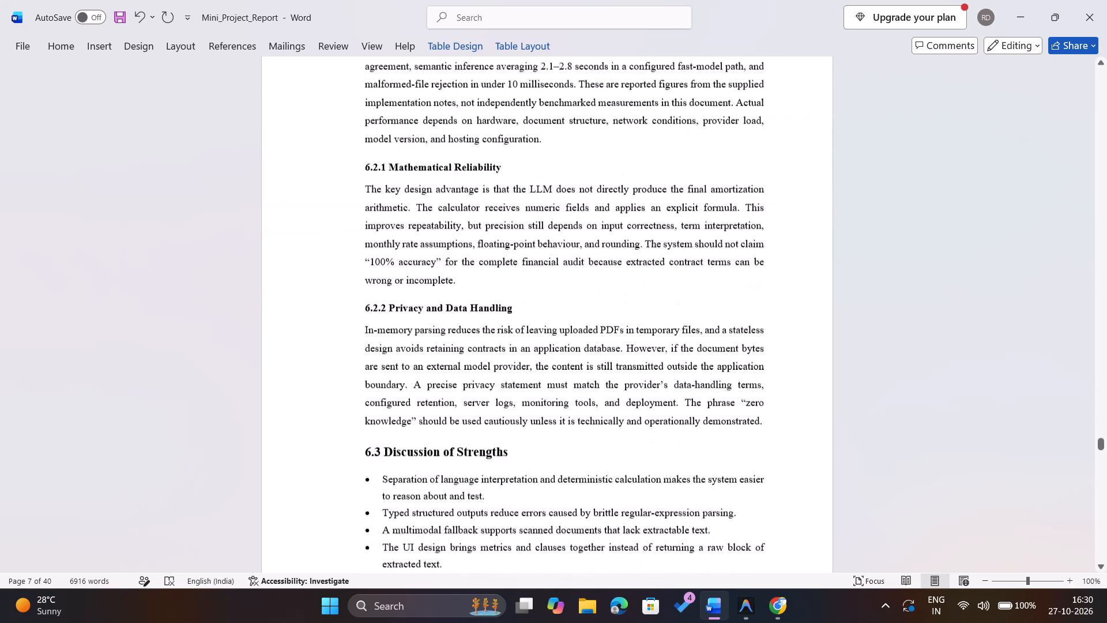
pyautogui.scroll(-4, 710, 510)
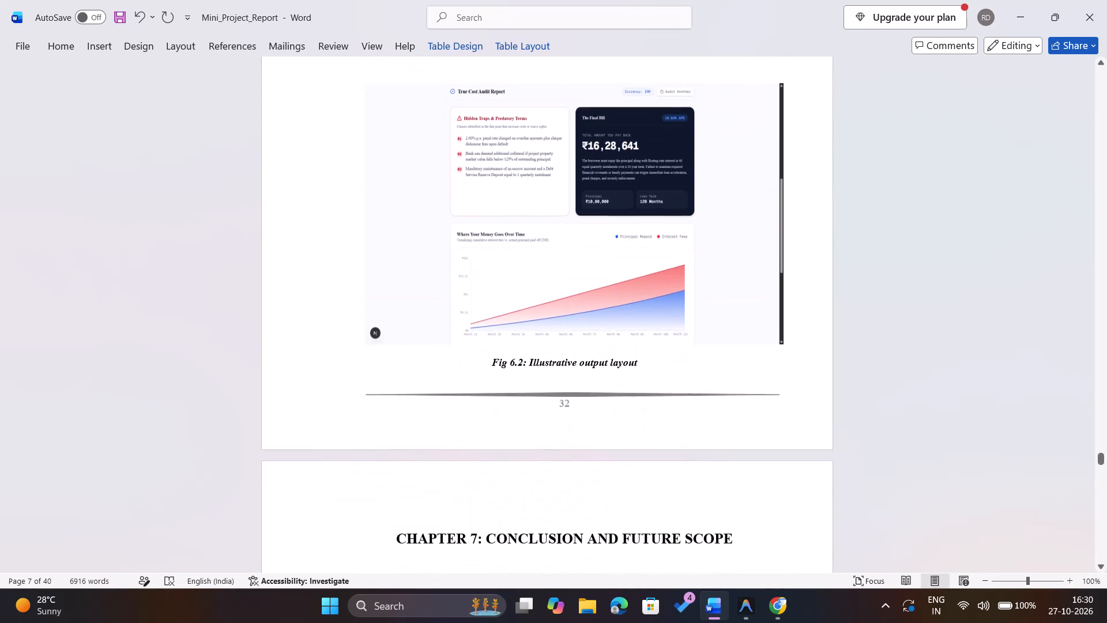
# Enter page numbers 23 for Figure 4.1, 24 for Figure 4.2, 30 for Figure 6.1 and 32 for Figure 6.2 in the List of Figures table.
pyautogui.scroll(20, 710, 510)
pyautogui.scroll(20, 710, 510)
pyautogui.scroll(20, 710, 510)
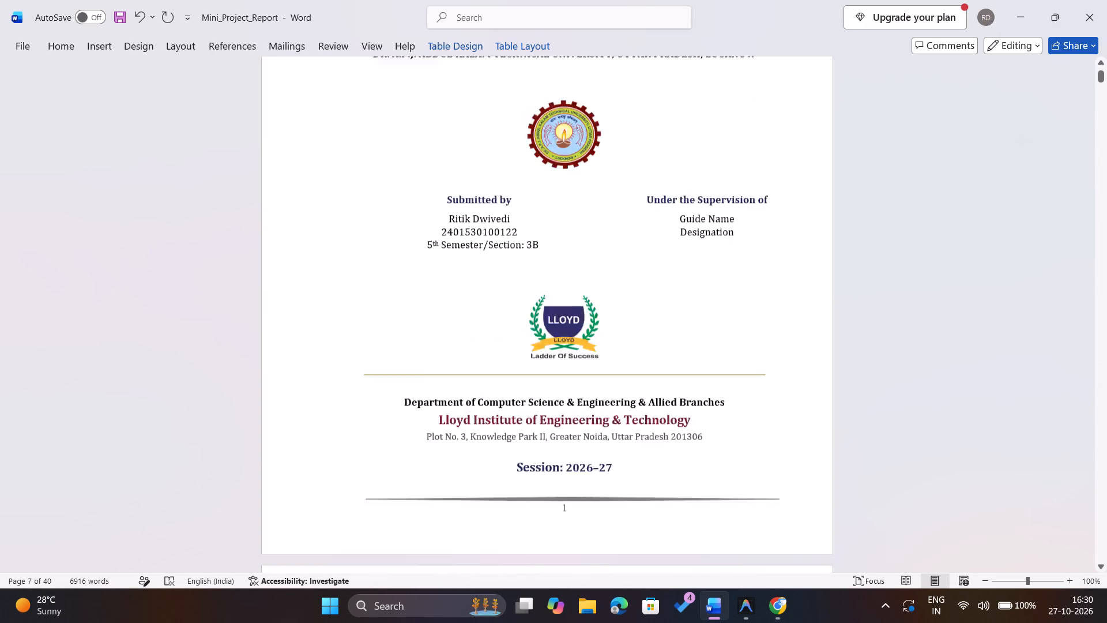
pyautogui.scroll(20, 710, 510)
pyautogui.scroll(19, 710, 510)
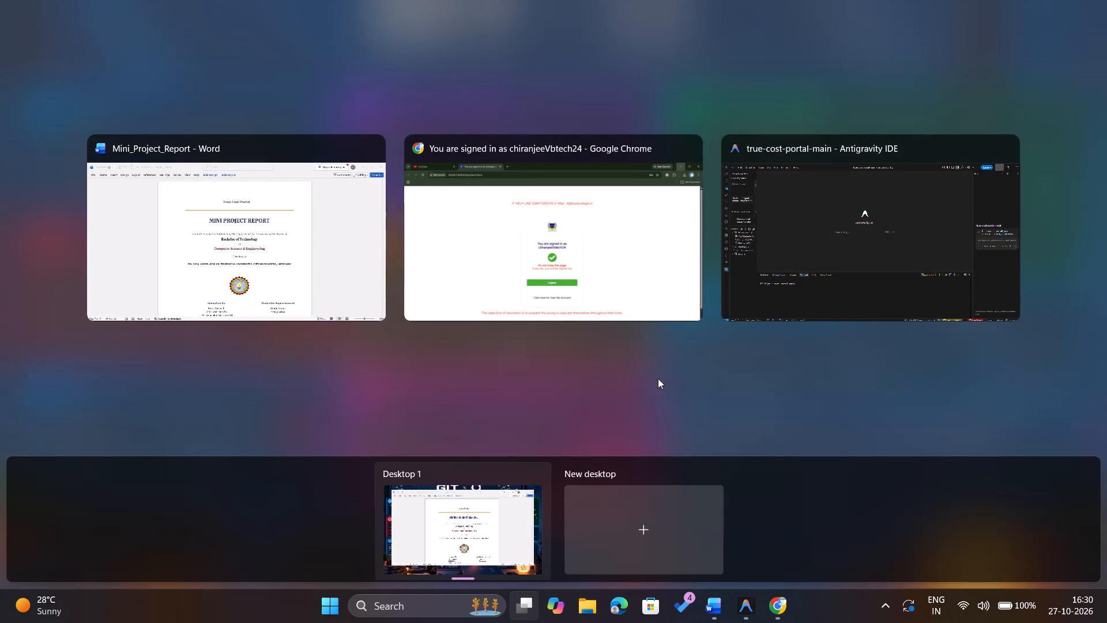
pyautogui.scroll(-1, 529, 100)
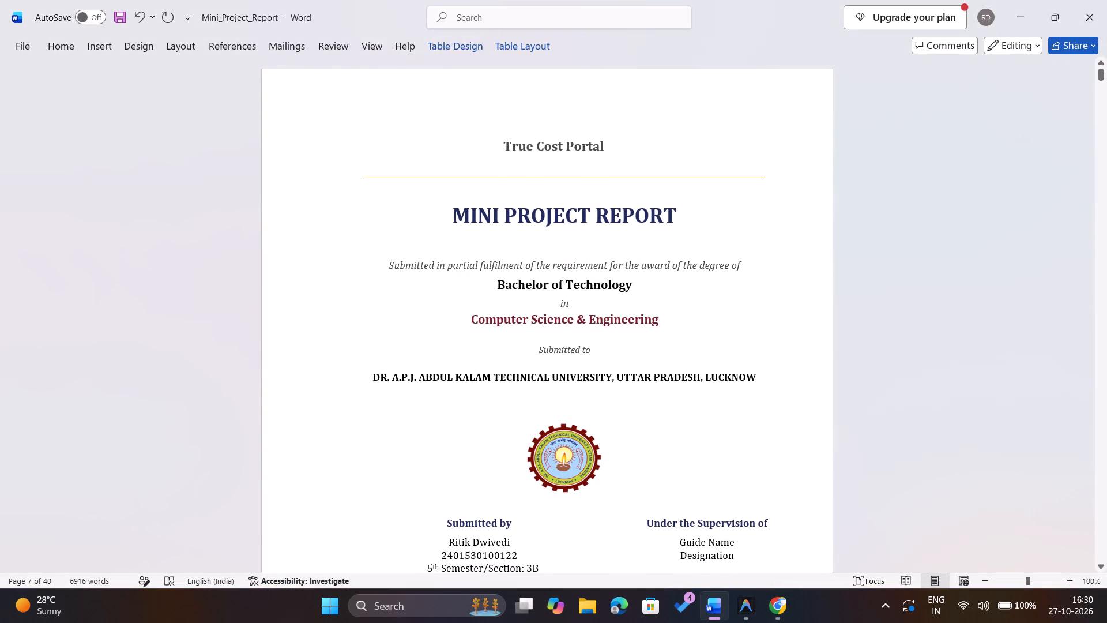
pyautogui.scroll(-8, 529, 100)
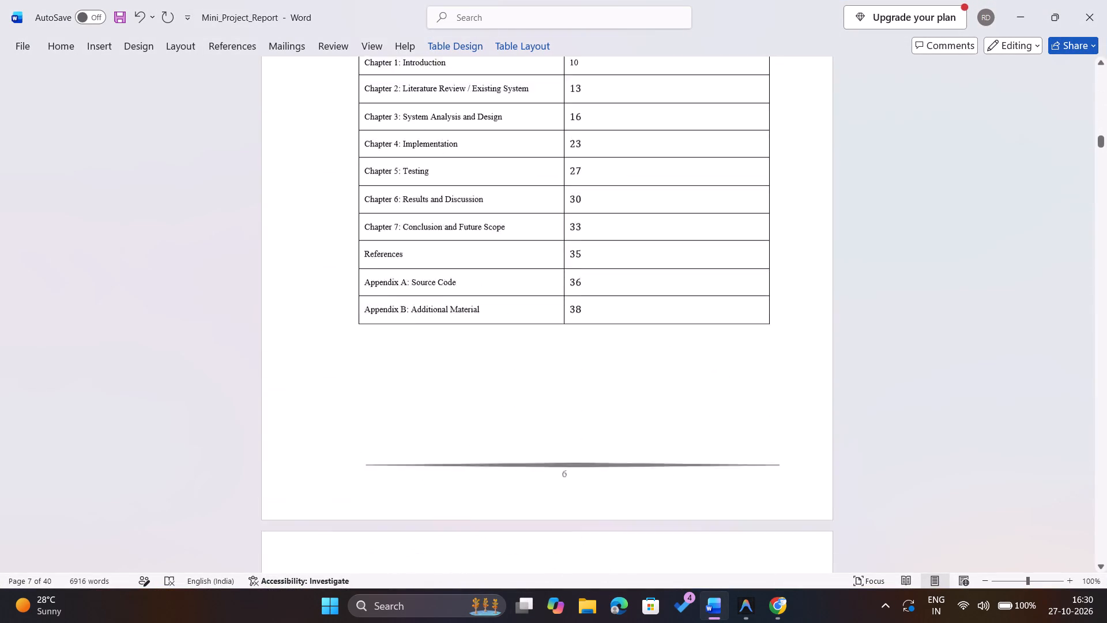
pyautogui.scroll(-1, 529, 100)
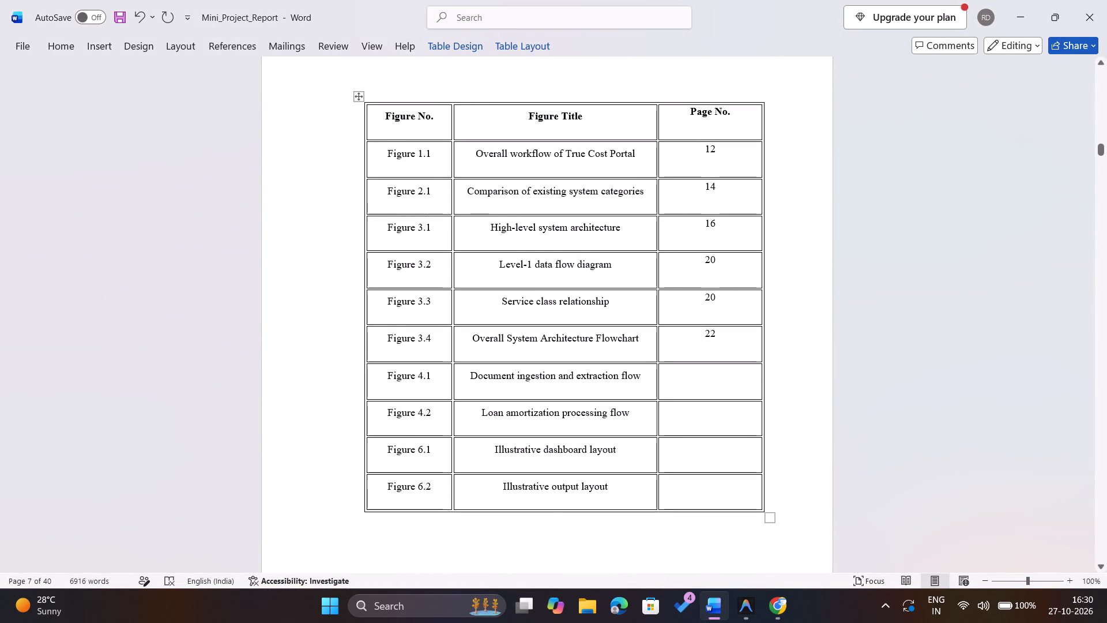
pyautogui.click(718, 366)
pyautogui.write('23')
pyautogui.click(715, 411)
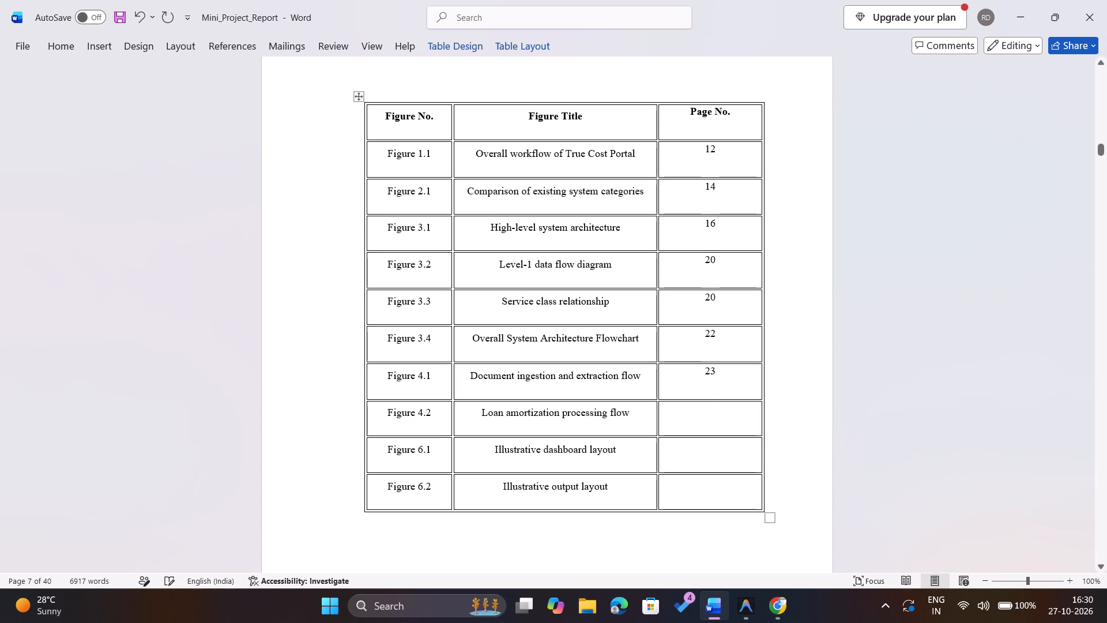
pyautogui.write('24')
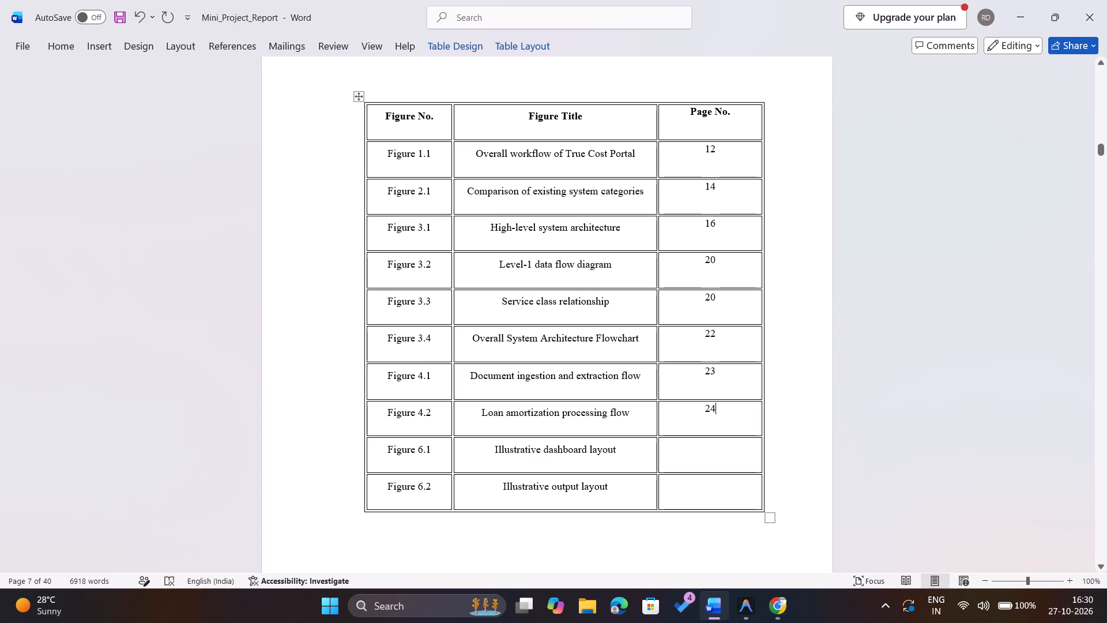
pyautogui.click(717, 452)
pyautogui.write('30')
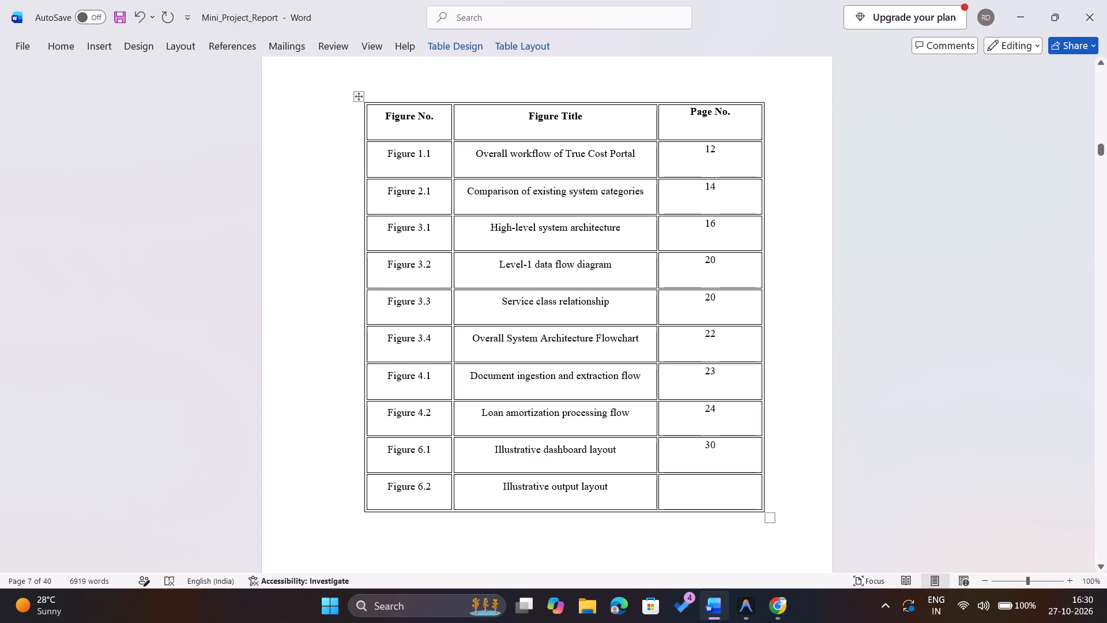
pyautogui.click(722, 481)
pyautogui.write('32')
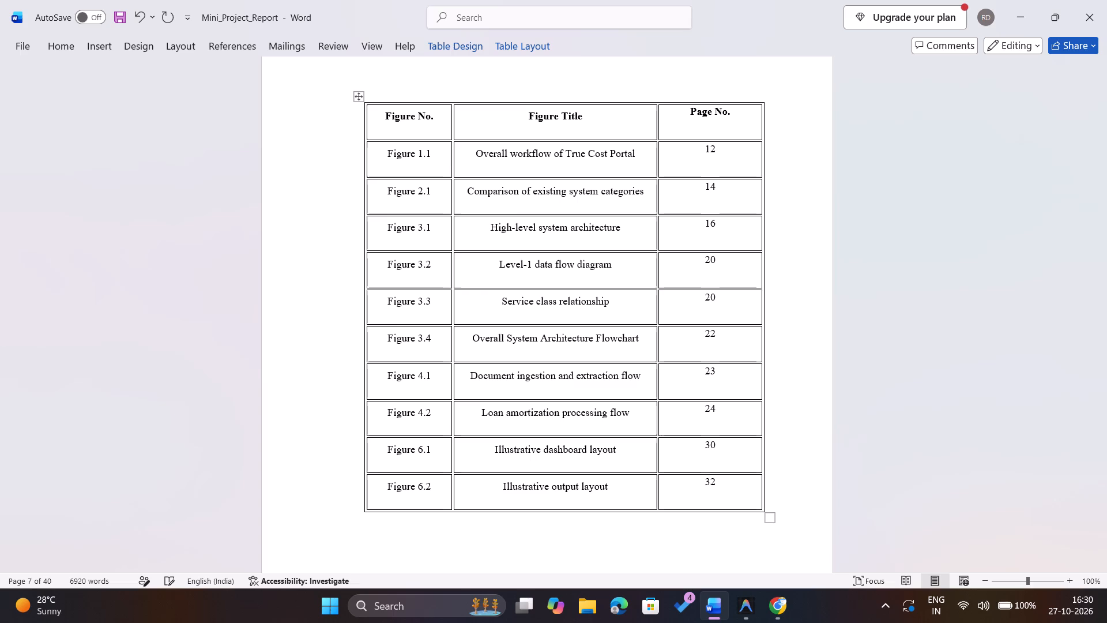
# Insert a new column after the Table Title column in the List of Tables table.
pyautogui.scroll(-5, 722, 481)
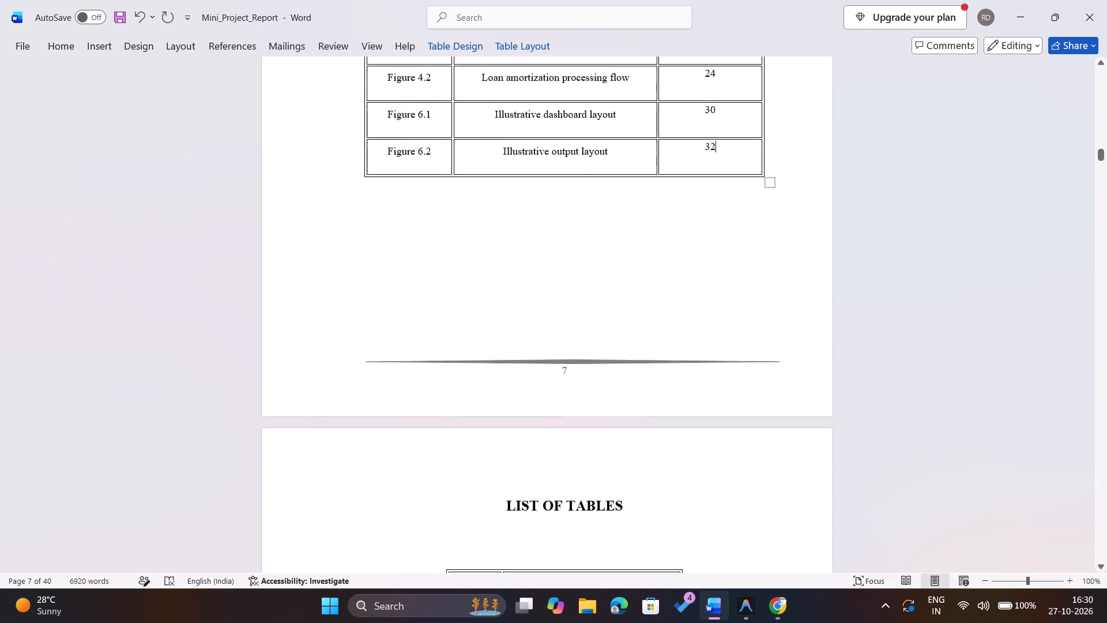
pyautogui.scroll(-1, 722, 481)
pyautogui.scroll(1, 665, 444)
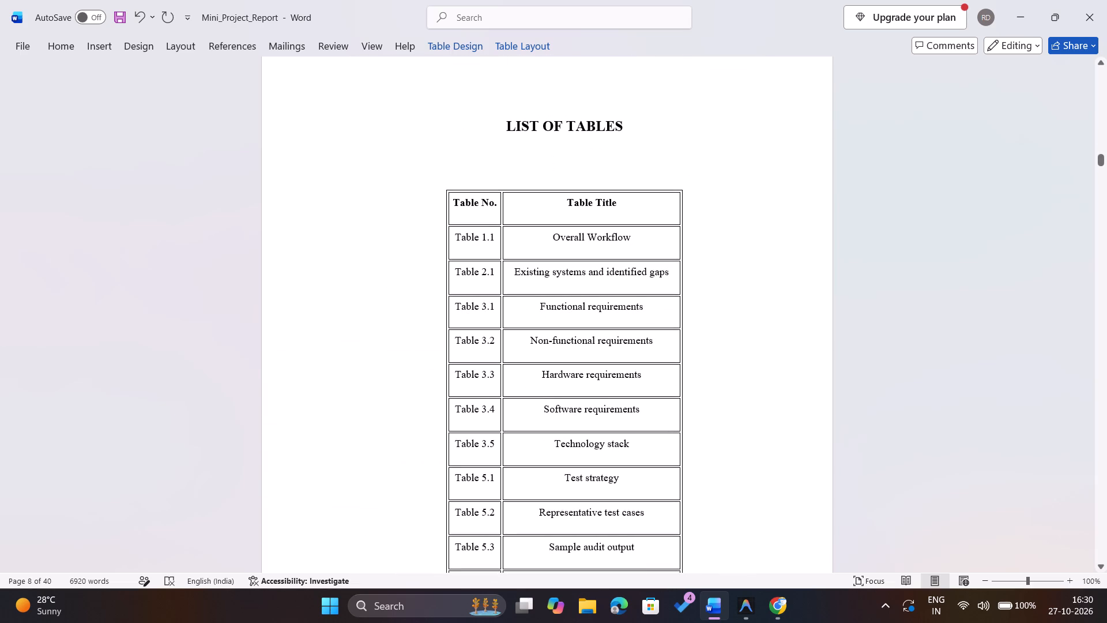
pyautogui.click(661, 219)
pyautogui.click(531, 51)
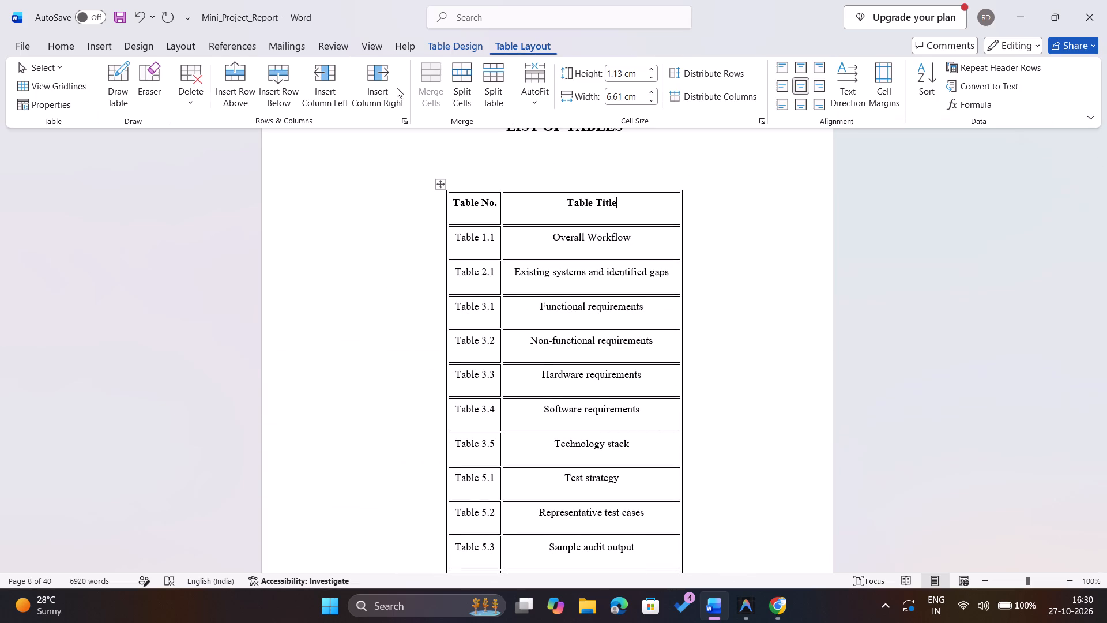
pyautogui.click(379, 82)
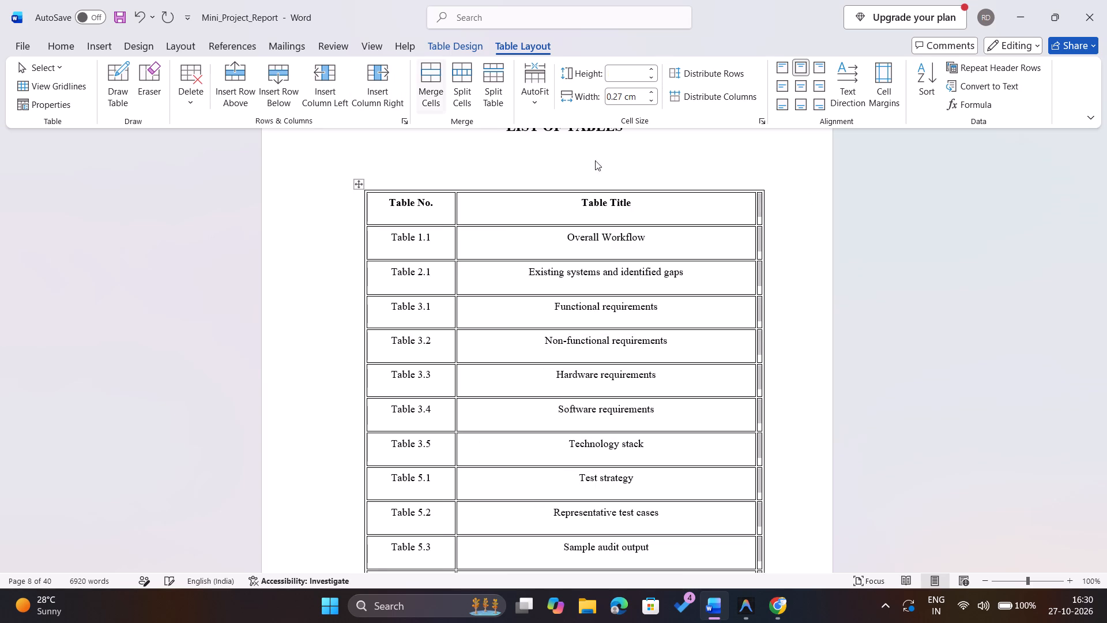
# Widen the new empty column of the List of Tables table by narrowing the Table Title column to about half the table's width.
pyautogui.click(755, 209)
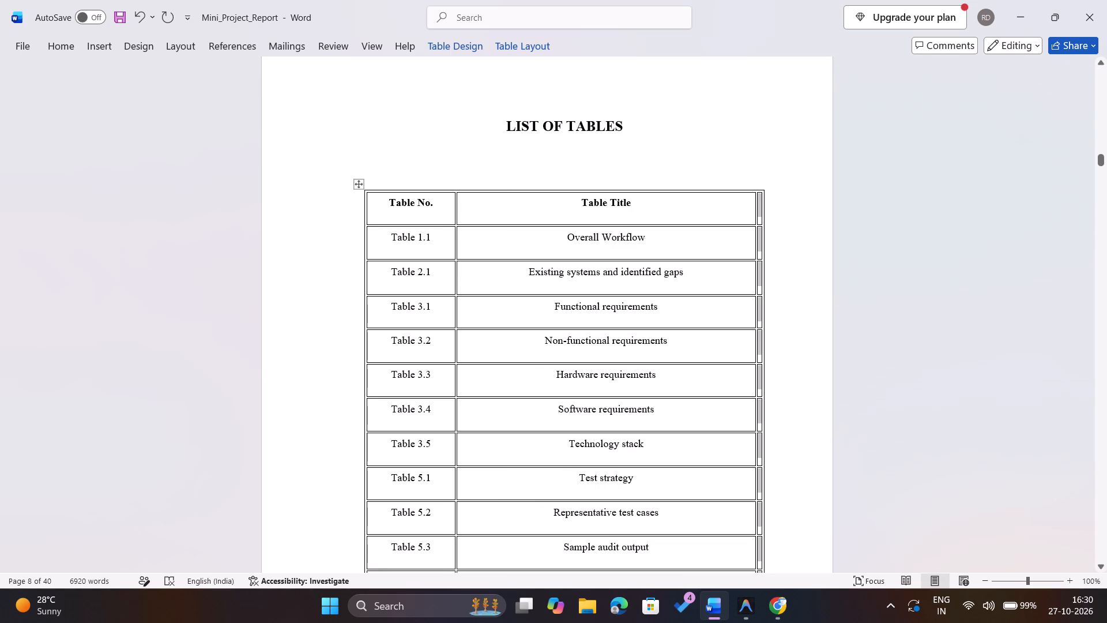
pyautogui.moveTo(755, 207); pyautogui.dragTo(676, 224)
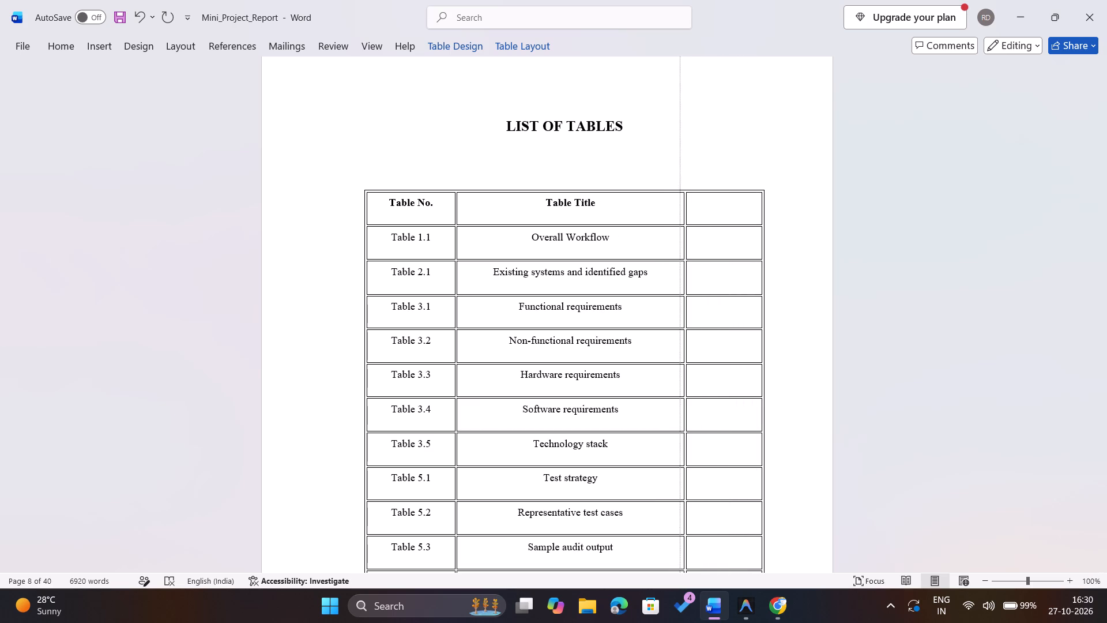
pyautogui.moveTo(676, 224); pyautogui.dragTo(665, 227)
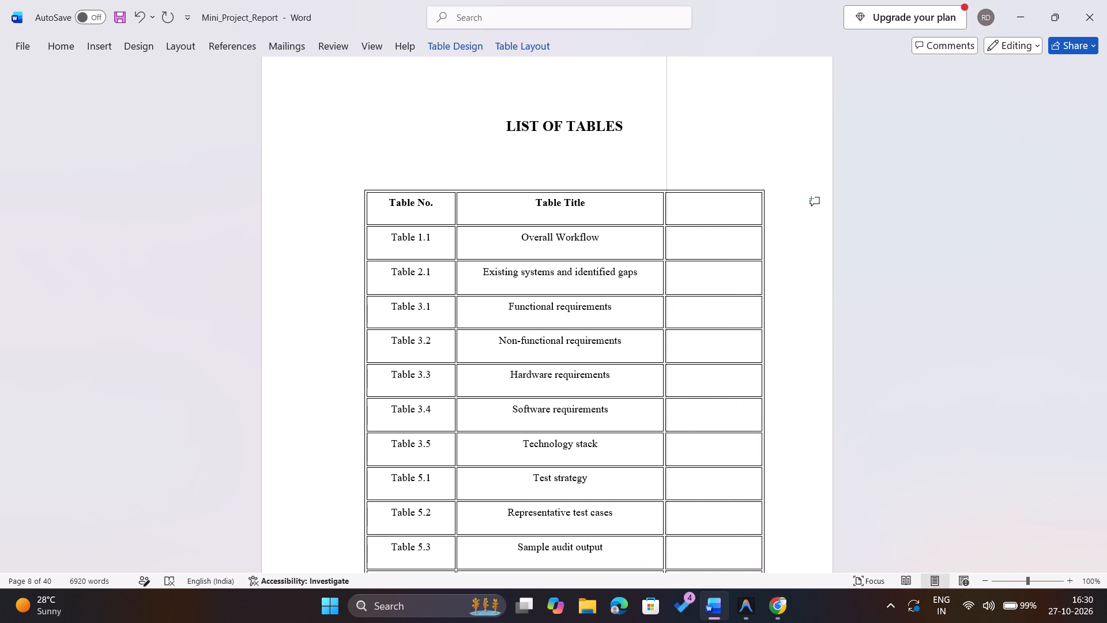
pyautogui.moveTo(665, 227); pyautogui.dragTo(671, 227)
# Enter the heading "Page no." in the header cell of the new column in the List of Tables table.
pyautogui.scroll(2, 665, 123)
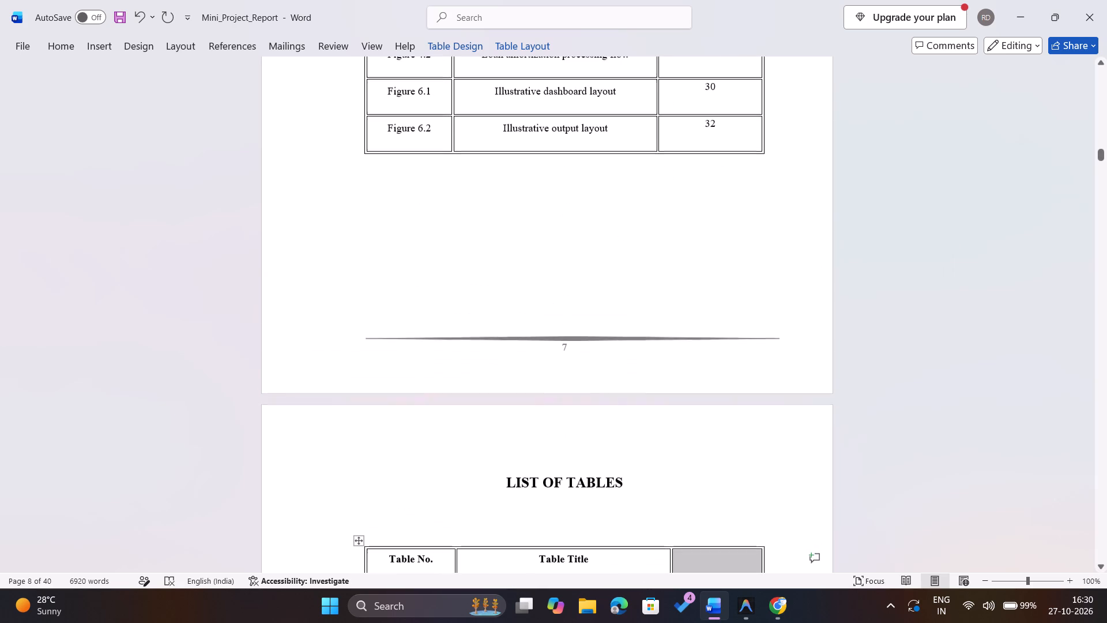
pyautogui.scroll(-3, 665, 123)
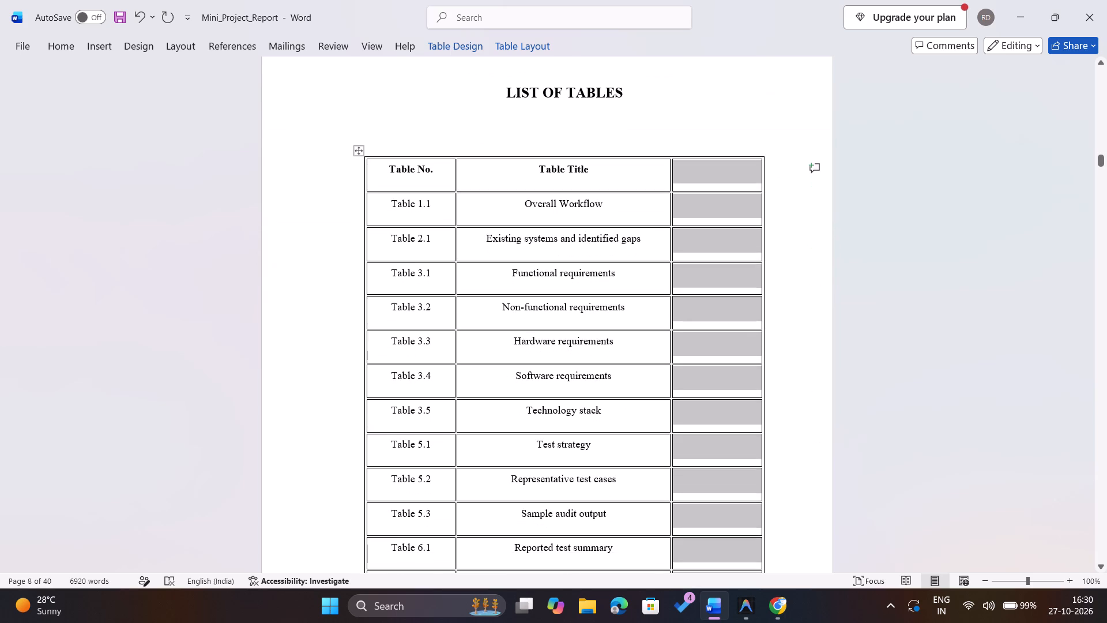
pyautogui.click(691, 177)
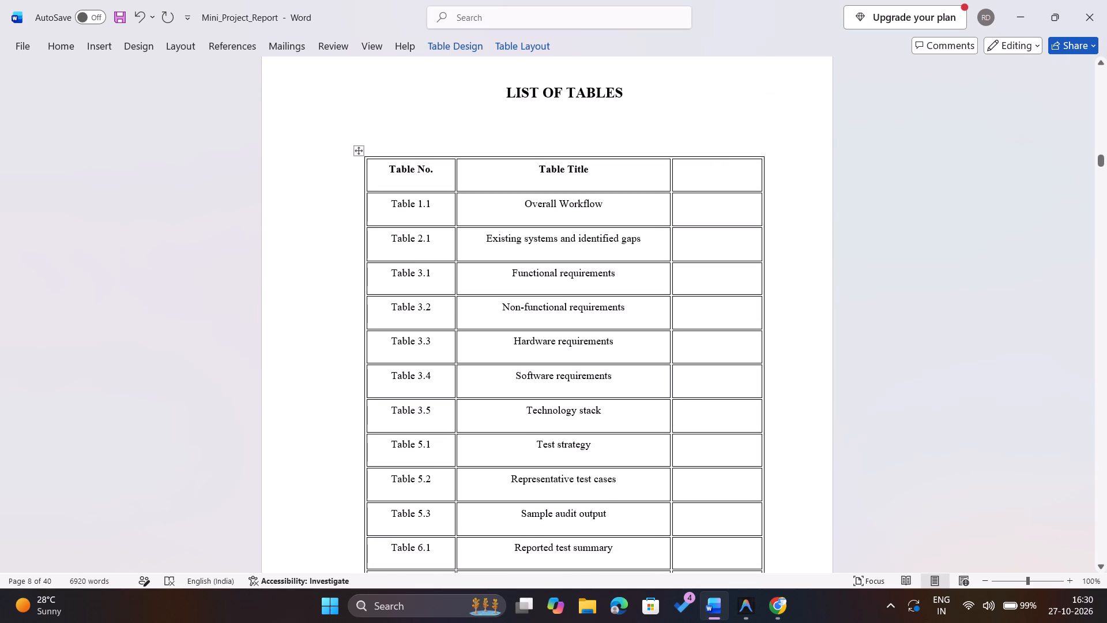
pyautogui.click(695, 166)
pyautogui.hotkey('shift', 'p')
pyautogui.write('age')
pyautogui.press('space')
pyautogui.write('no')
pyautogui.press('.')
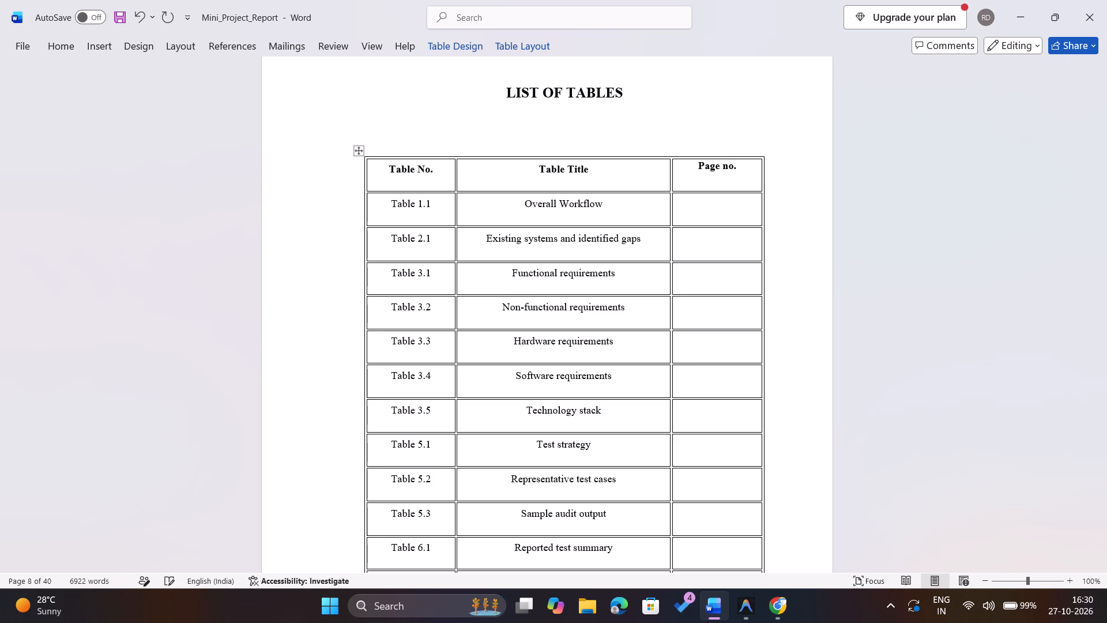
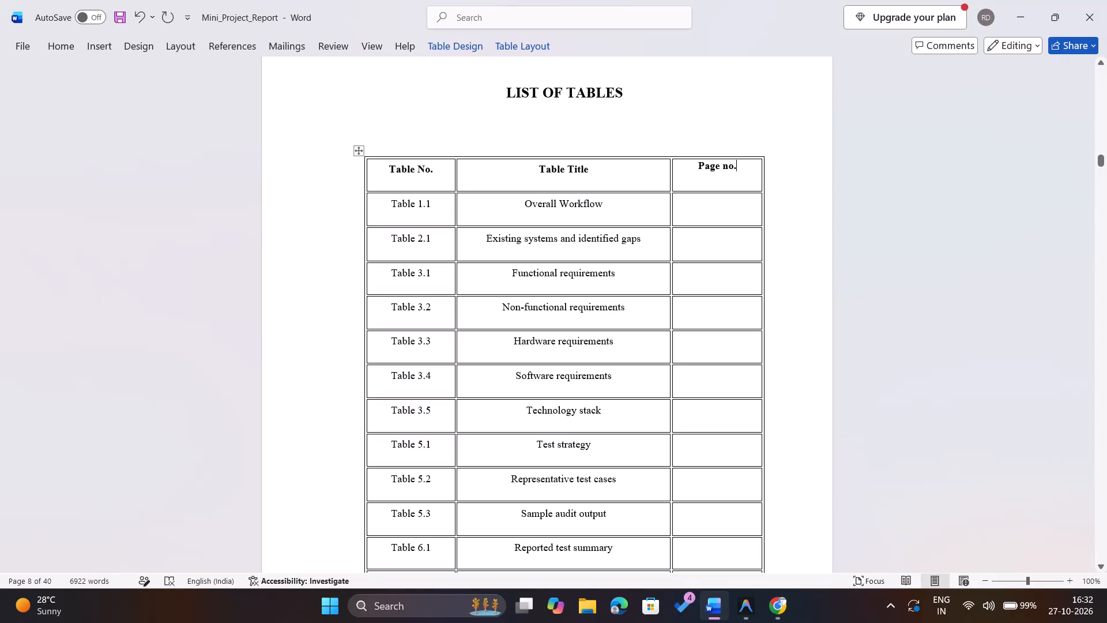
# Place the cursor in the Page no. cell for Table 1.1 and look up the Overall Workflow table's page in Chapter 1.
pyautogui.click(704, 204)
pyautogui.scroll(-1, 704, 204)
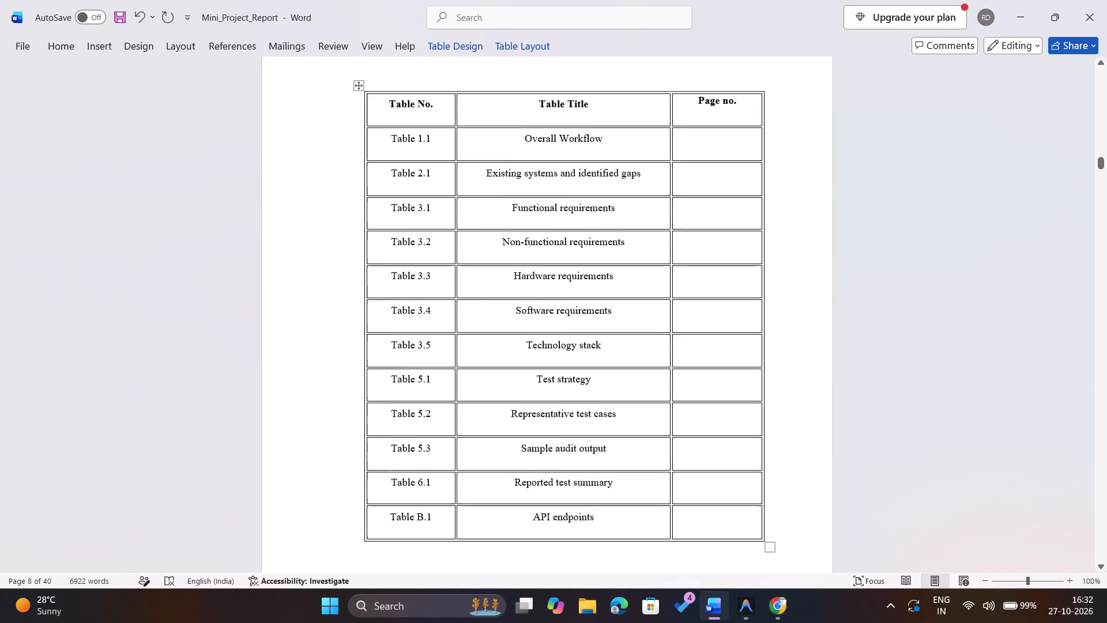
pyautogui.scroll(-3, 704, 204)
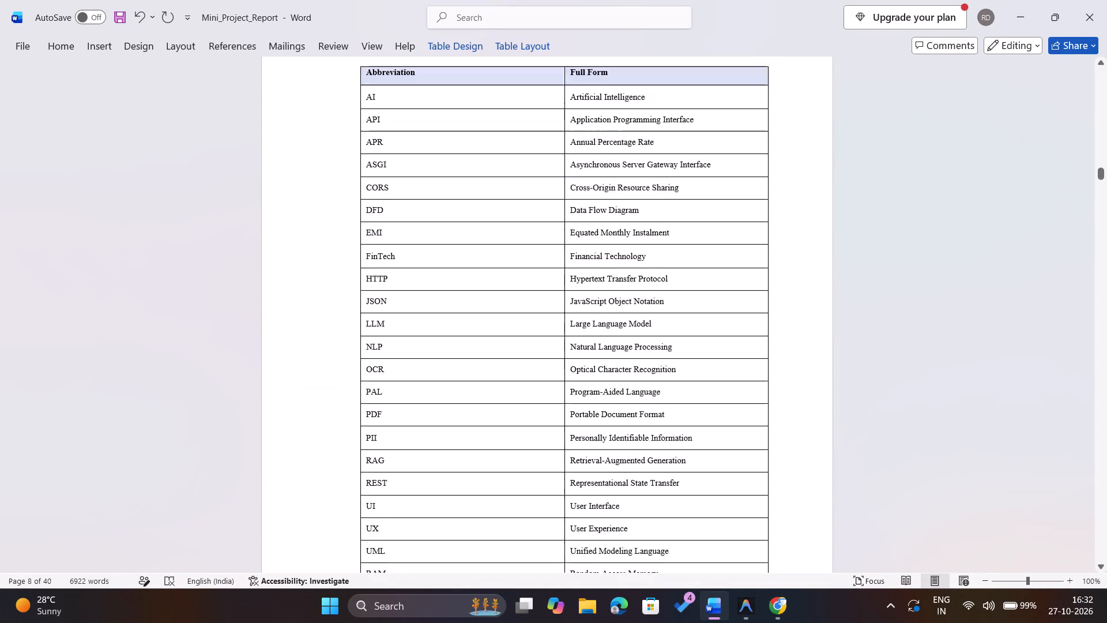
pyautogui.scroll(-4, 704, 204)
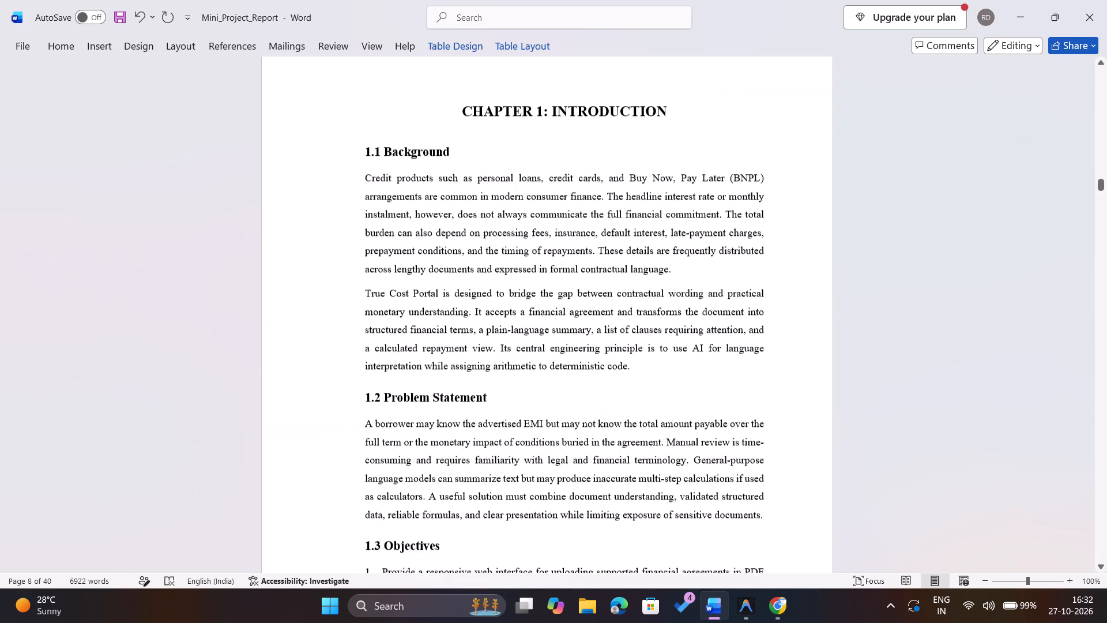
pyautogui.scroll(-3, 704, 204)
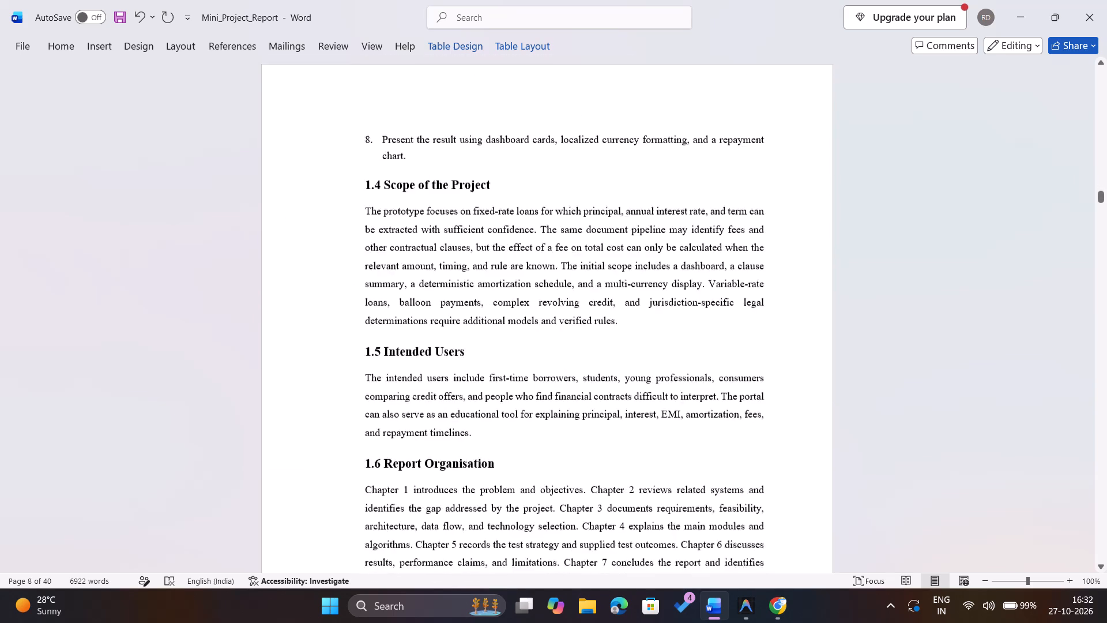
pyautogui.scroll(-2, 704, 204)
pyautogui.scroll(4, 704, 204)
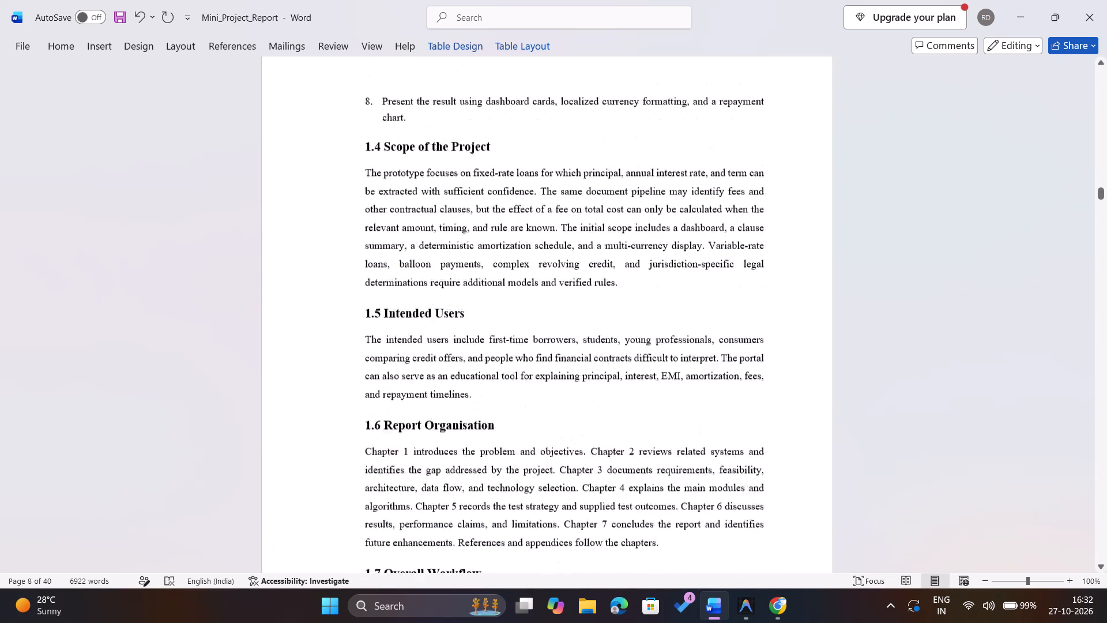
pyautogui.scroll(4, 704, 204)
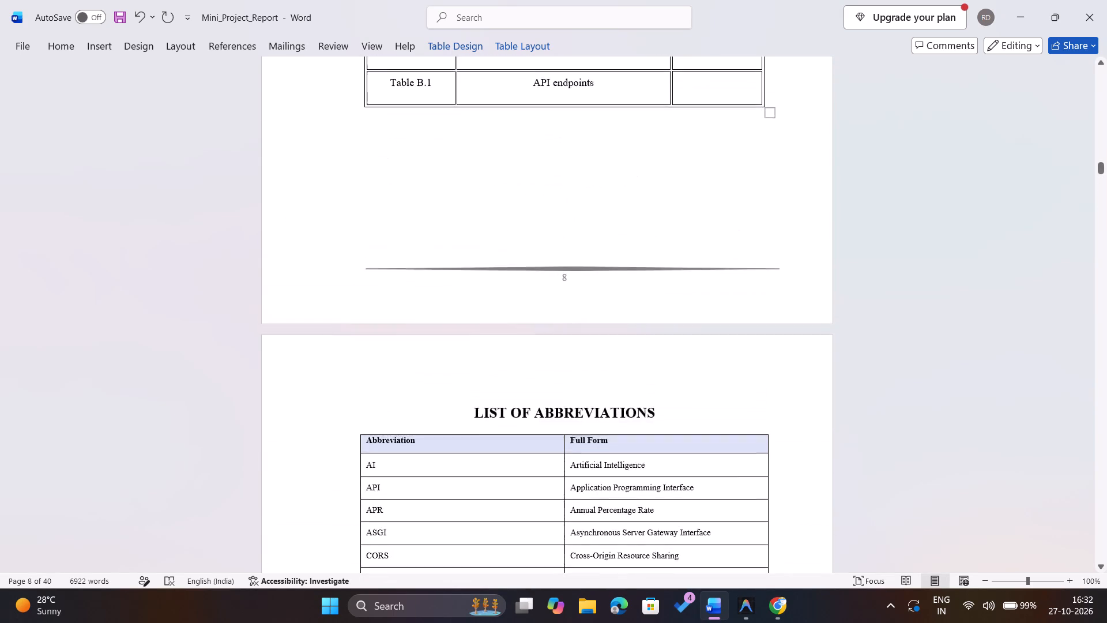
pyautogui.scroll(1, 704, 204)
pyautogui.scroll(-1, 704, 204)
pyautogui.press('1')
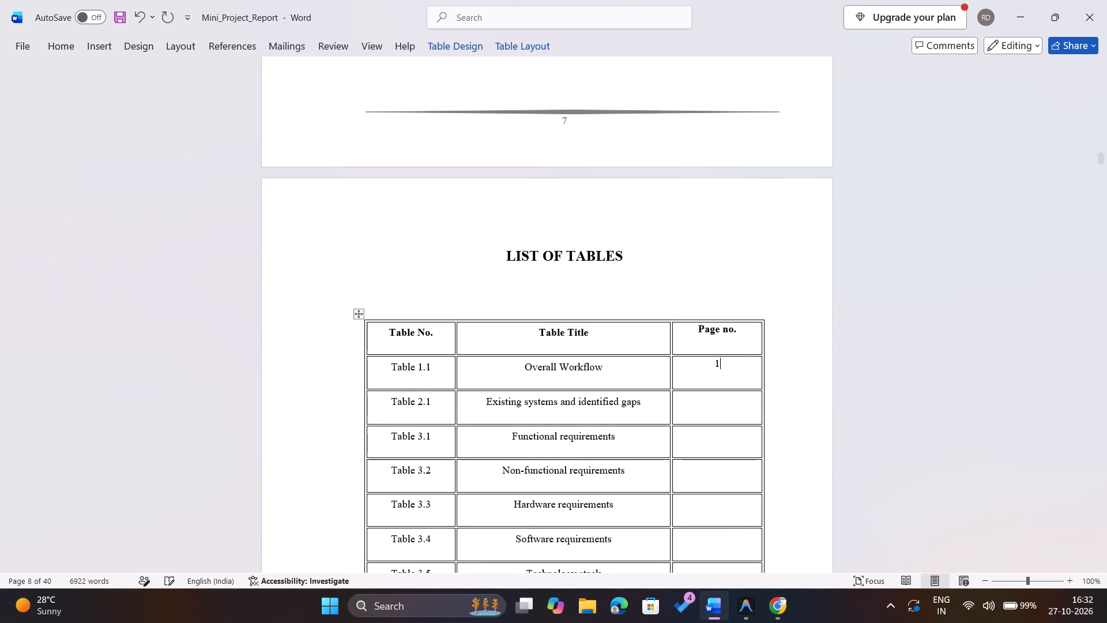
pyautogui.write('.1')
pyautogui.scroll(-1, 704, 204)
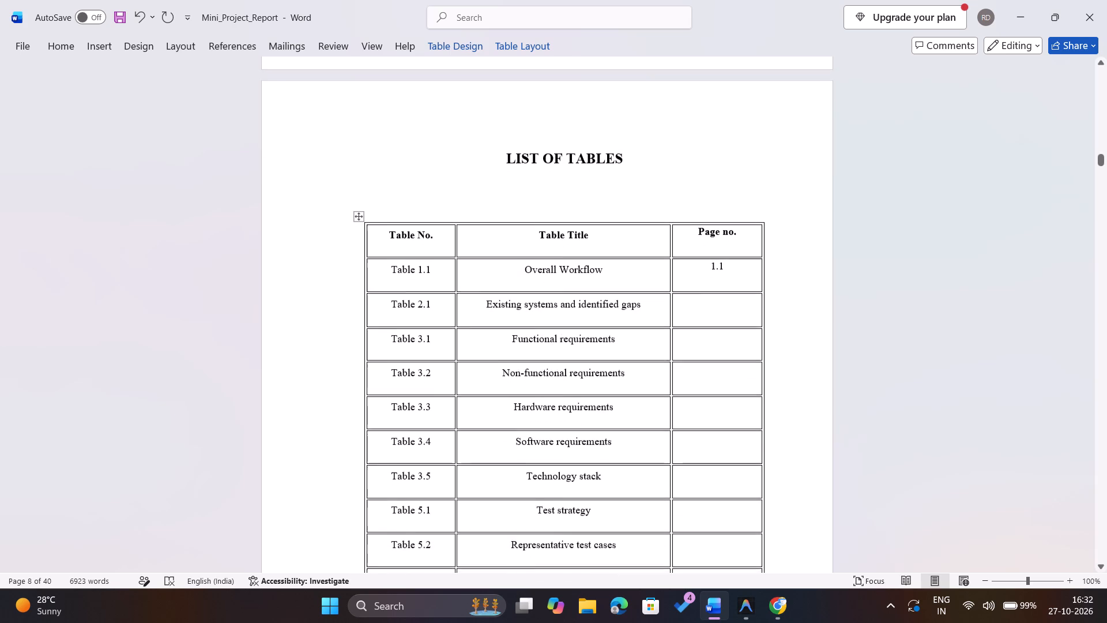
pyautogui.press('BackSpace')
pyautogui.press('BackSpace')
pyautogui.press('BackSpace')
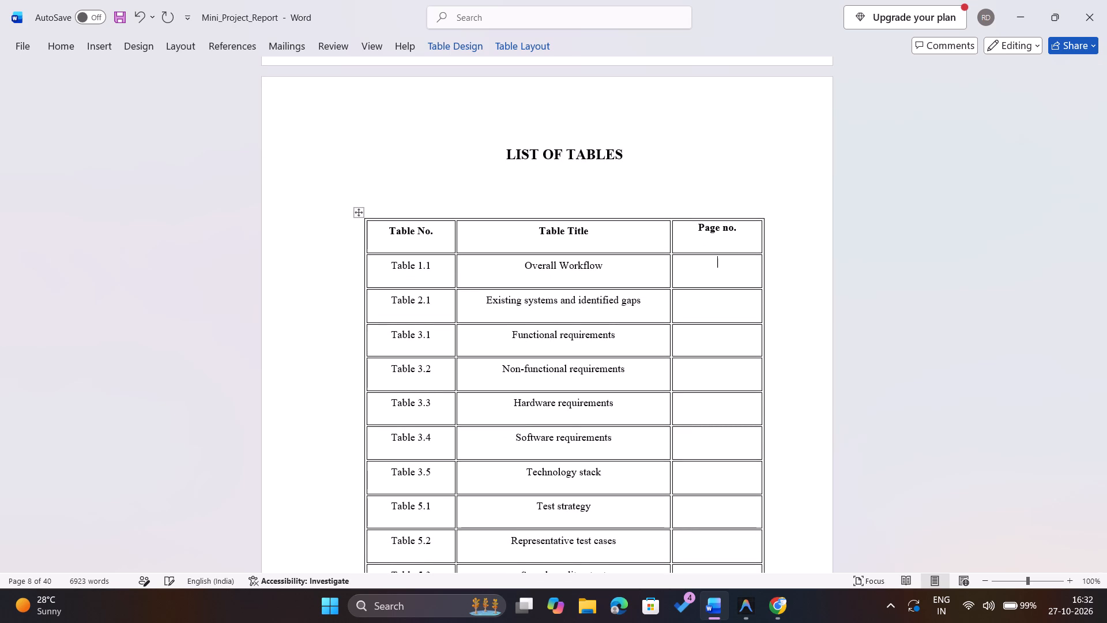
# Check the page of the Overall Workflow table and enter page number 11 for Table 1.1 in the List of Tables.
pyautogui.scroll(-6, 704, 204)
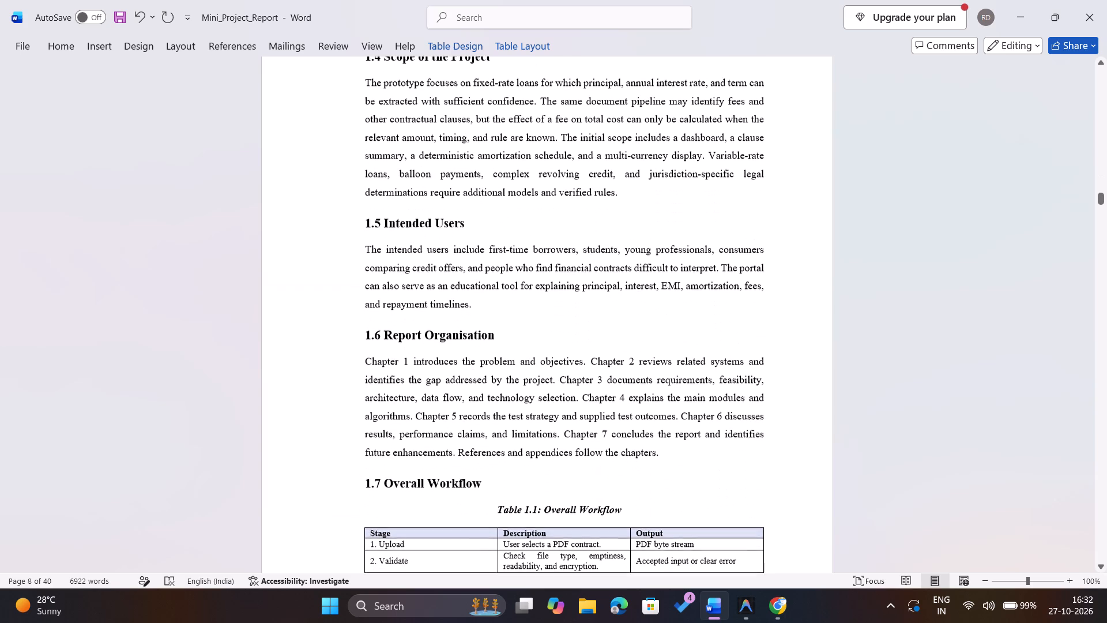
pyautogui.scroll(-1, 704, 204)
pyautogui.scroll(6, 704, 204)
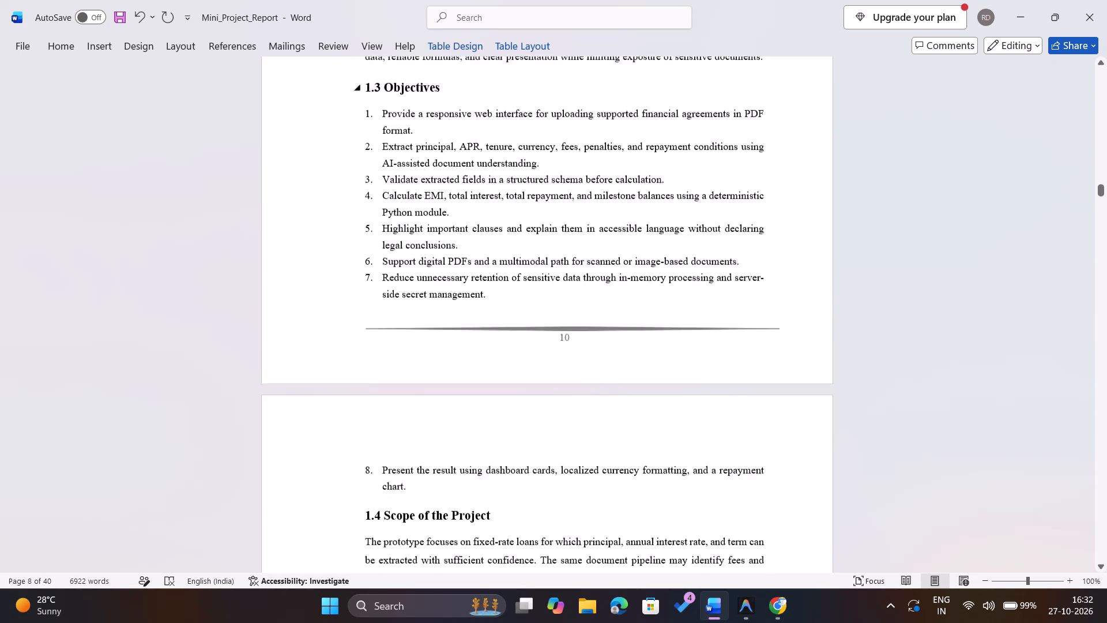
pyautogui.scroll(3, 704, 204)
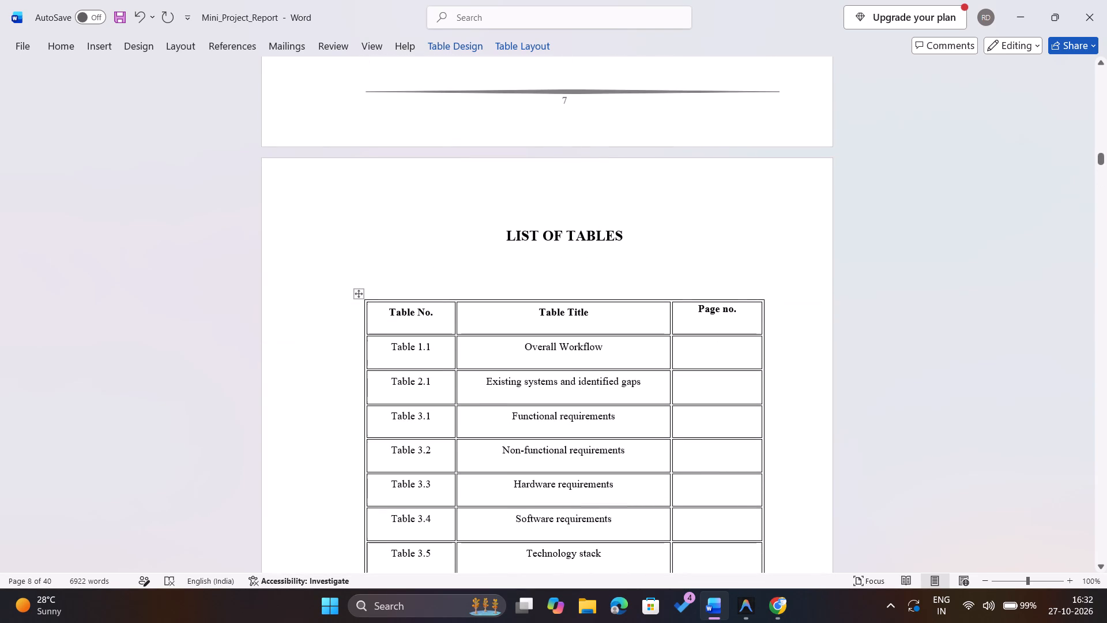
pyautogui.write('11')
# Look up the Existing Systems table in Chapter 2 and enter page number 13 for Table 2.1 in the List of Tables.
pyautogui.scroll(-7, 704, 204)
pyautogui.scroll(1, 704, 204)
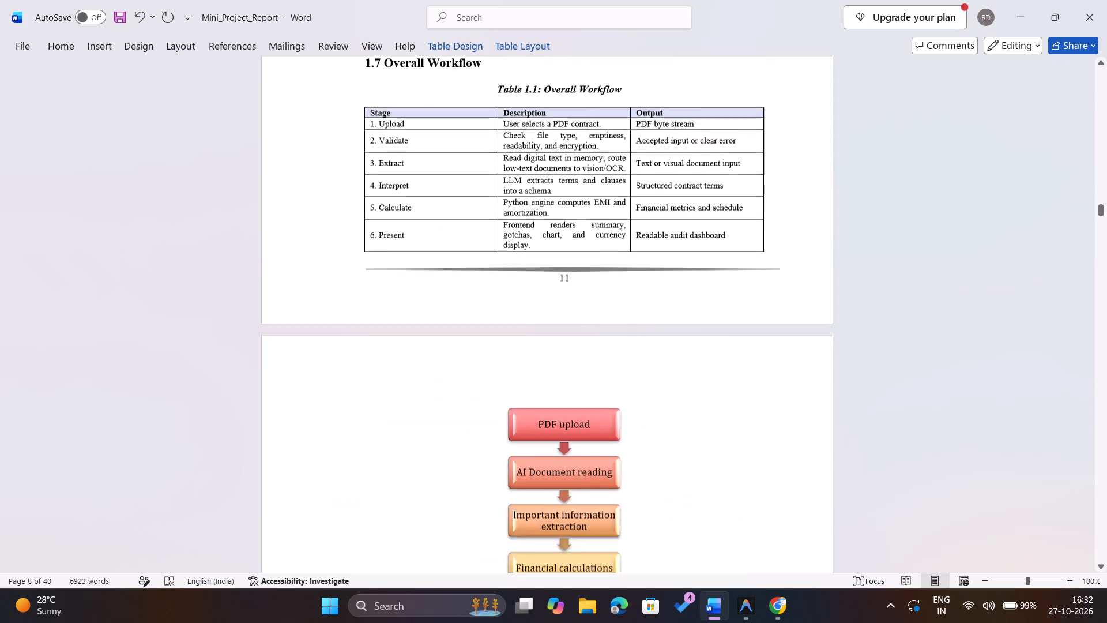
pyautogui.scroll(4, 704, 204)
pyautogui.scroll(-1, 704, 204)
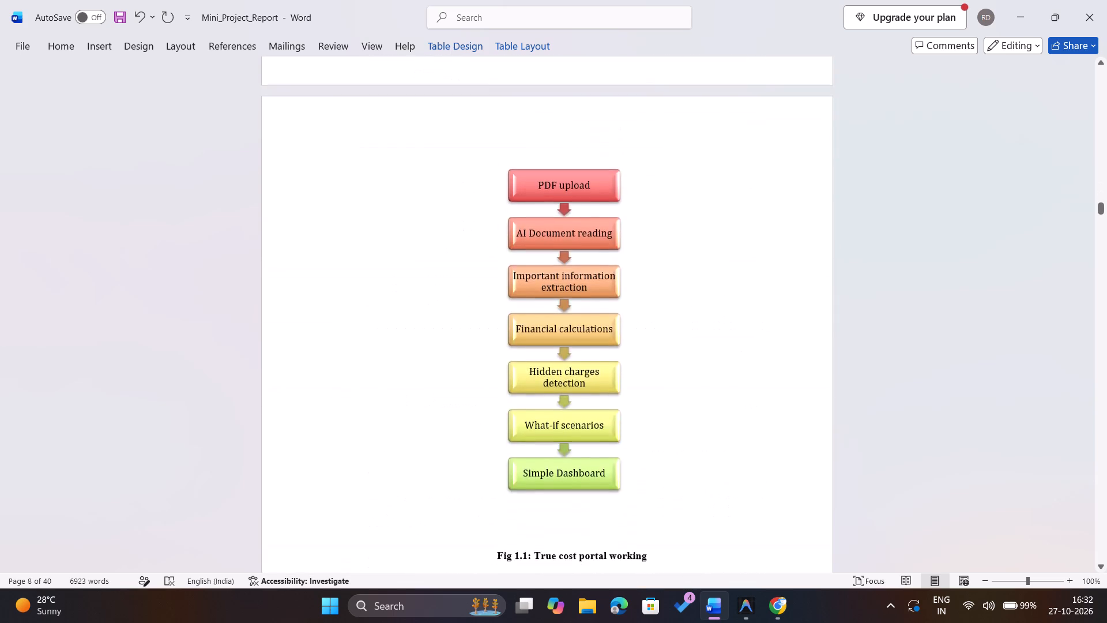
pyautogui.scroll(-2, 704, 204)
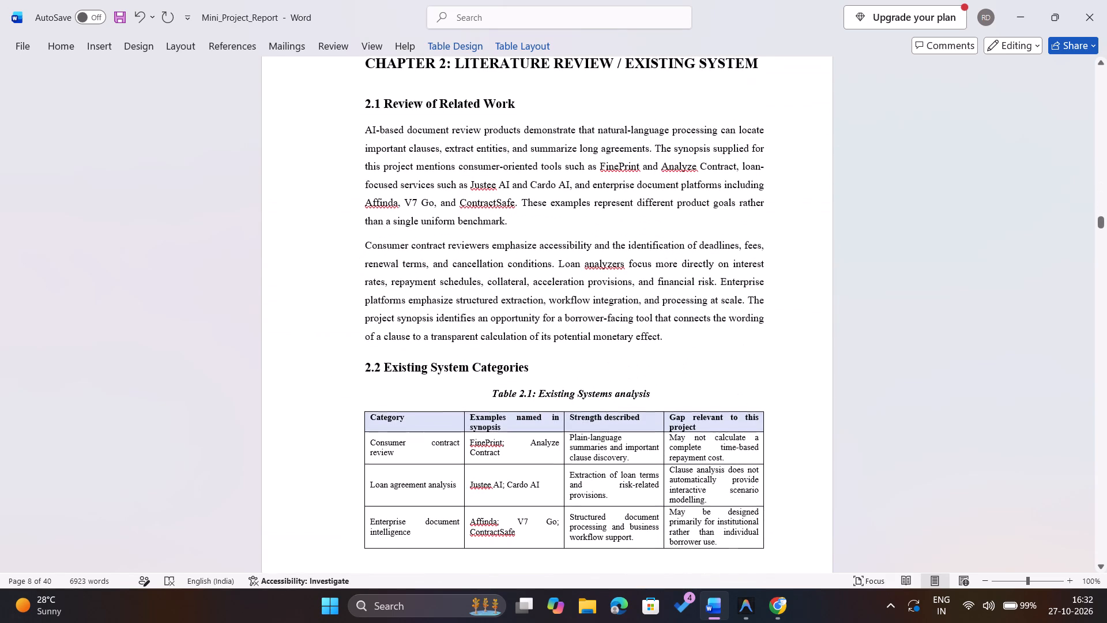
pyautogui.scroll(-5, 704, 204)
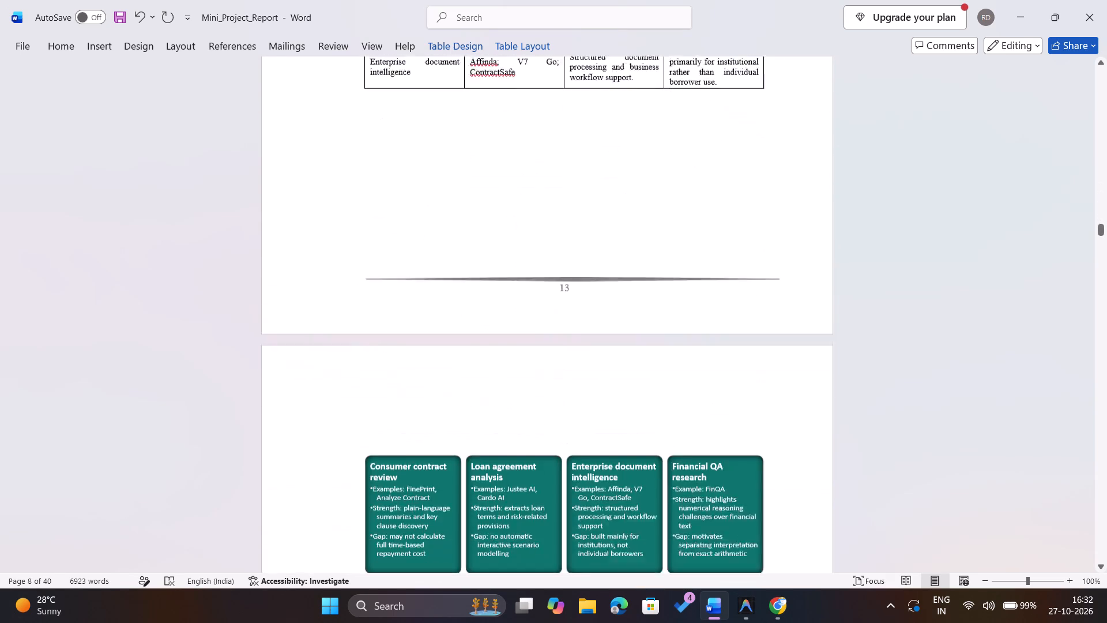
pyautogui.scroll(-5, 704, 204)
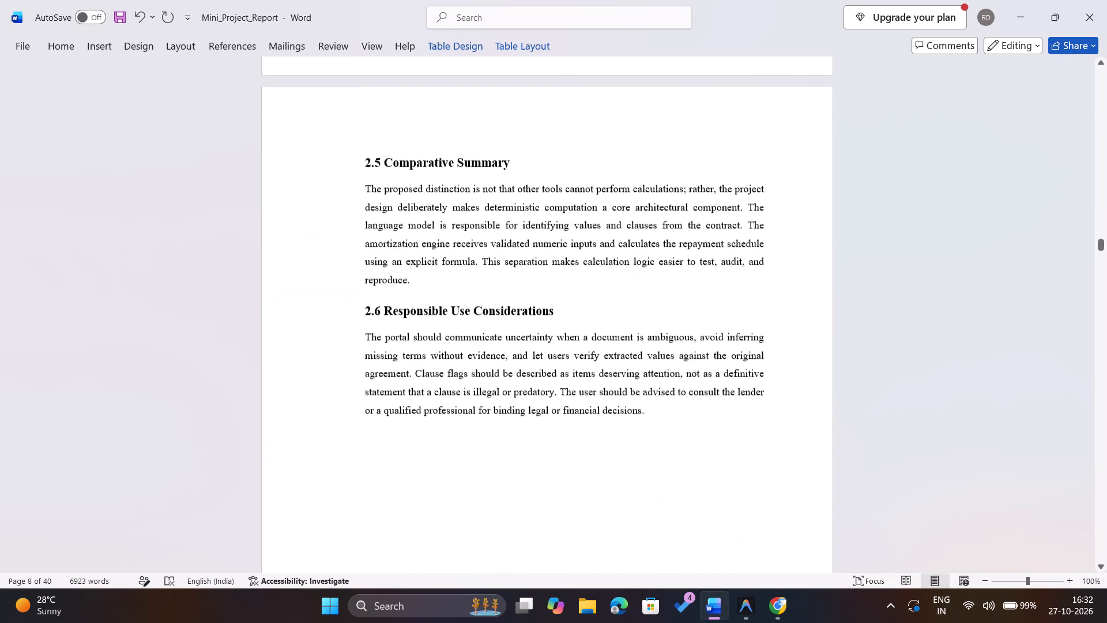
pyautogui.scroll(-4, 704, 204)
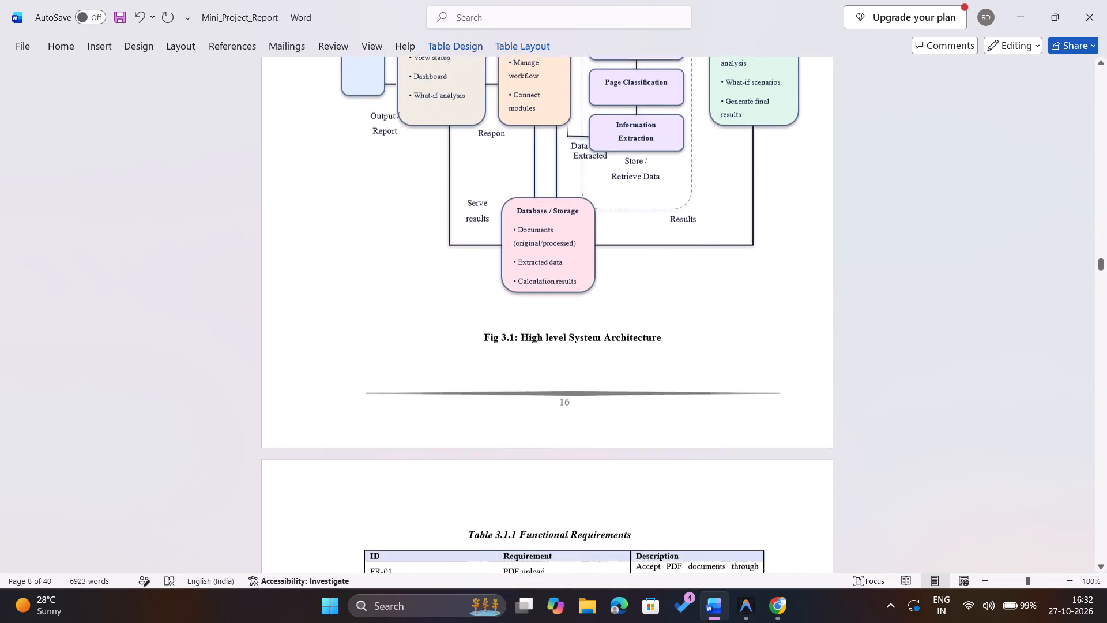
pyautogui.scroll(-3, 704, 204)
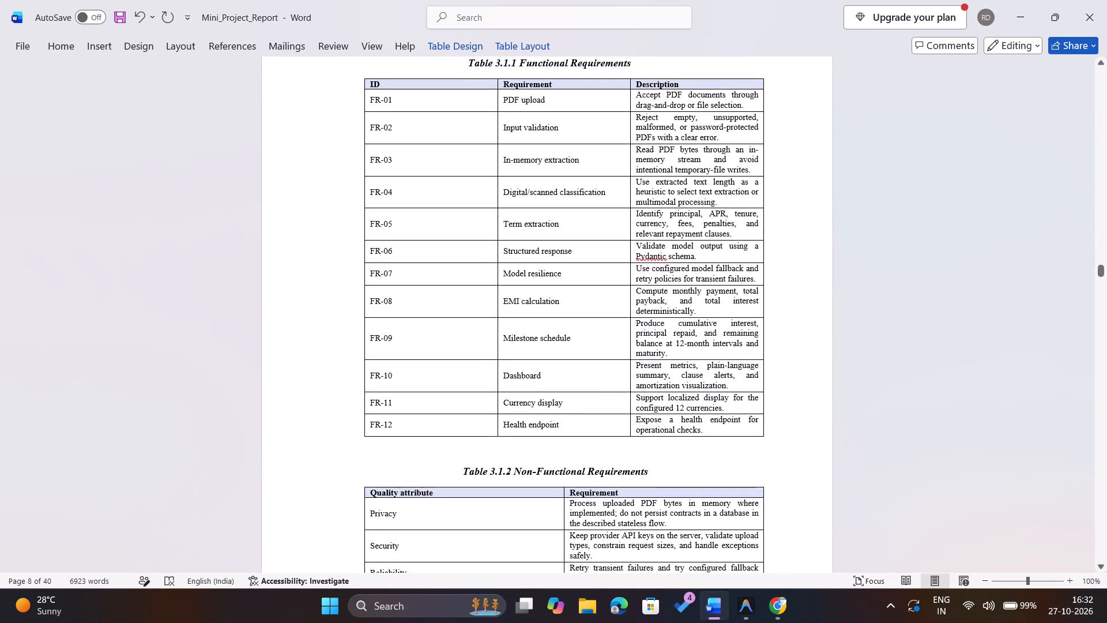
pyautogui.scroll(-2, 704, 204)
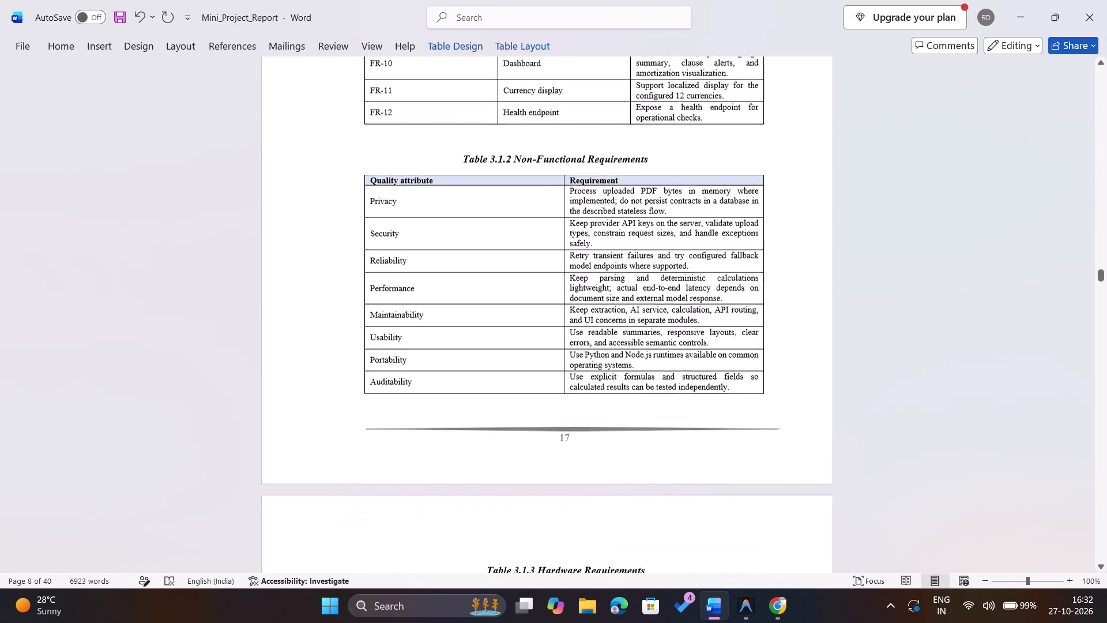
pyautogui.scroll(12, 704, 204)
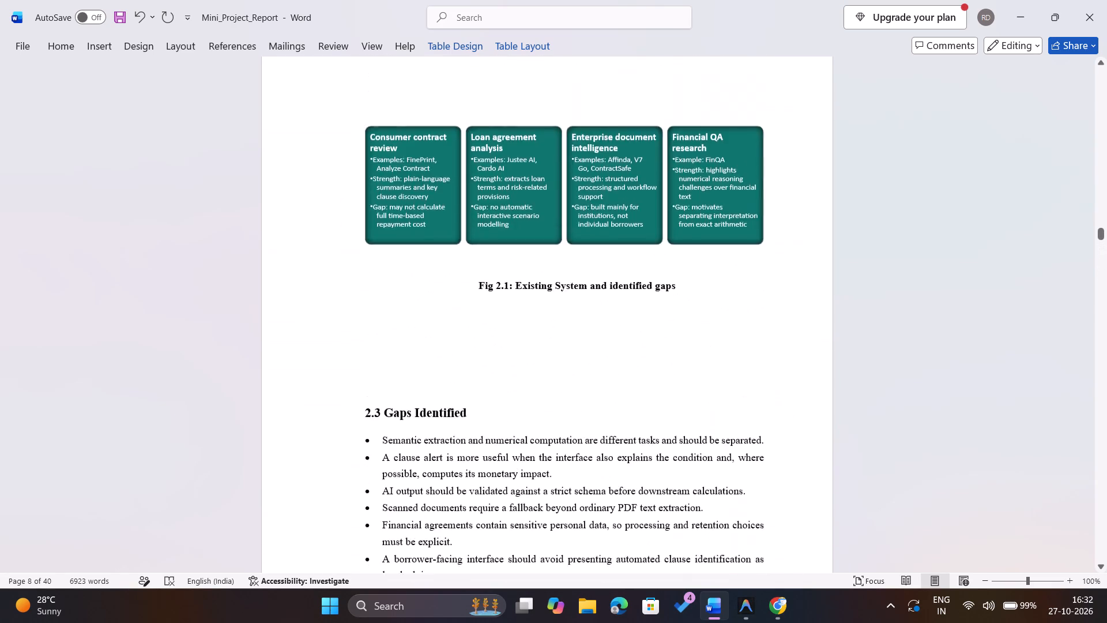
pyautogui.scroll(4, 704, 204)
pyautogui.scroll(20, 704, 204)
pyautogui.scroll(10, 704, 204)
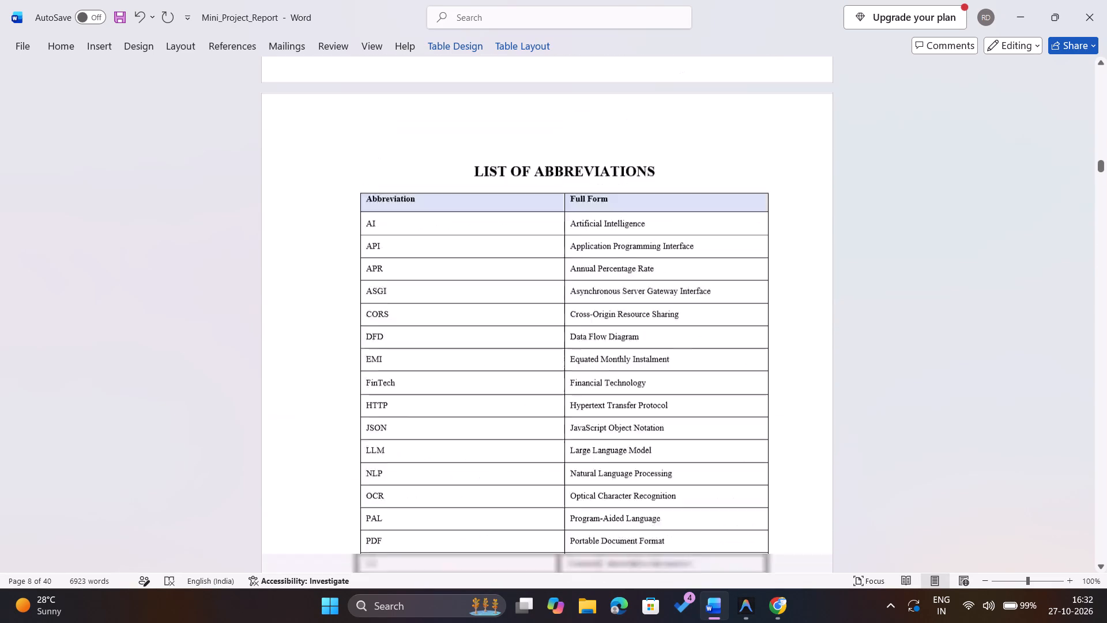
pyautogui.scroll(-4, 704, 204)
pyautogui.scroll(1, 704, 204)
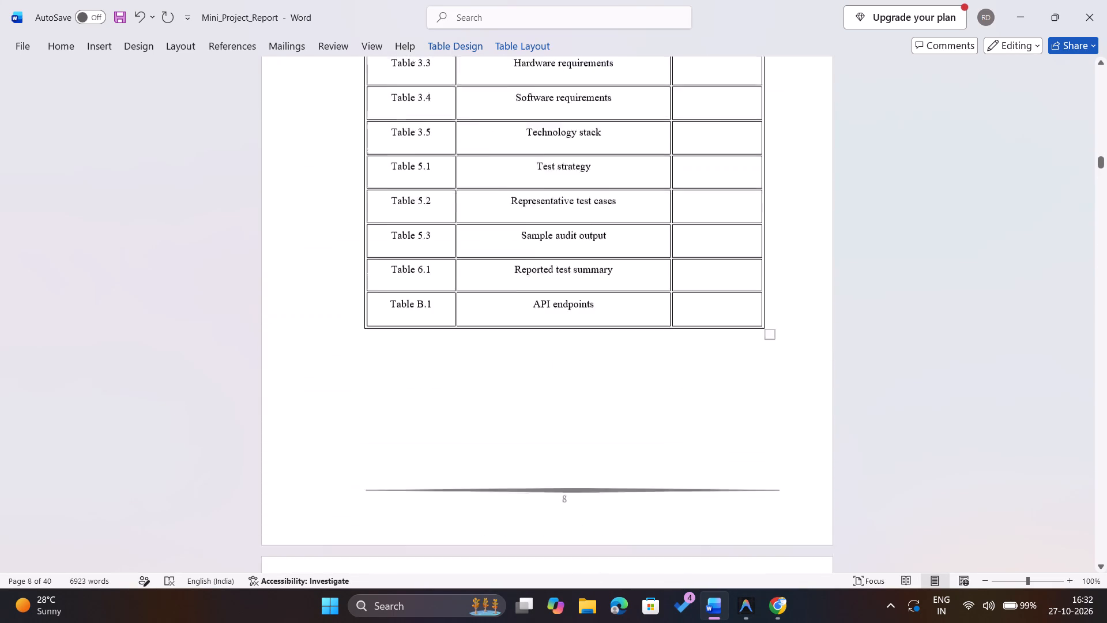
pyautogui.scroll(1, 704, 204)
pyautogui.click(722, 287)
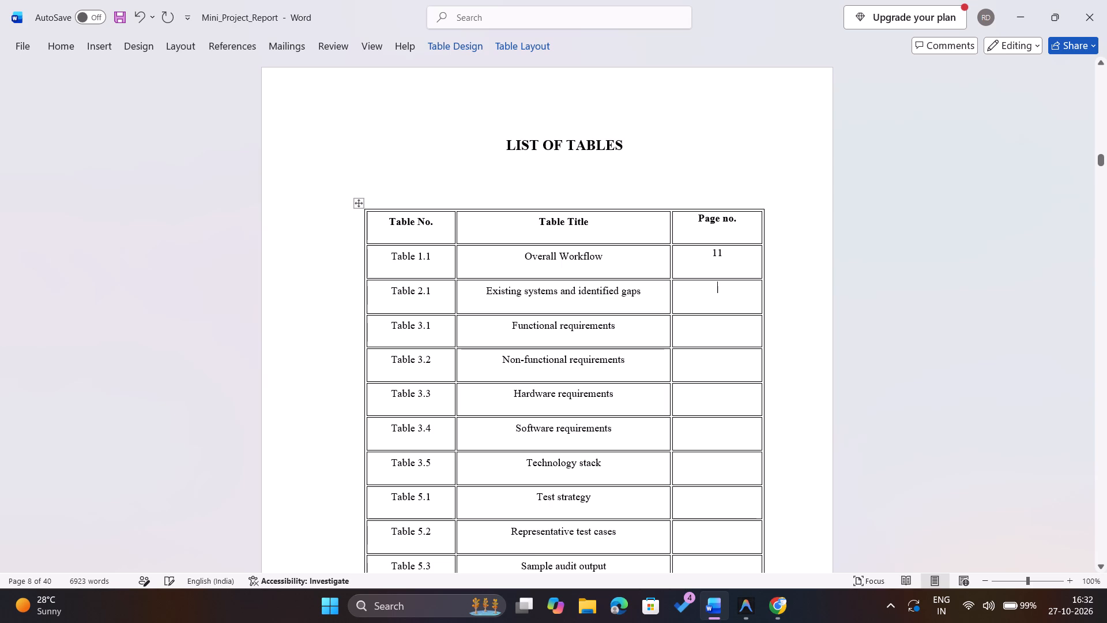
pyautogui.write('13')
# Place the cursor in the Page no. cell for Table 3.1 and look up the pages of Chapter 3's functional, non-functional and hardware requirements tables.
pyautogui.click(717, 326)
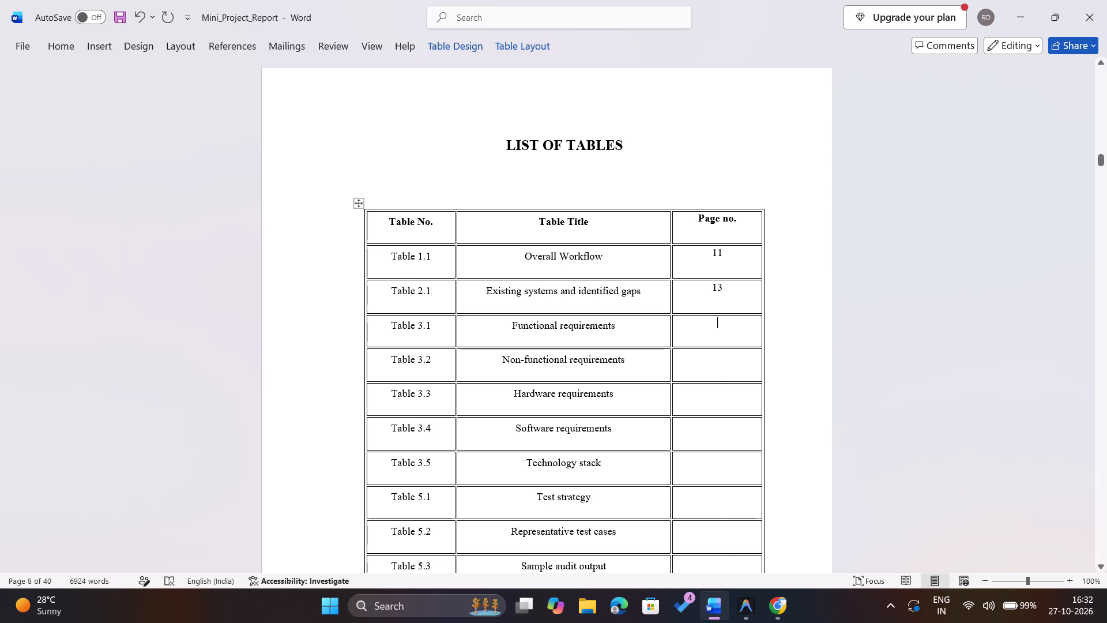
pyautogui.rightClick(717, 326)
pyautogui.click(699, 331)
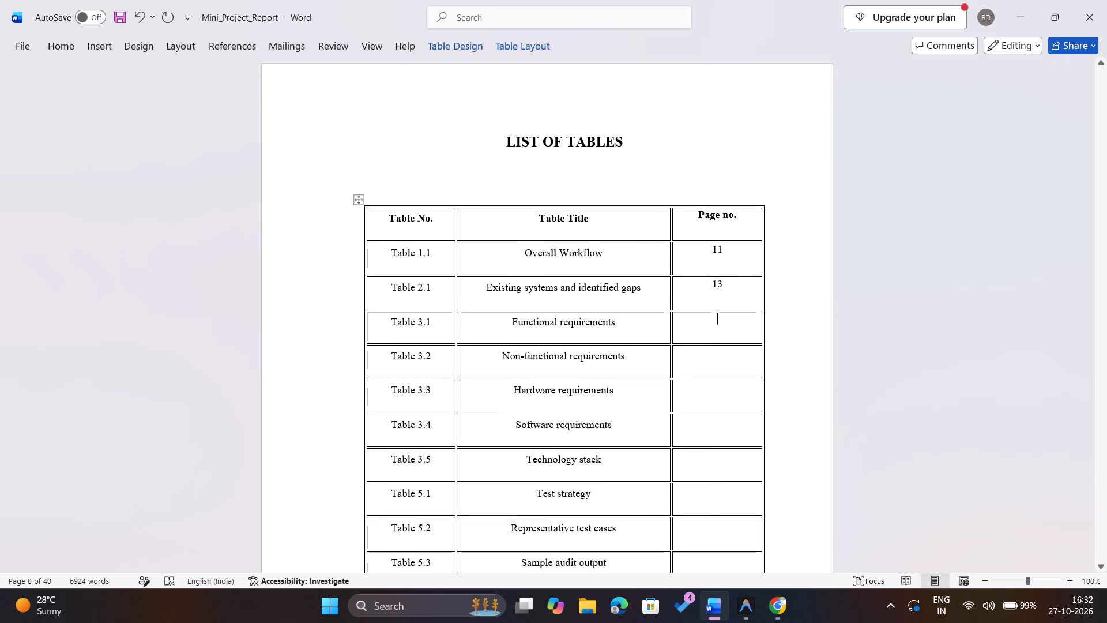
pyautogui.scroll(-17, 699, 331)
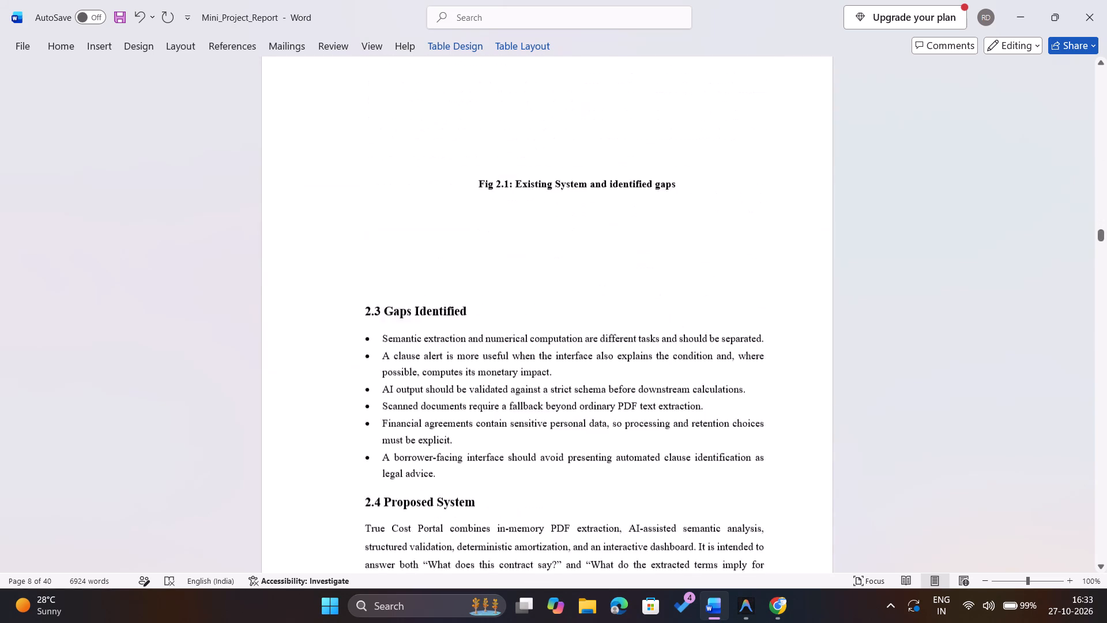
pyautogui.scroll(-20, 699, 331)
pyautogui.scroll(-7, 699, 331)
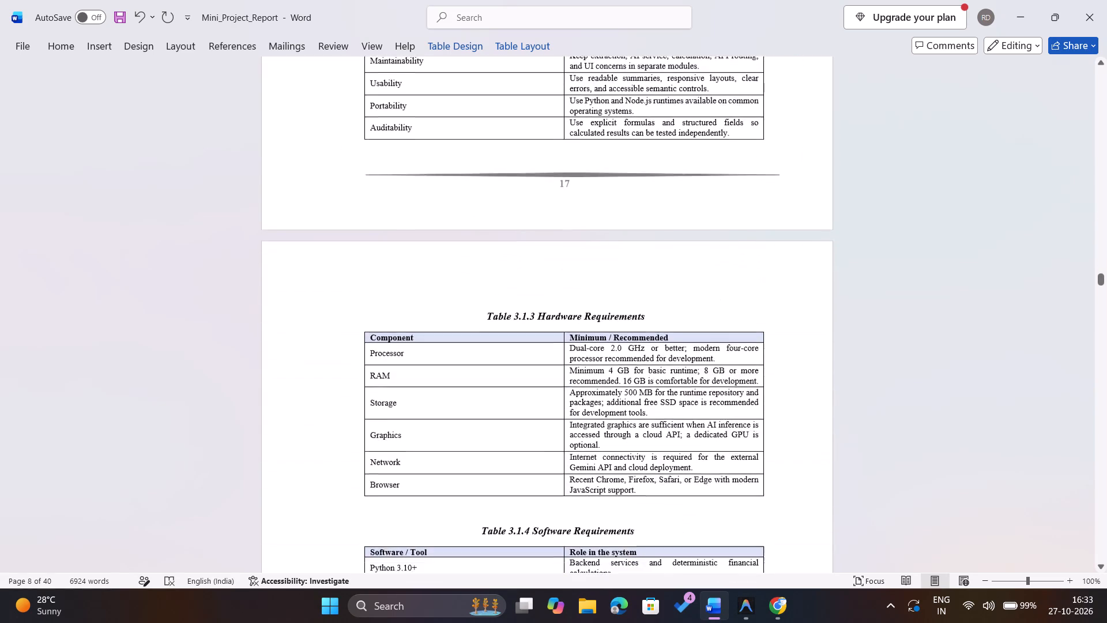
pyautogui.scroll(-1, 699, 331)
pyautogui.scroll(7, 699, 331)
pyautogui.click(699, 331)
pyautogui.scroll(-2, 699, 331)
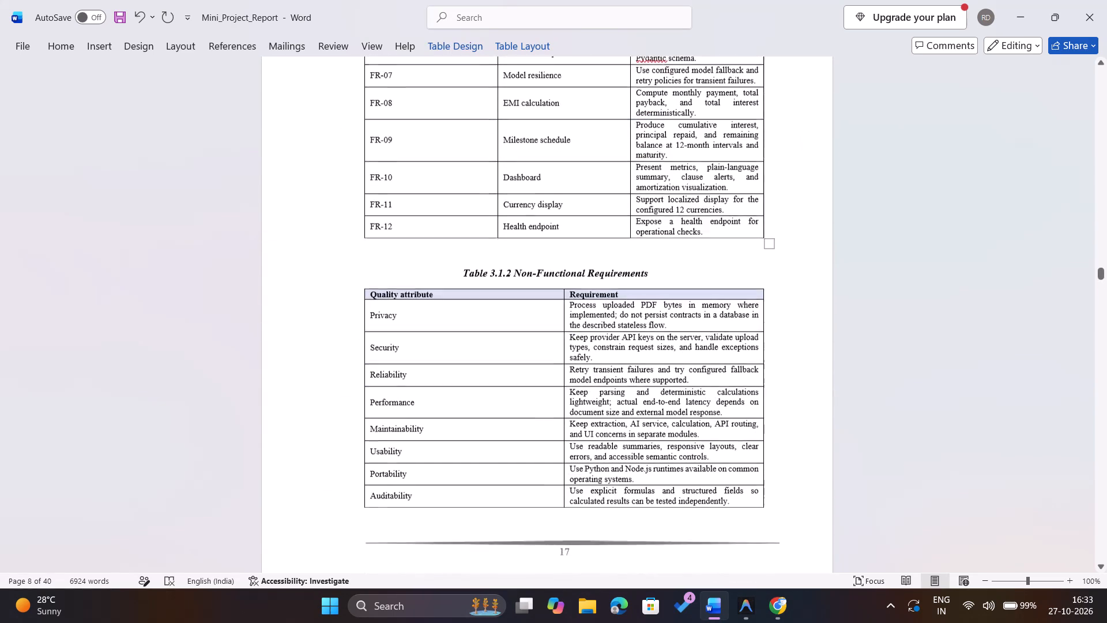
pyautogui.scroll(-3, 699, 331)
pyautogui.scroll(3, 699, 331)
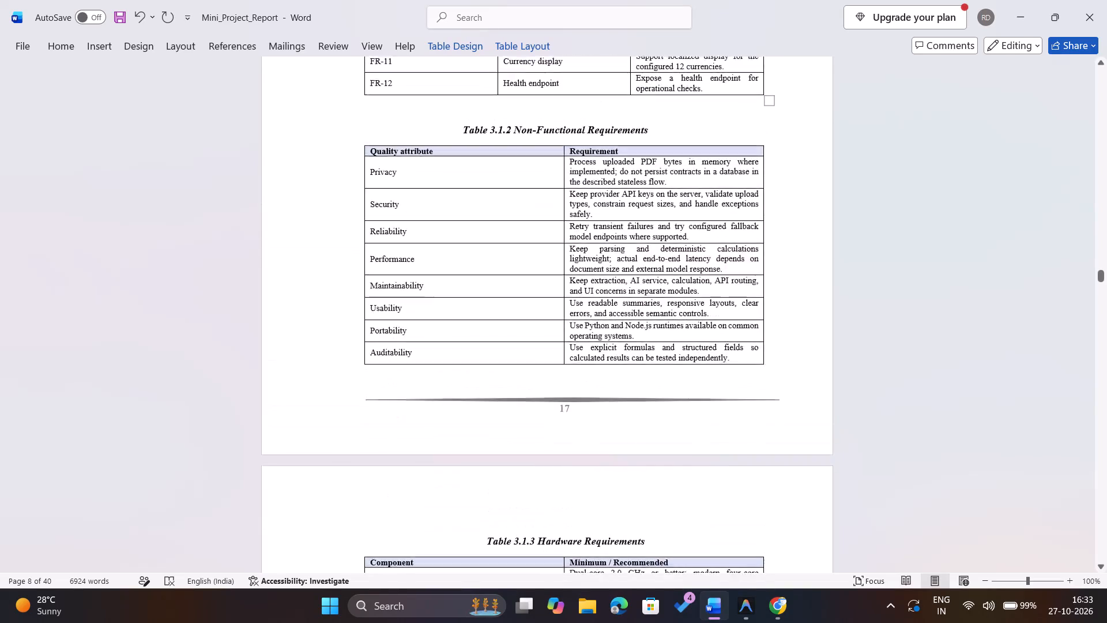
# Enter page number 17 for both Table 3.1 and Table 3.2 in the List of Tables.
pyautogui.scroll(20, 699, 331)
pyautogui.scroll(20, 699, 331)
pyautogui.scroll(20, 699, 331)
pyautogui.scroll(8, 699, 331)
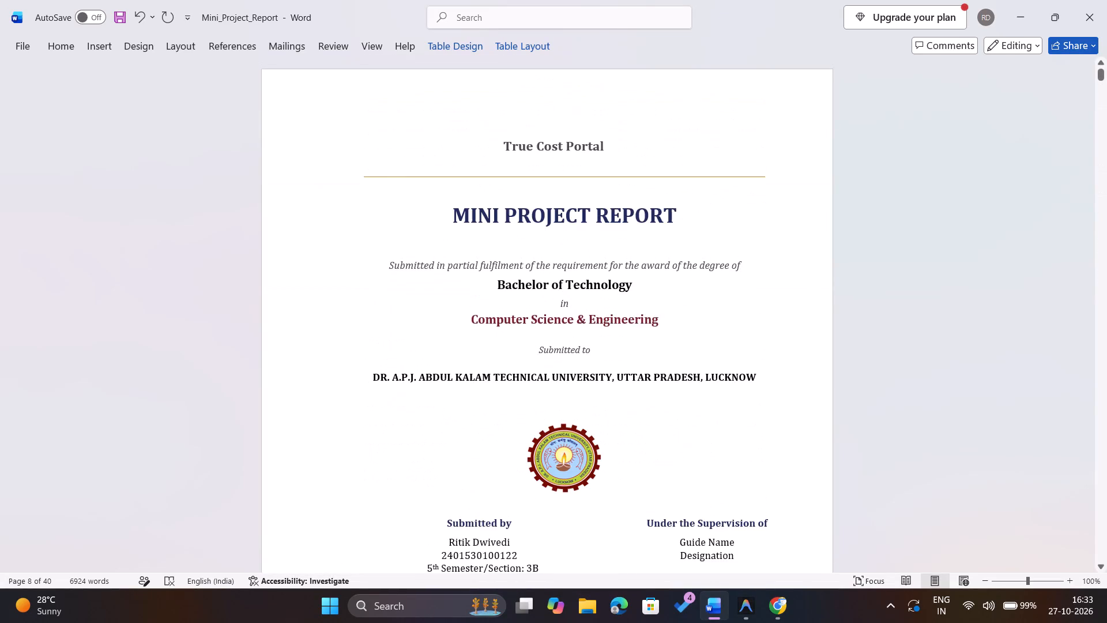
pyautogui.scroll(2, 699, 331)
pyautogui.scroll(-9, 699, 331)
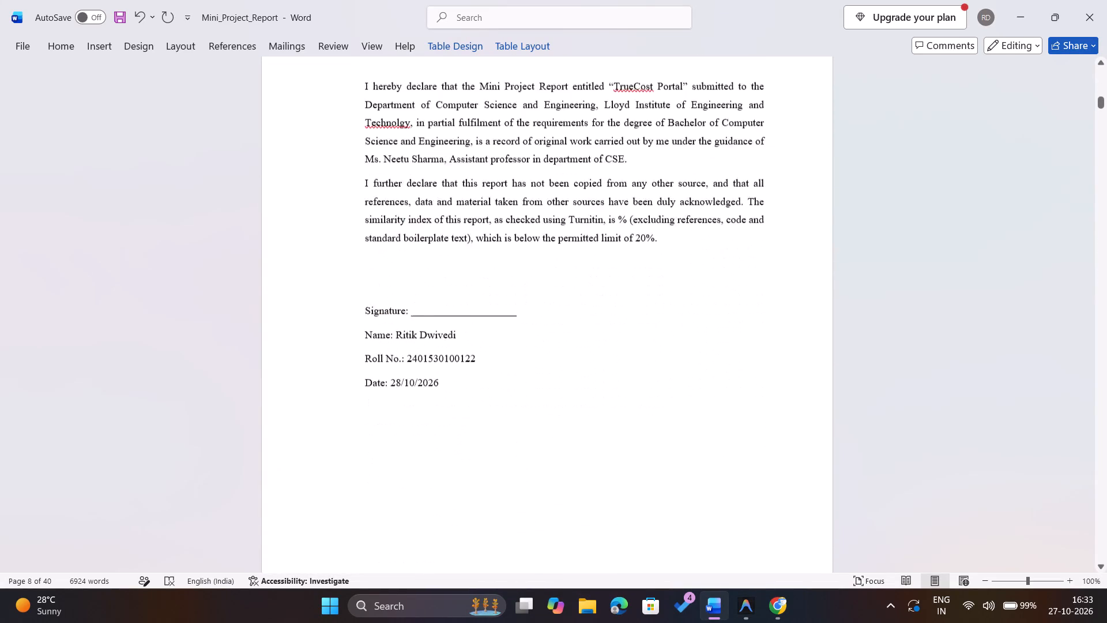
pyautogui.scroll(-1, 699, 331)
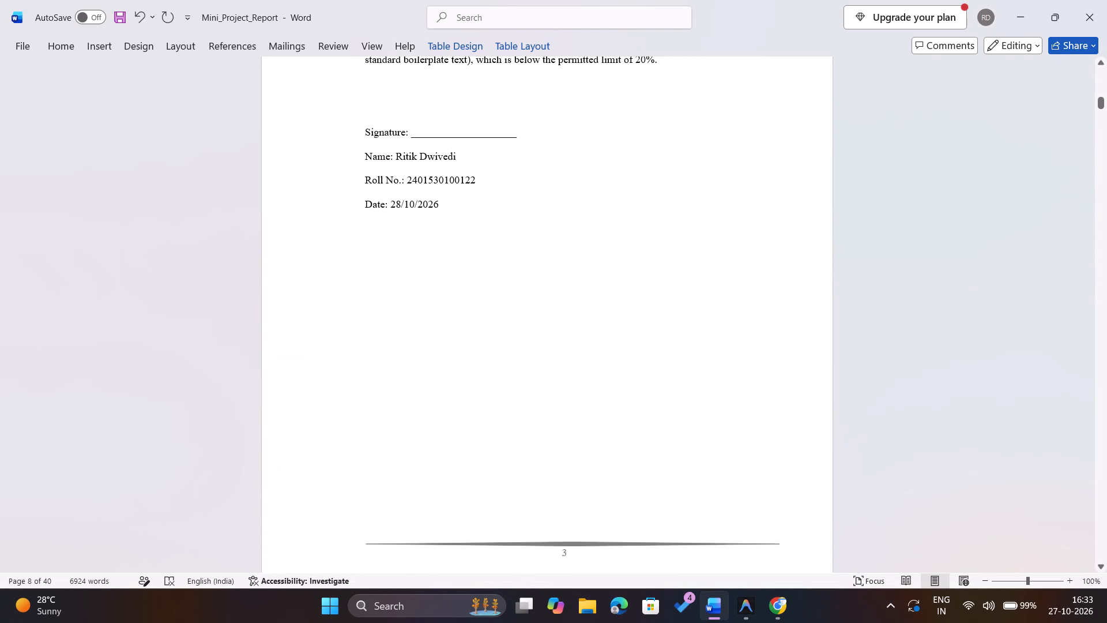
pyautogui.scroll(-3, 699, 331)
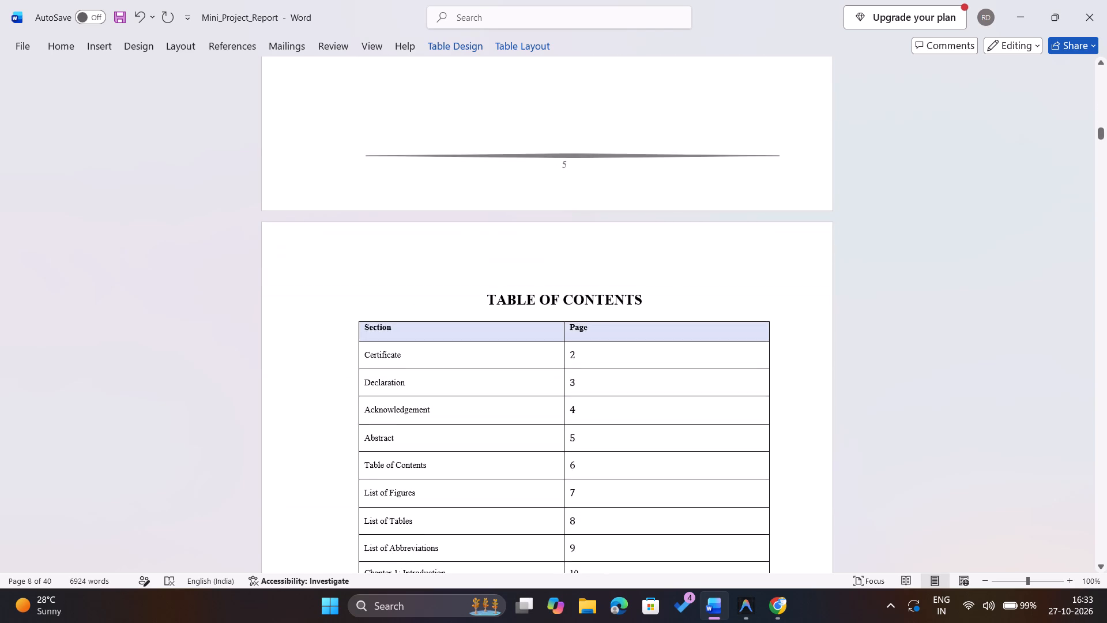
pyautogui.scroll(-5, 699, 331)
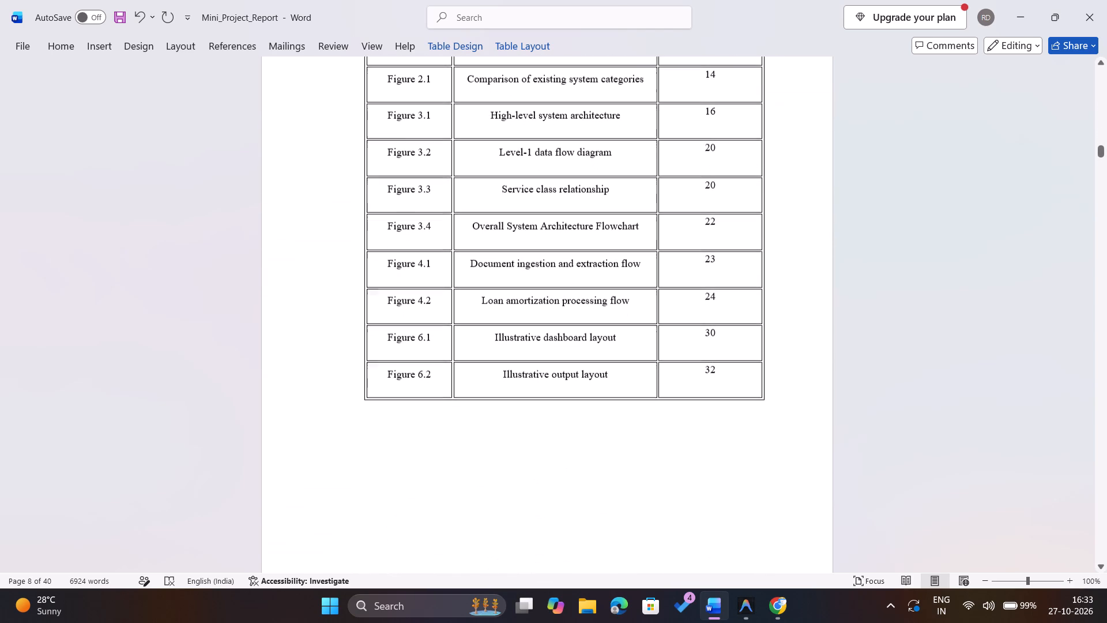
pyautogui.hscroll(-1, 699, 331)
pyautogui.scroll(-5, 699, 331)
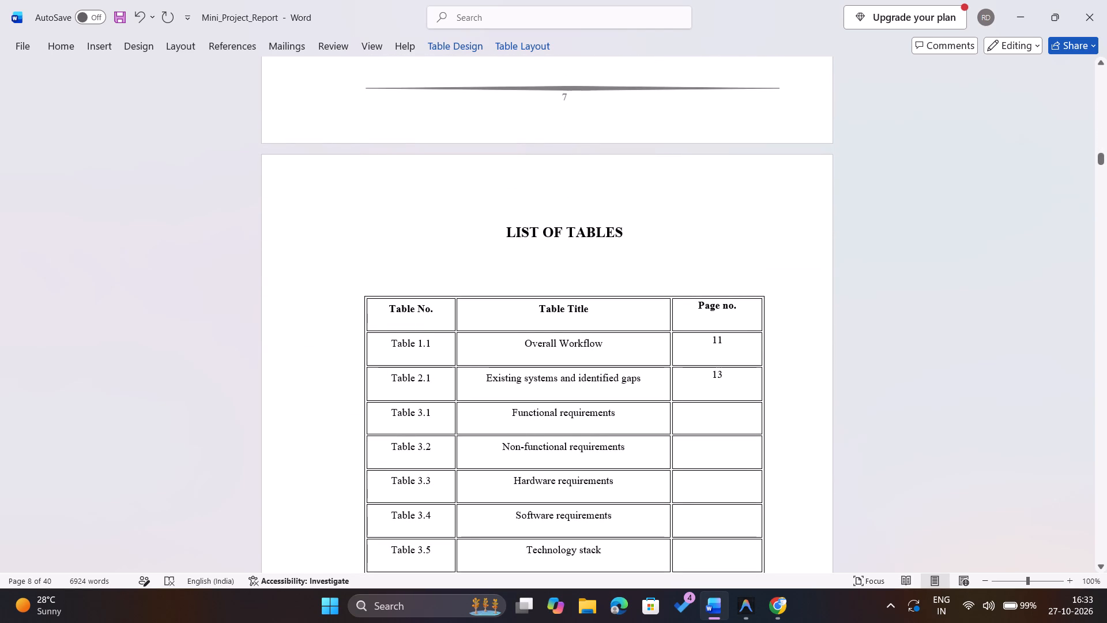
pyautogui.click(714, 408)
pyautogui.write('17')
pyautogui.scroll(-1, 714, 408)
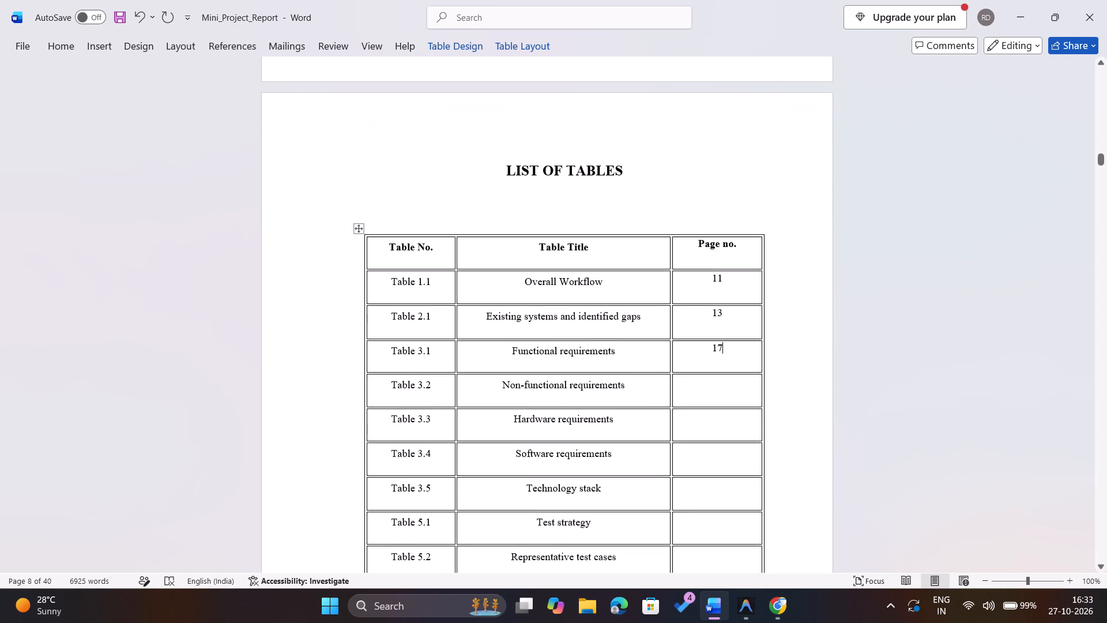
pyautogui.click(711, 400)
pyautogui.write('17')
# Enter page number 18 for Table 3.3, Hardware requirements, in the List of Tables.
pyautogui.scroll(-1, 711, 400)
pyautogui.click(721, 308)
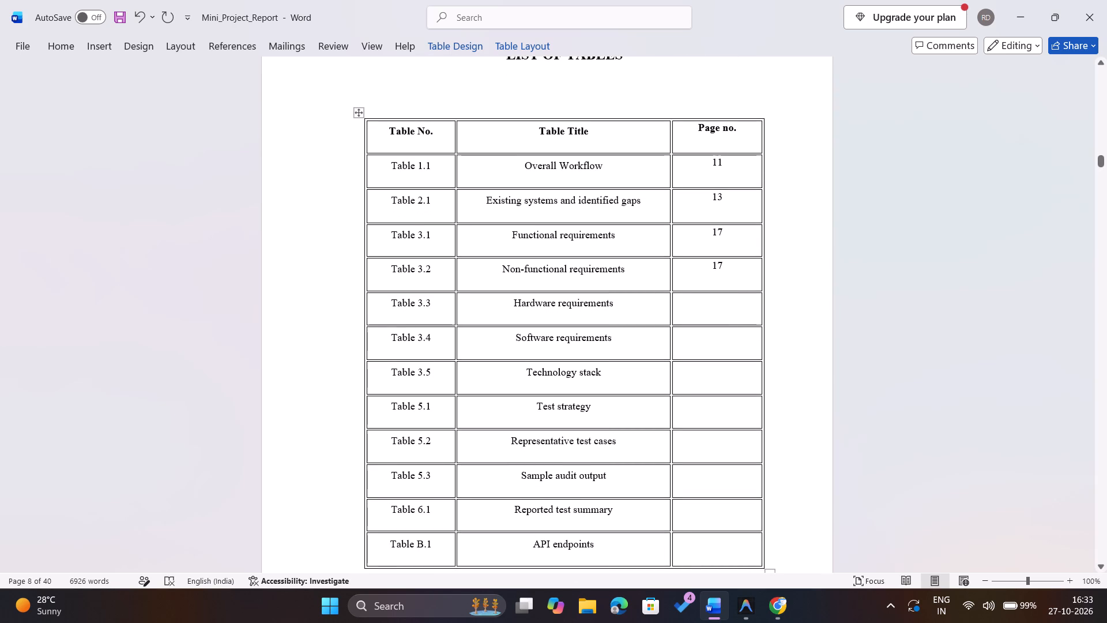
pyautogui.write('18')
# Look through Chapters 3 to 5 for the pages of the remaining listed tables, up to the Chapter 5 testing tables.
pyautogui.scroll(-1, 721, 308)
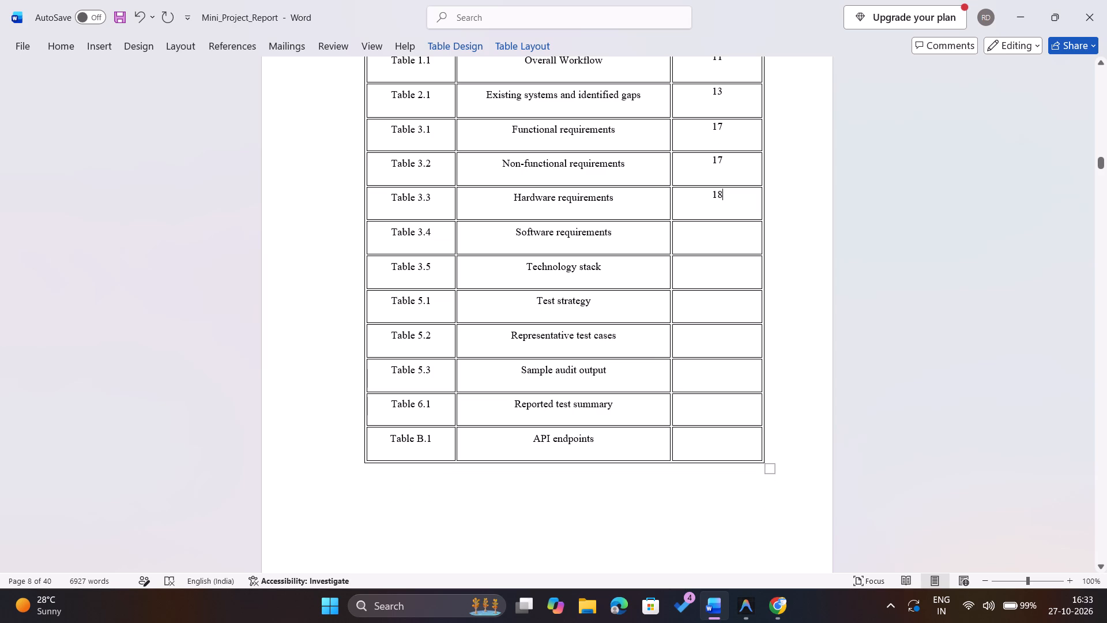
pyautogui.scroll(-20, 721, 308)
pyautogui.scroll(-8, 721, 308)
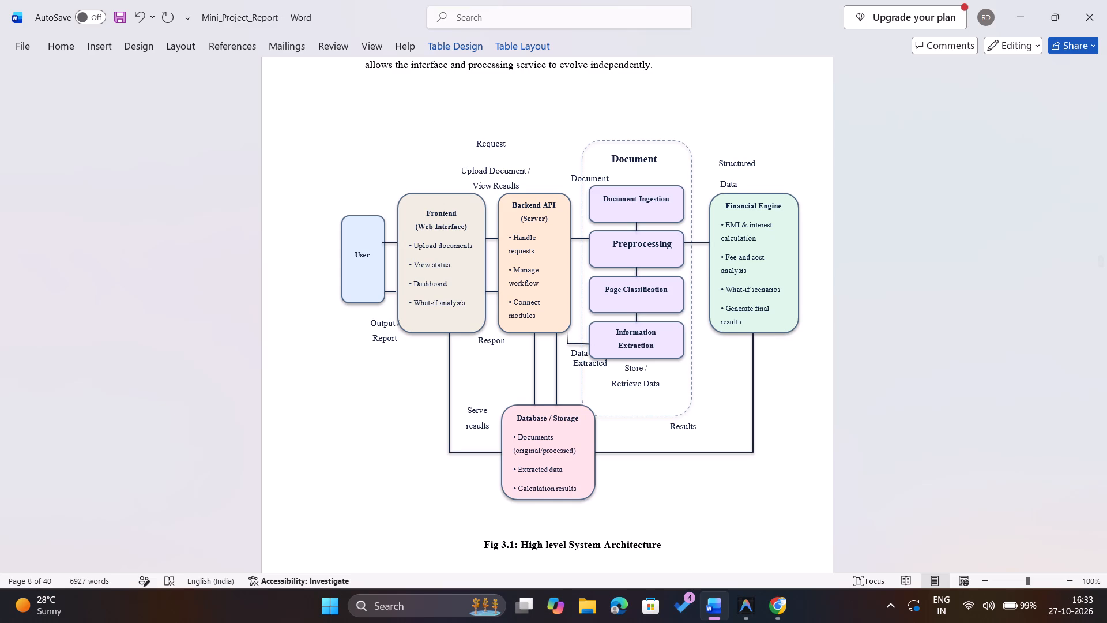
pyautogui.scroll(-3, 721, 308)
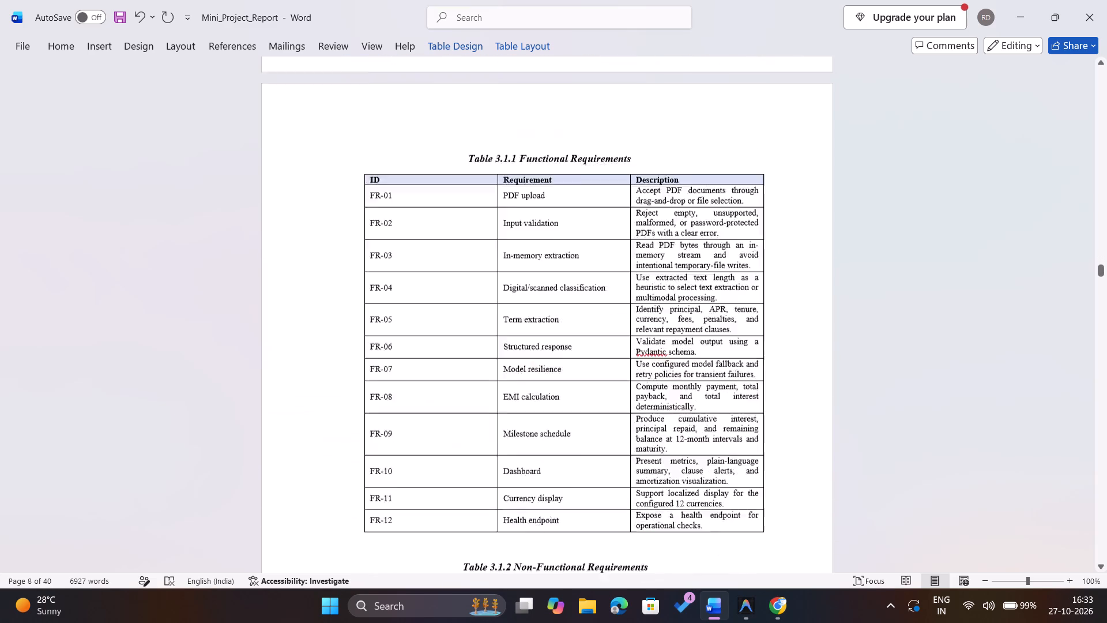
pyautogui.scroll(-14, 721, 308)
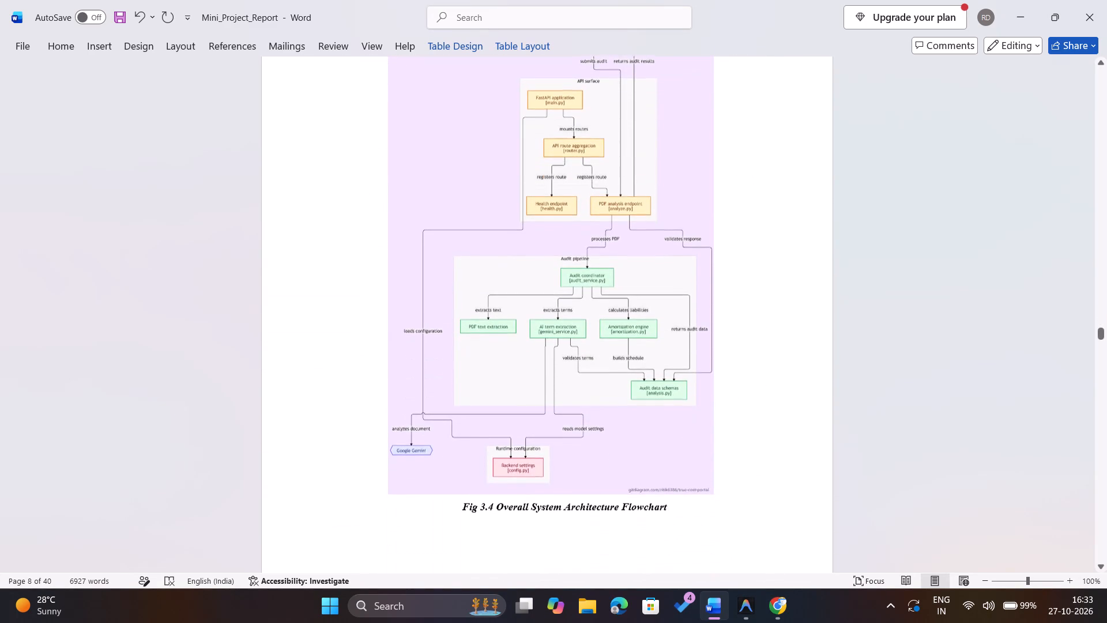
pyautogui.scroll(-6, 721, 308)
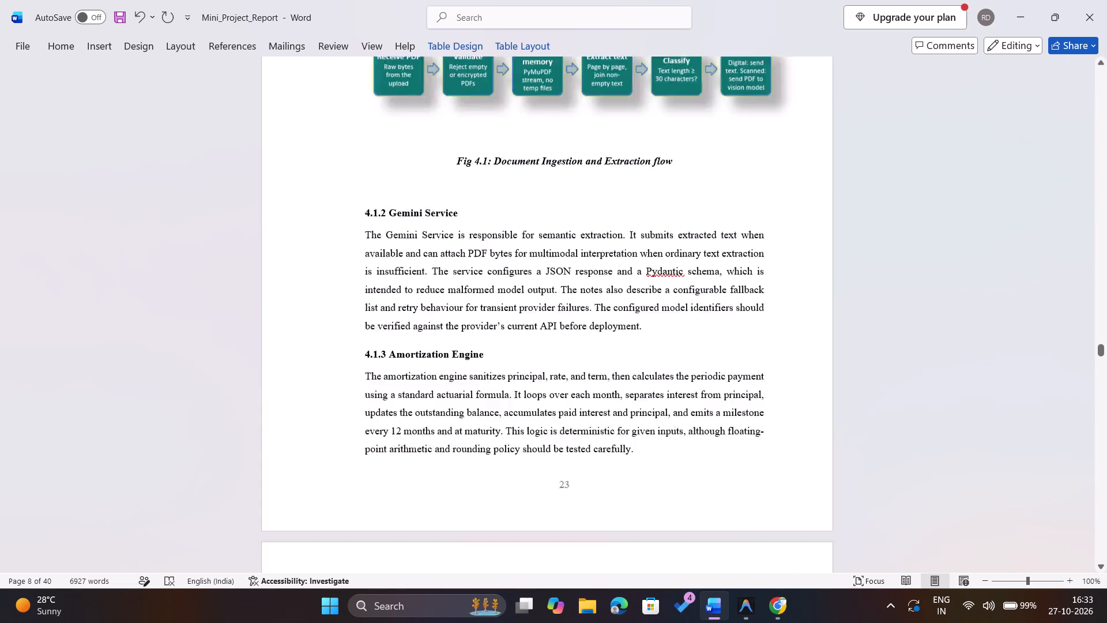
pyautogui.scroll(-6, 721, 308)
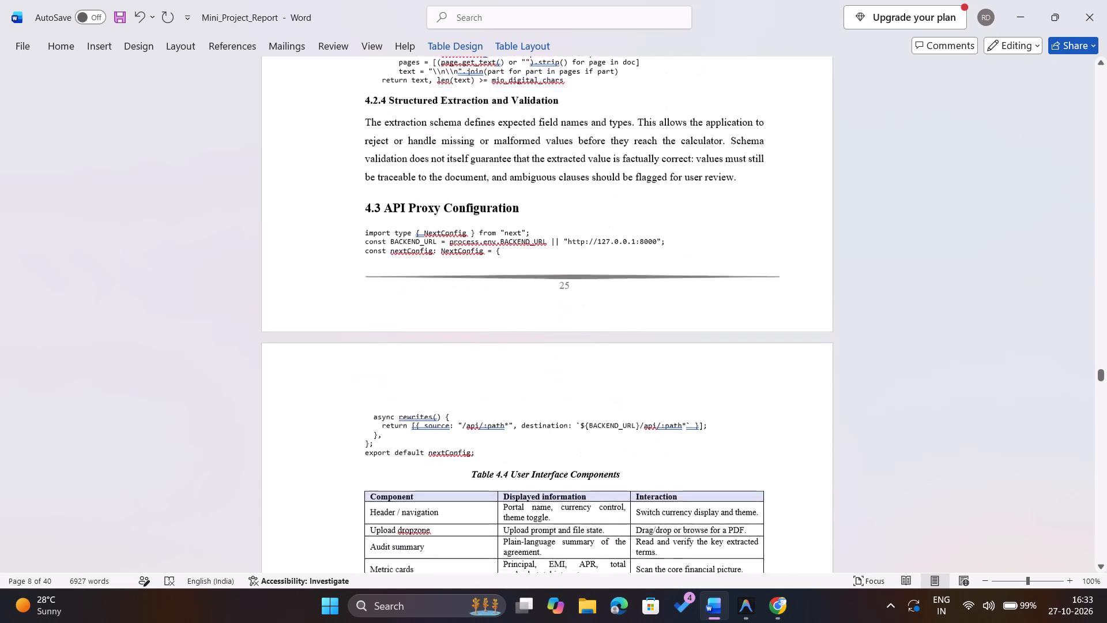
pyautogui.scroll(-4, 721, 308)
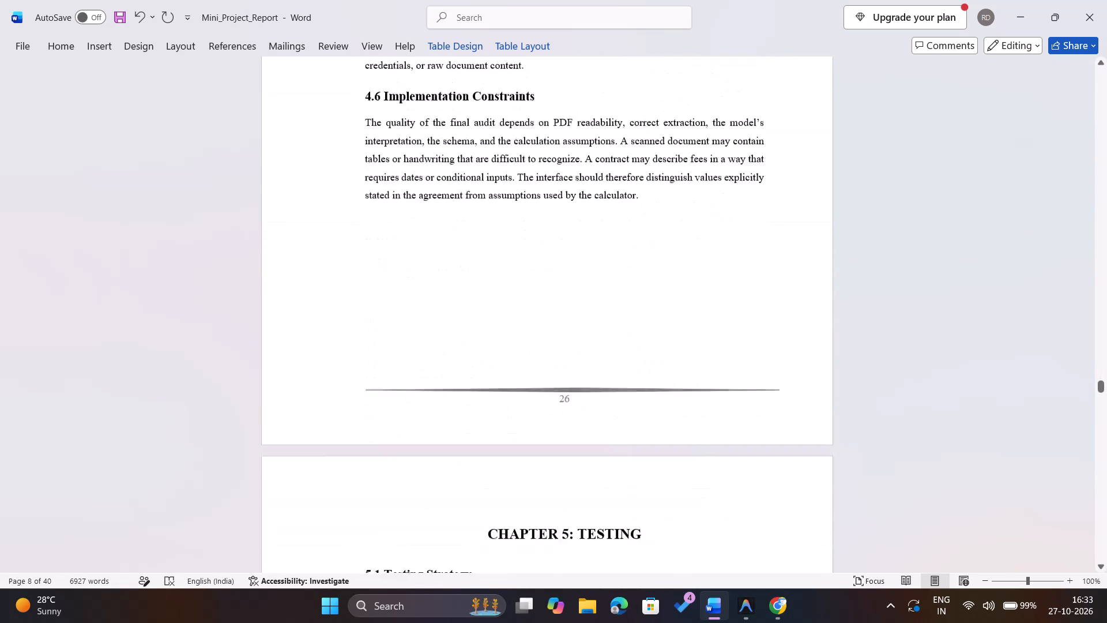
pyautogui.scroll(-1, 721, 308)
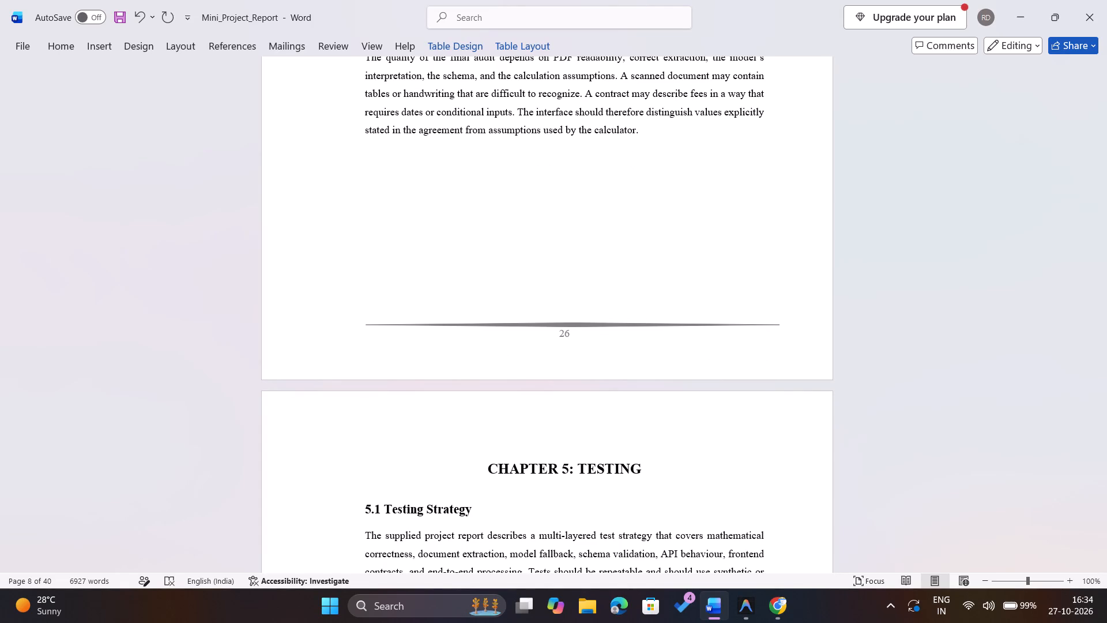
pyautogui.scroll(-1, 740, 292)
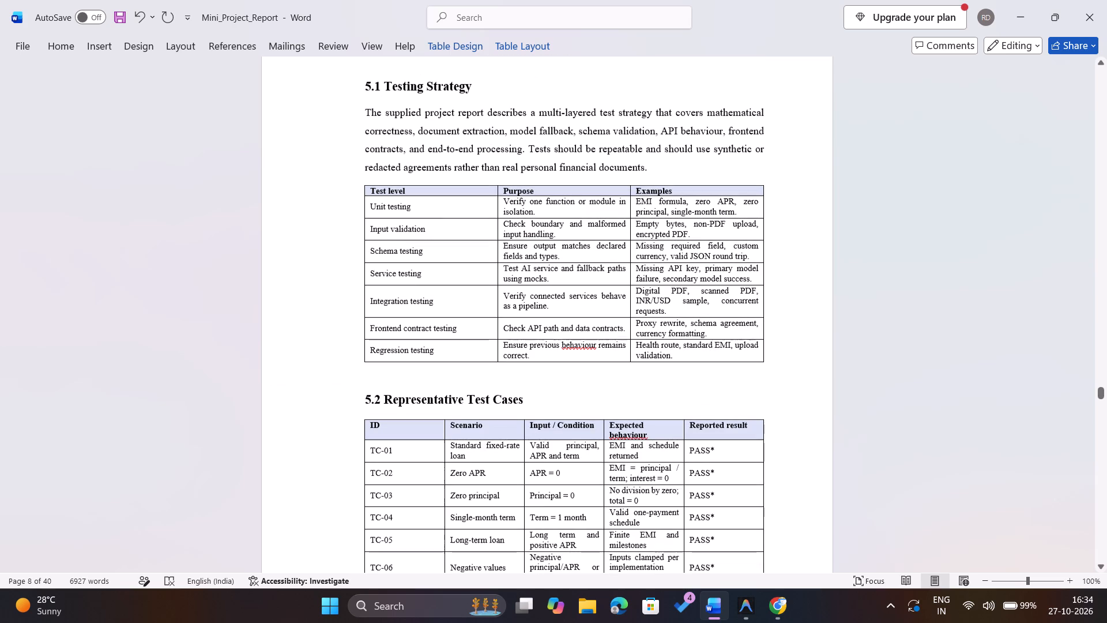
pyautogui.scroll(-2, 740, 292)
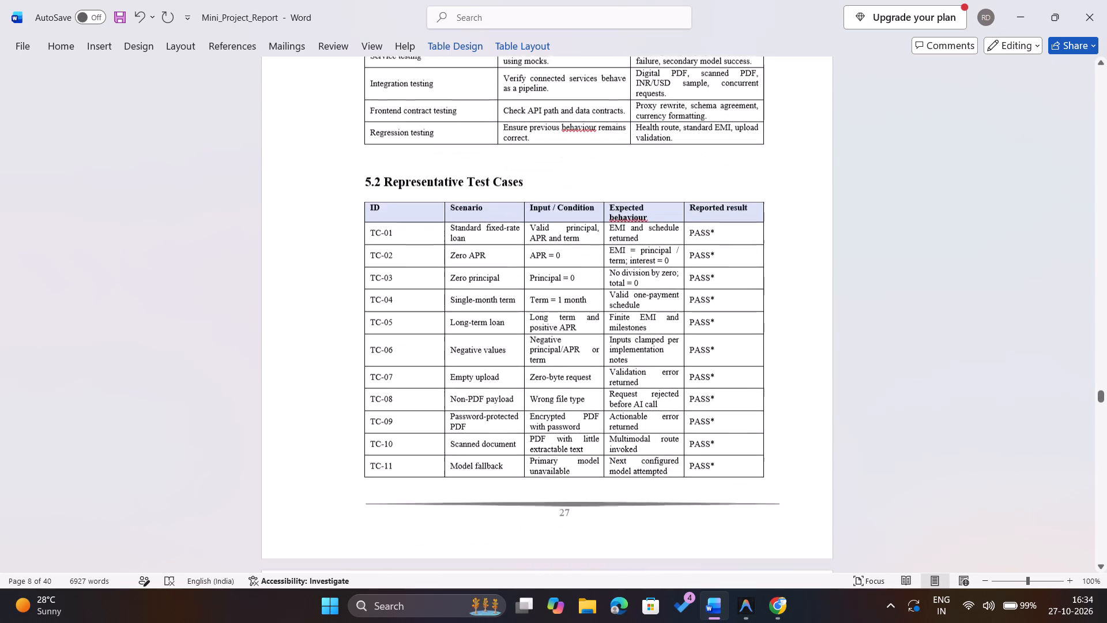
pyautogui.scroll(-1, 740, 292)
# Look back through Chapters 5, 4 and 3 for the listed tables and the pages they are on.
pyautogui.scroll(3, 740, 292)
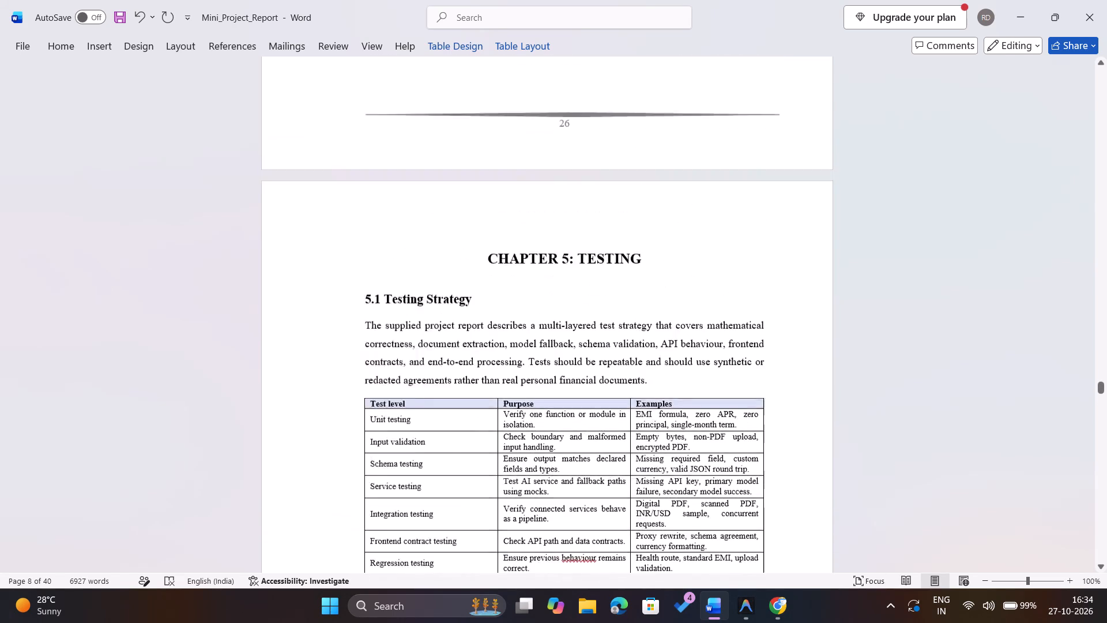
pyautogui.scroll(2, 740, 292)
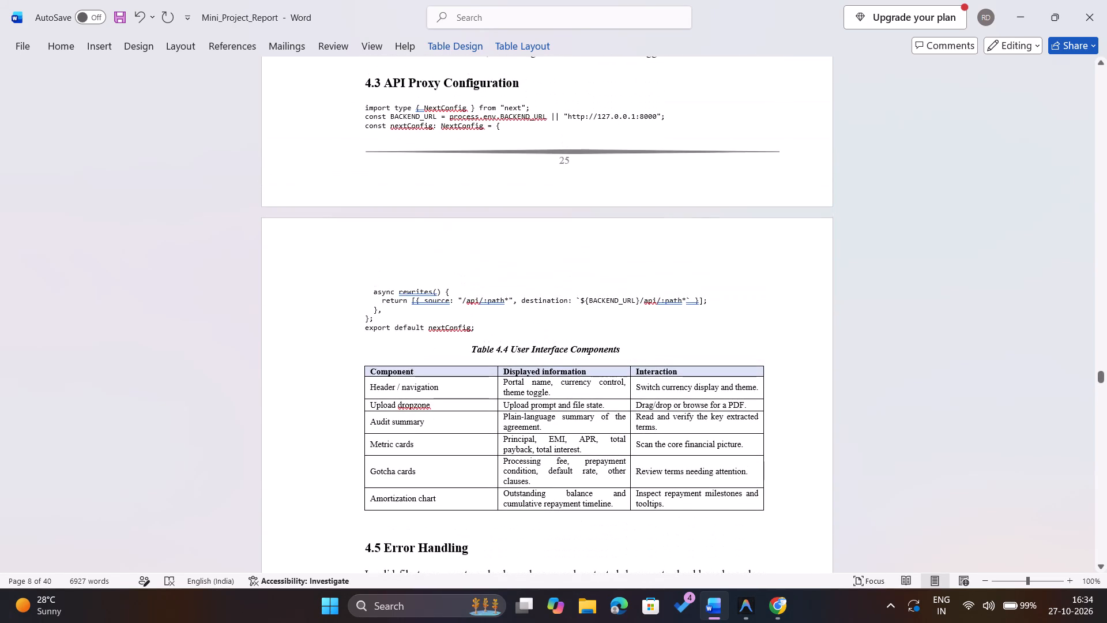
pyautogui.scroll(2, 740, 292)
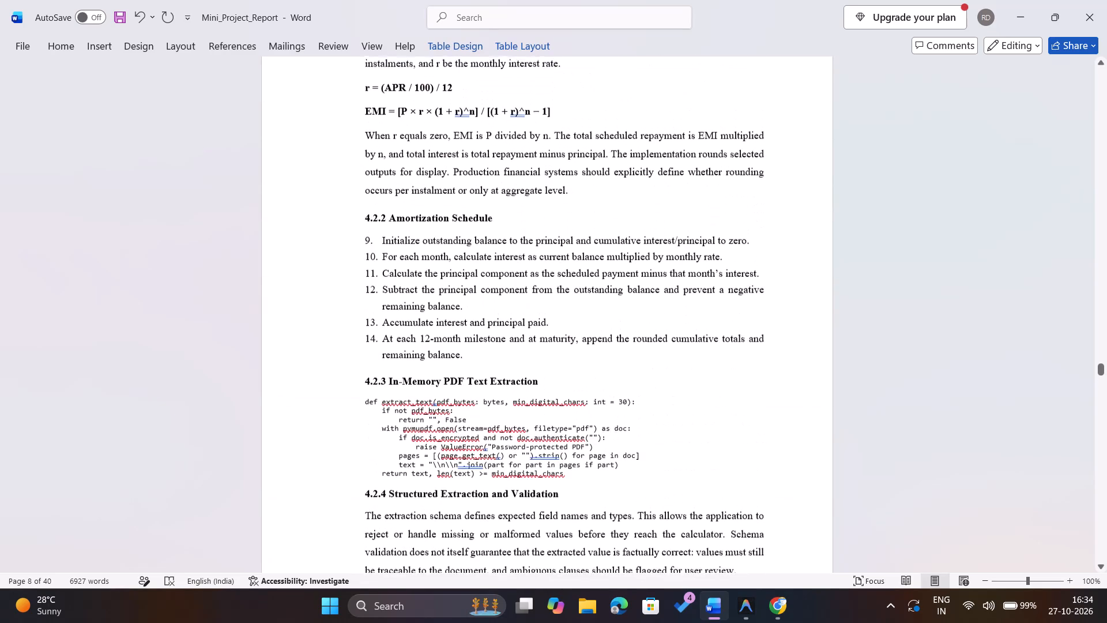
pyautogui.scroll(4, 740, 292)
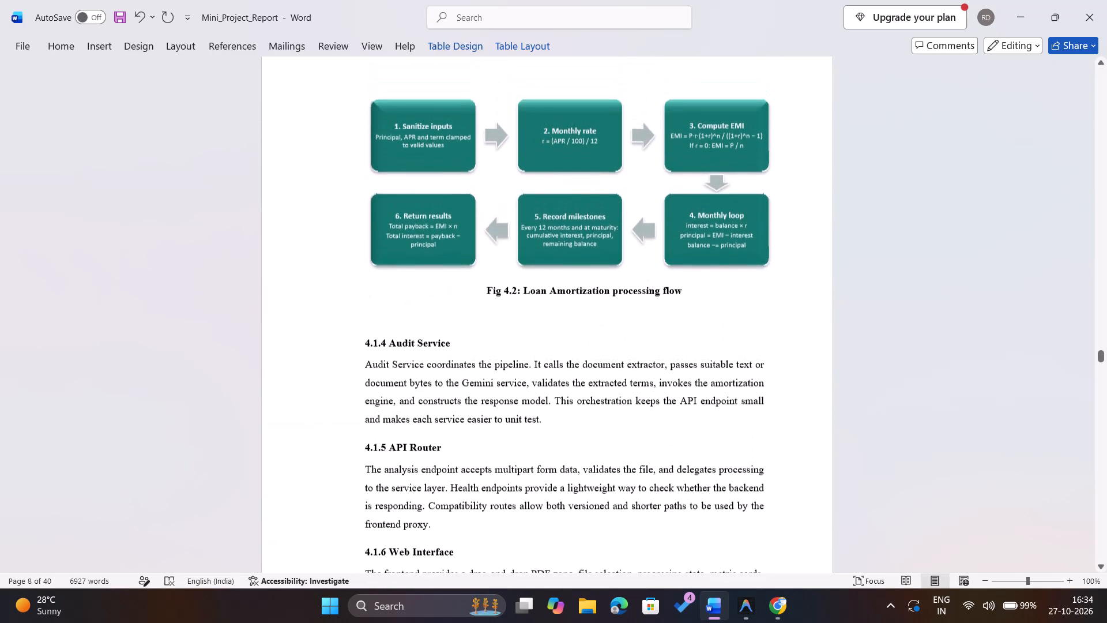
pyautogui.scroll(4, 740, 292)
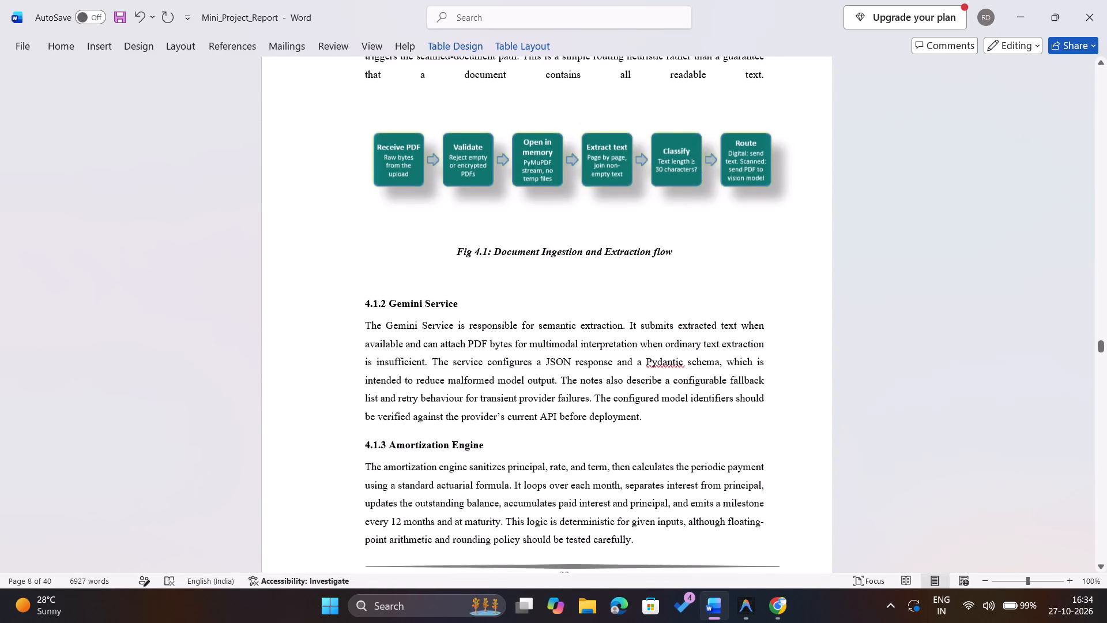
pyautogui.scroll(2, 740, 292)
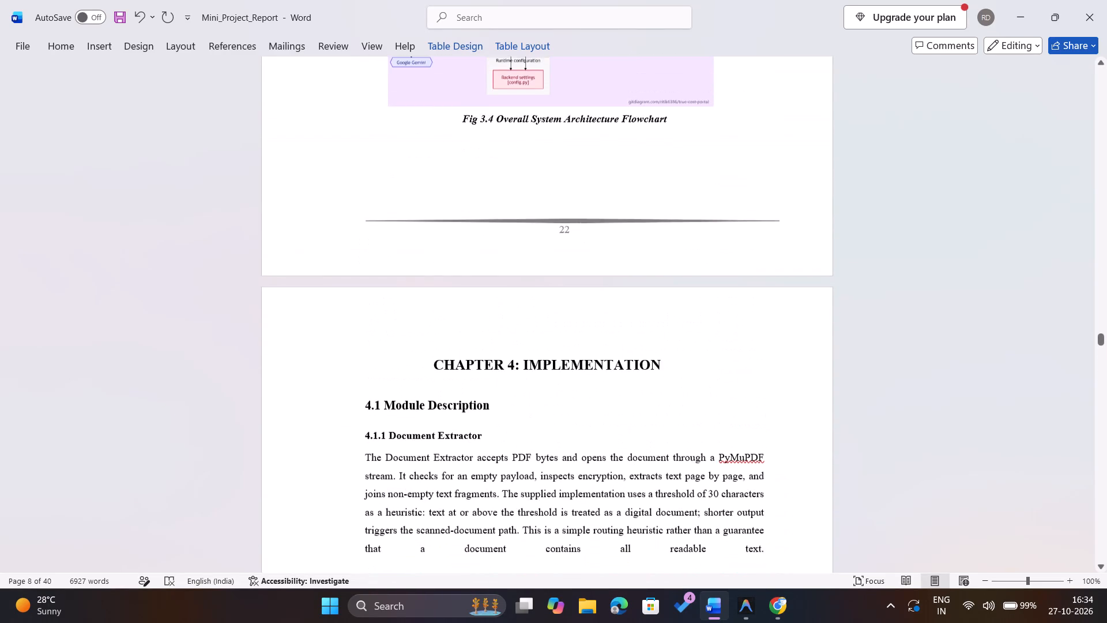
pyautogui.scroll(2, 740, 292)
pyautogui.scroll(-2, 740, 292)
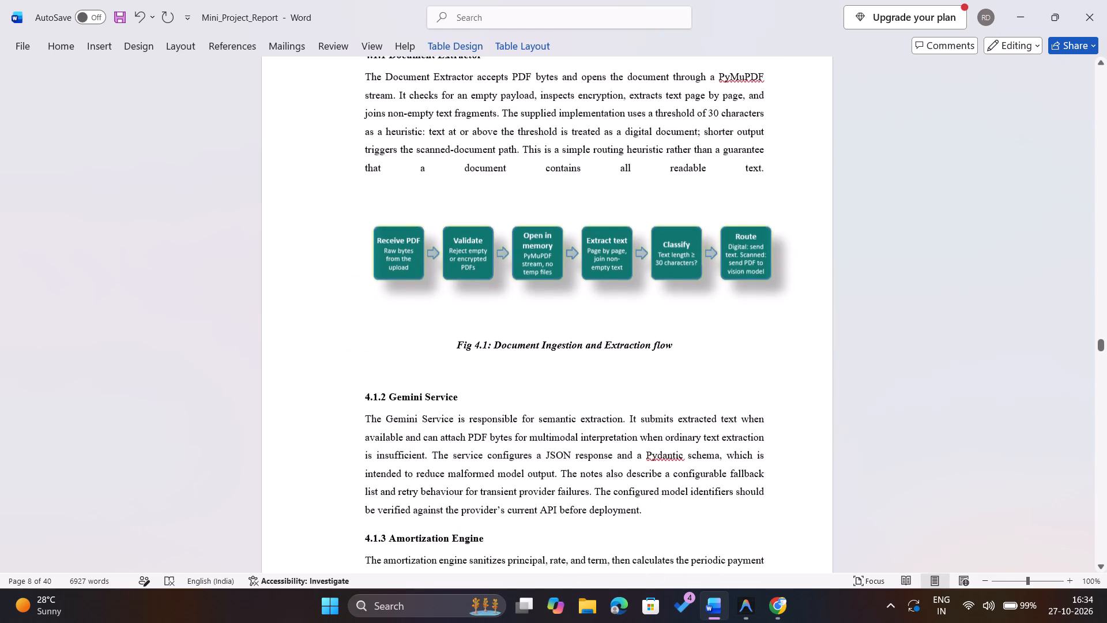
pyautogui.scroll(1, 740, 292)
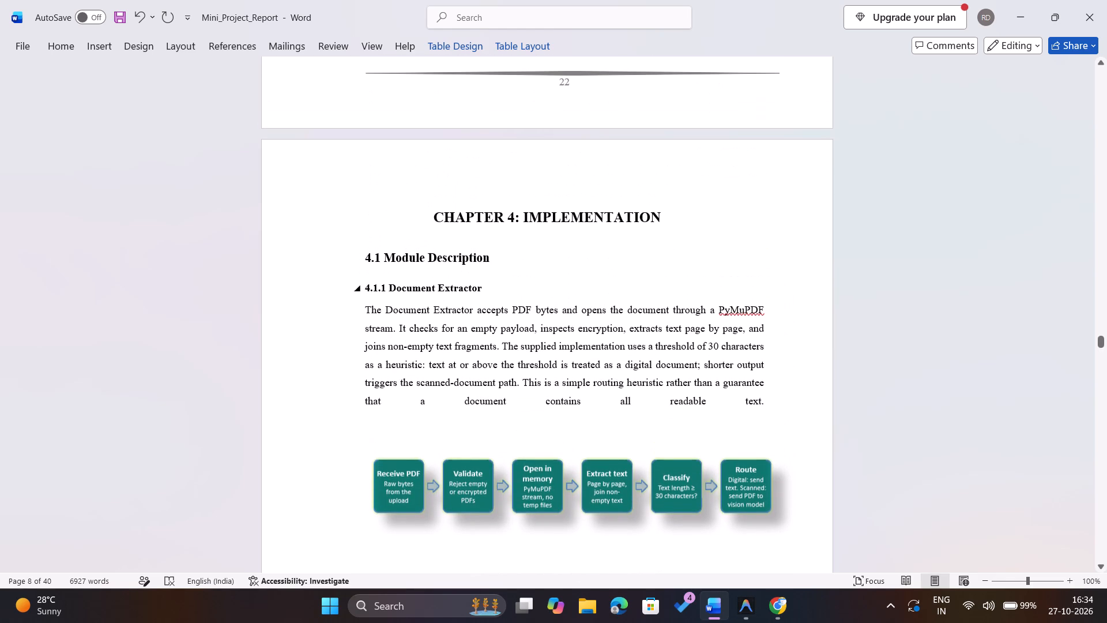
pyautogui.scroll(5, 740, 292)
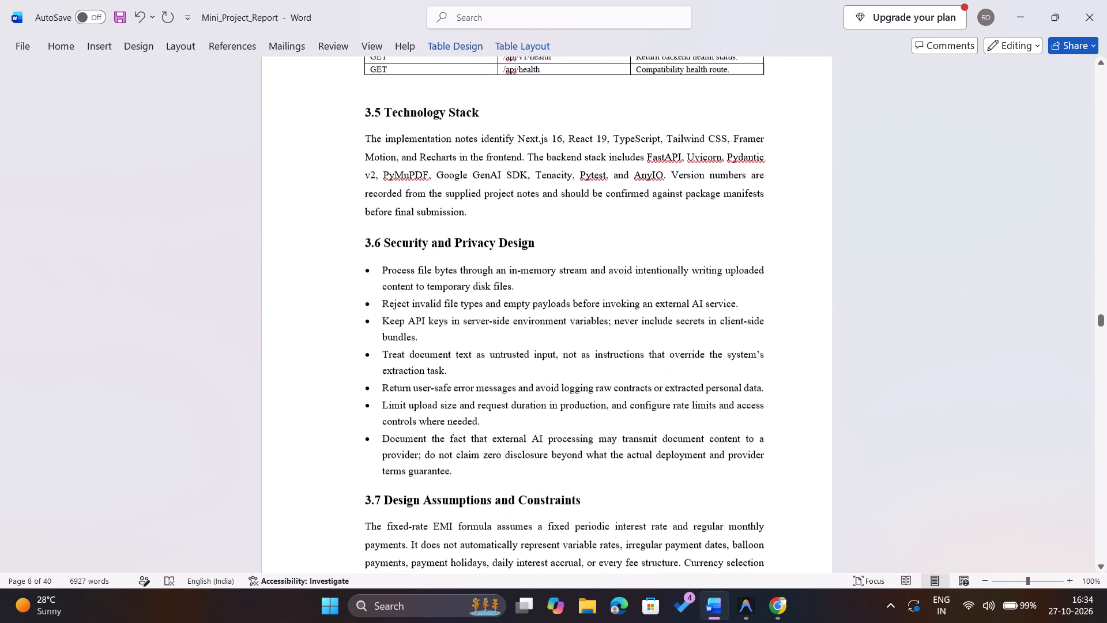
pyautogui.scroll(1, 740, 292)
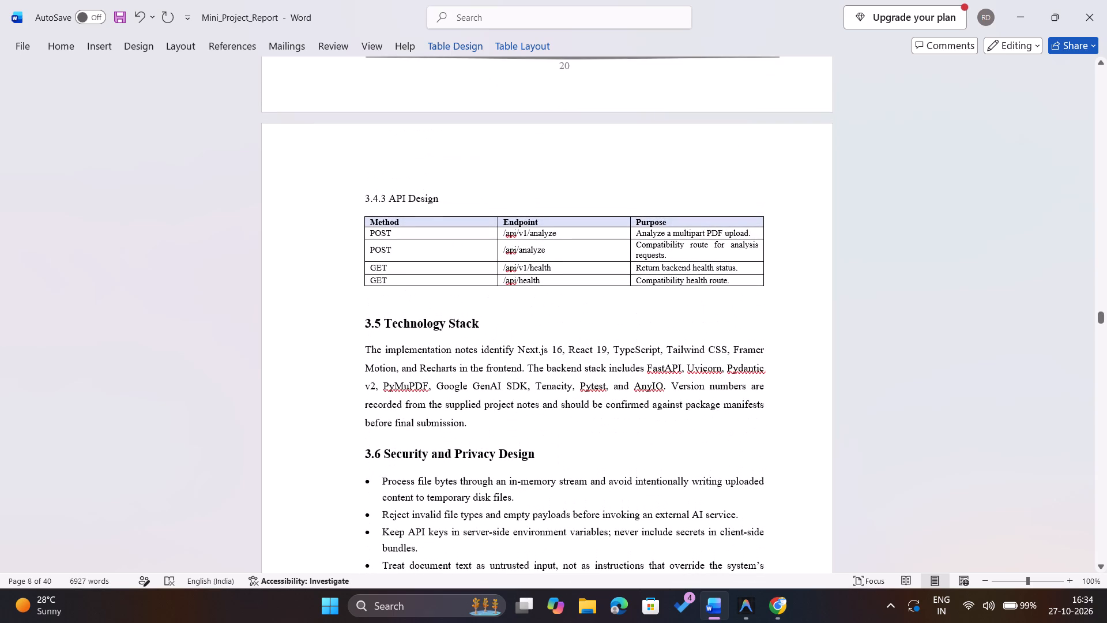
pyautogui.scroll(10, 740, 292)
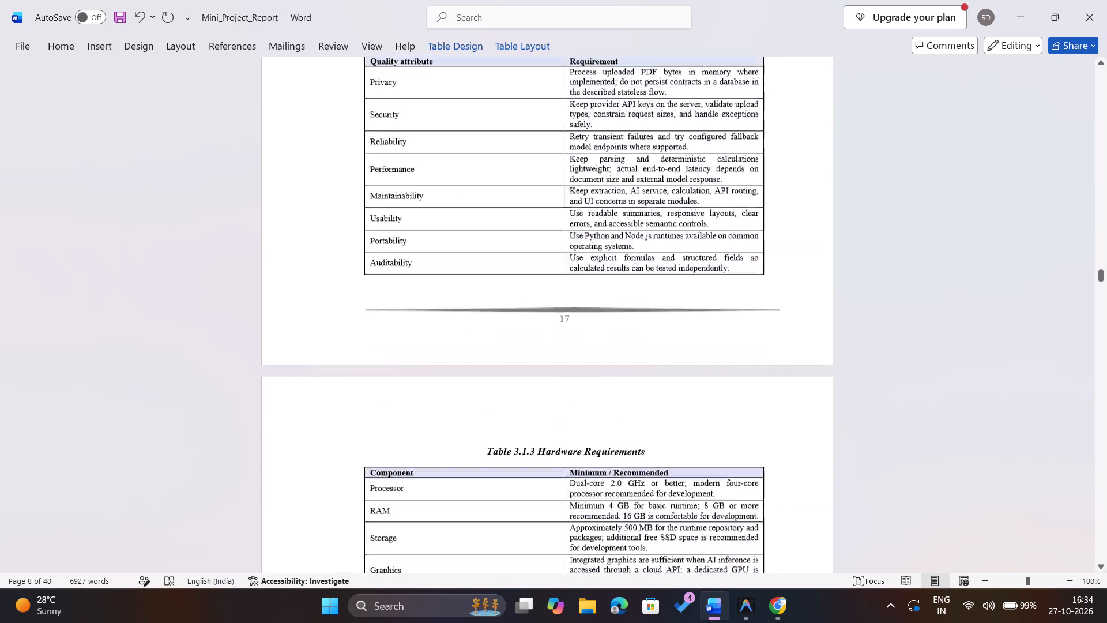
# Enter page number 18 for Table 3.4, Software requirements, in the List of Tables.
pyautogui.scroll(6, 740, 292)
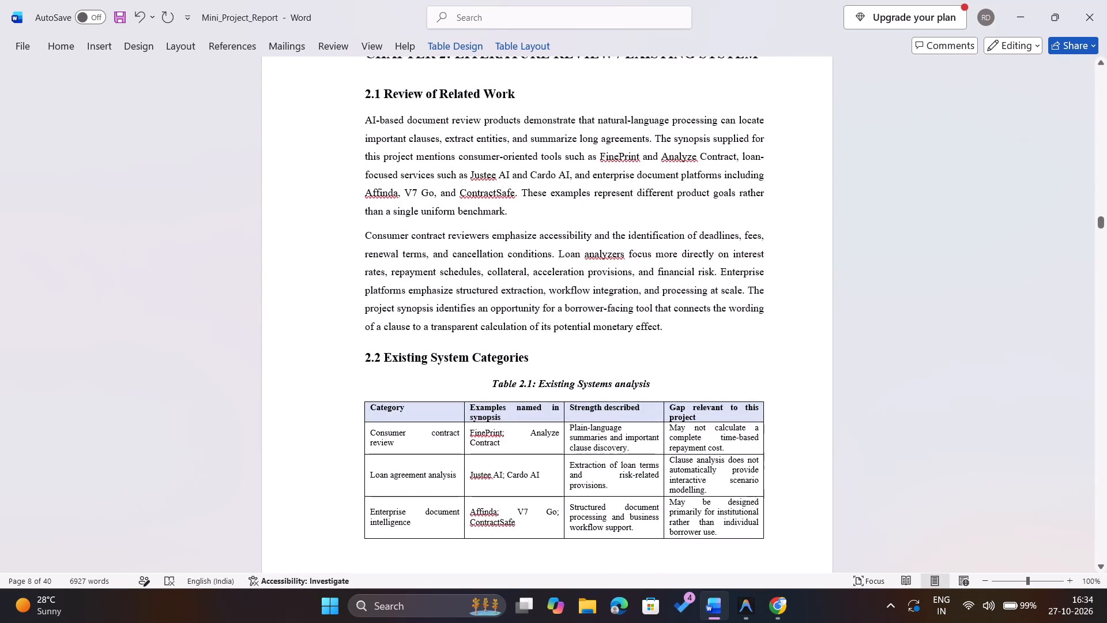
pyautogui.scroll(14, 740, 292)
pyautogui.scroll(-1, 740, 292)
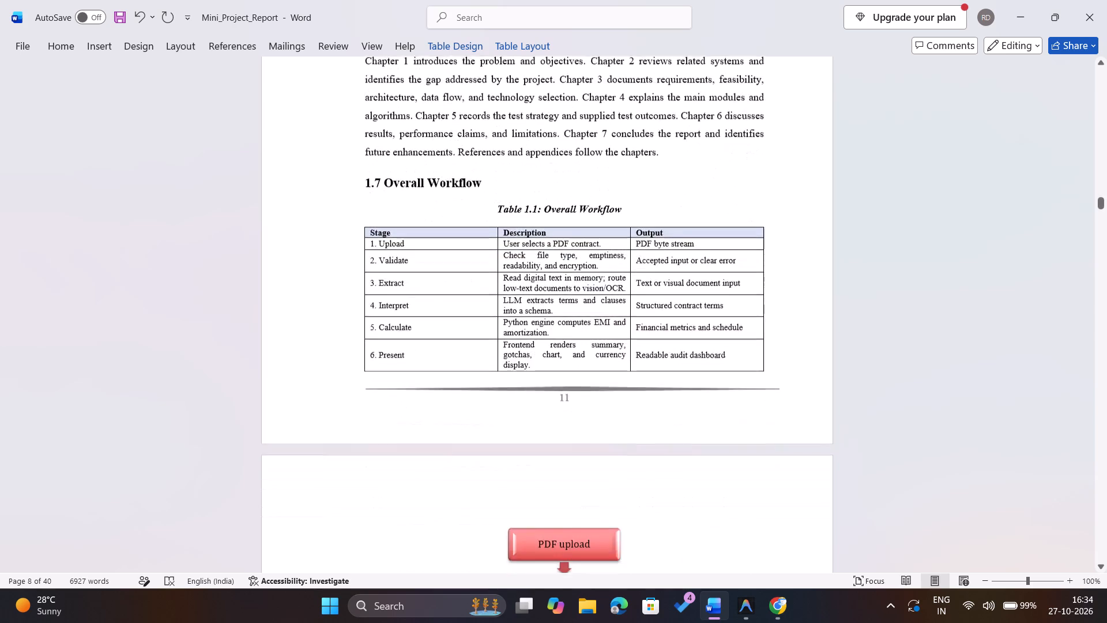
pyautogui.scroll(6, 740, 292)
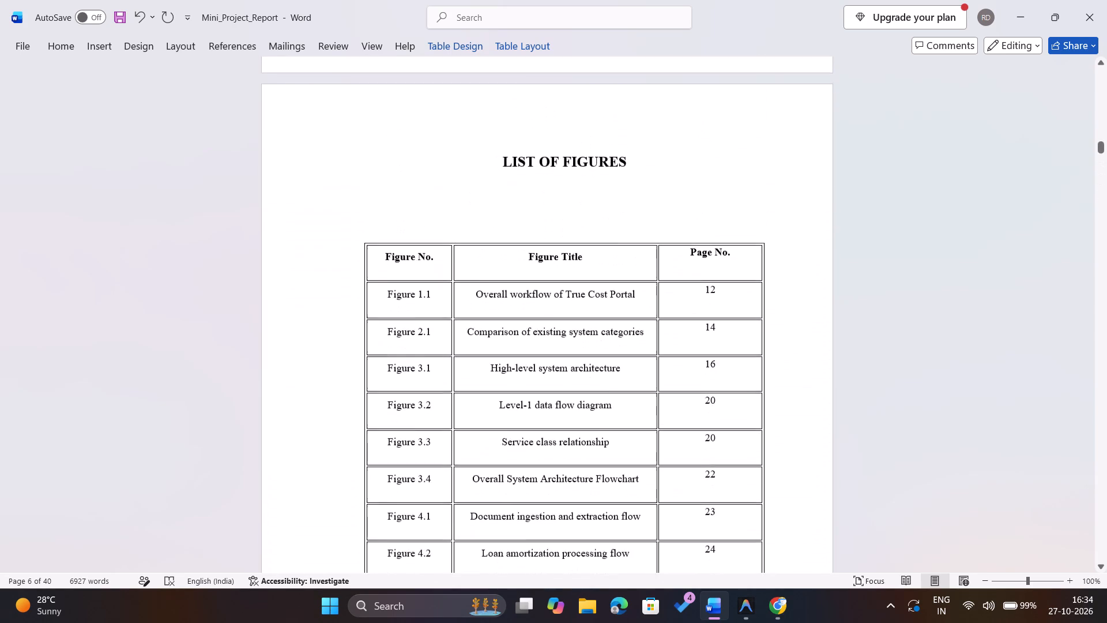
pyautogui.scroll(1, 740, 292)
pyautogui.scroll(-5, 740, 292)
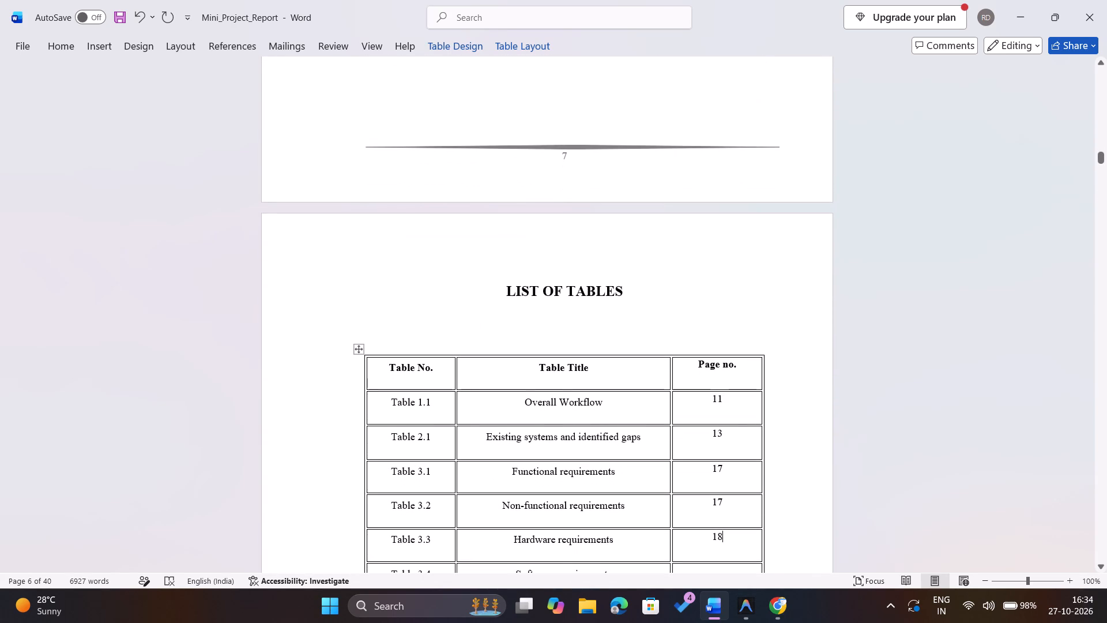
pyautogui.scroll(-1, 740, 292)
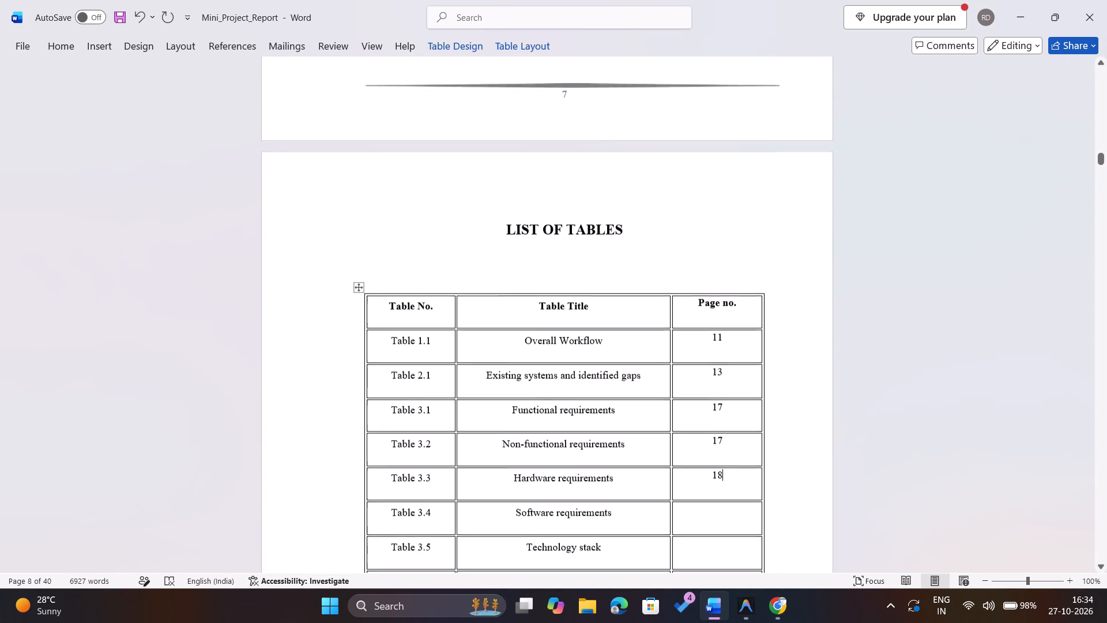
pyautogui.scroll(-2, 740, 292)
pyautogui.click(722, 499)
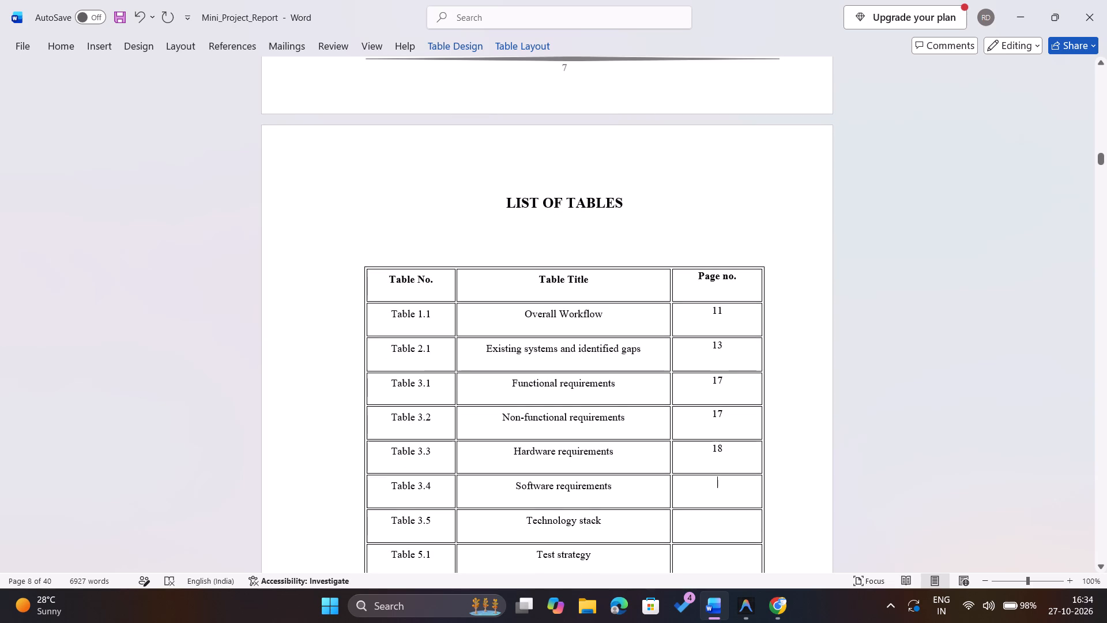
pyautogui.write('18')
# Examine Chapter 3 around sections 3.4 to 3.6 for a technology stack table and its page number.
pyautogui.scroll(-1, 722, 499)
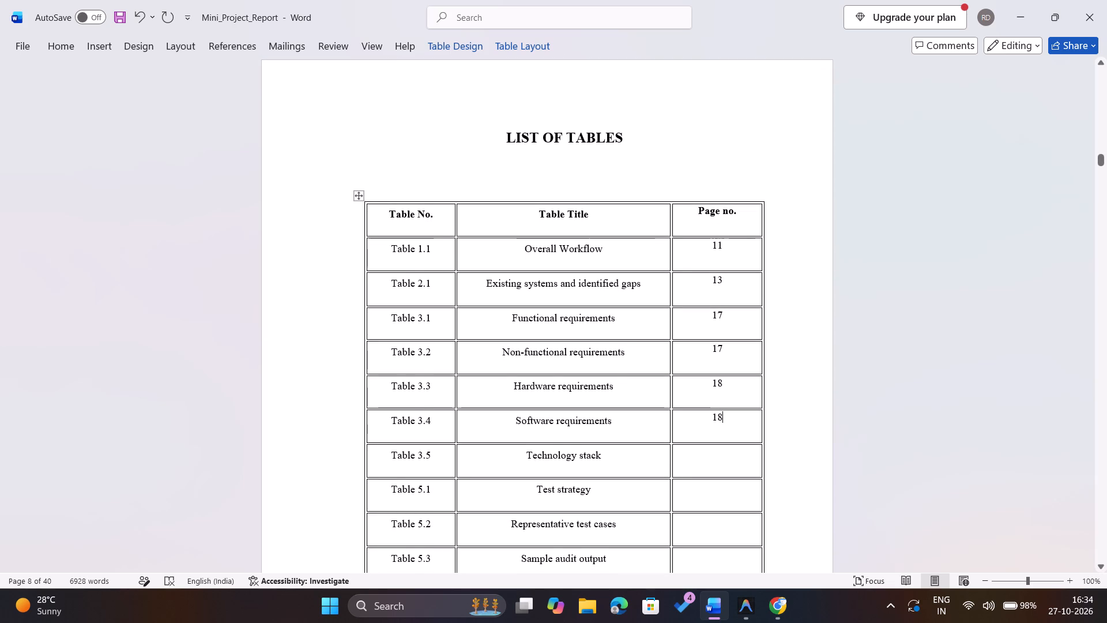
pyautogui.scroll(-20, 722, 499)
pyautogui.scroll(-20, 722, 499)
pyautogui.scroll(-20, 722, 499)
pyautogui.scroll(-1, 722, 499)
pyautogui.scroll(4, 722, 499)
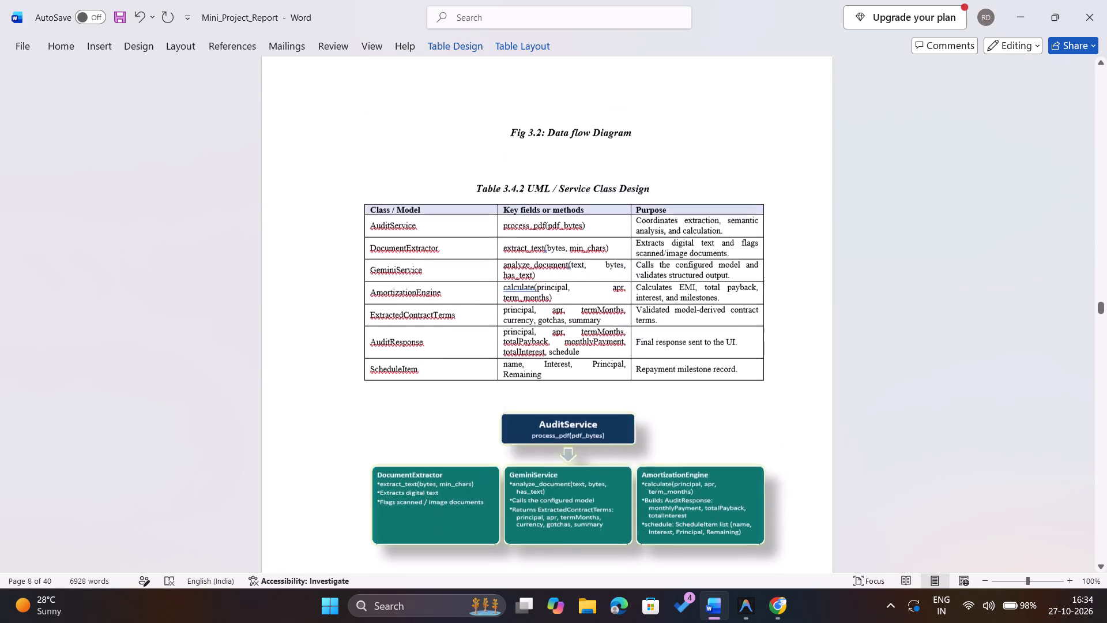
pyautogui.scroll(2, 722, 499)
pyautogui.scroll(-4, 722, 499)
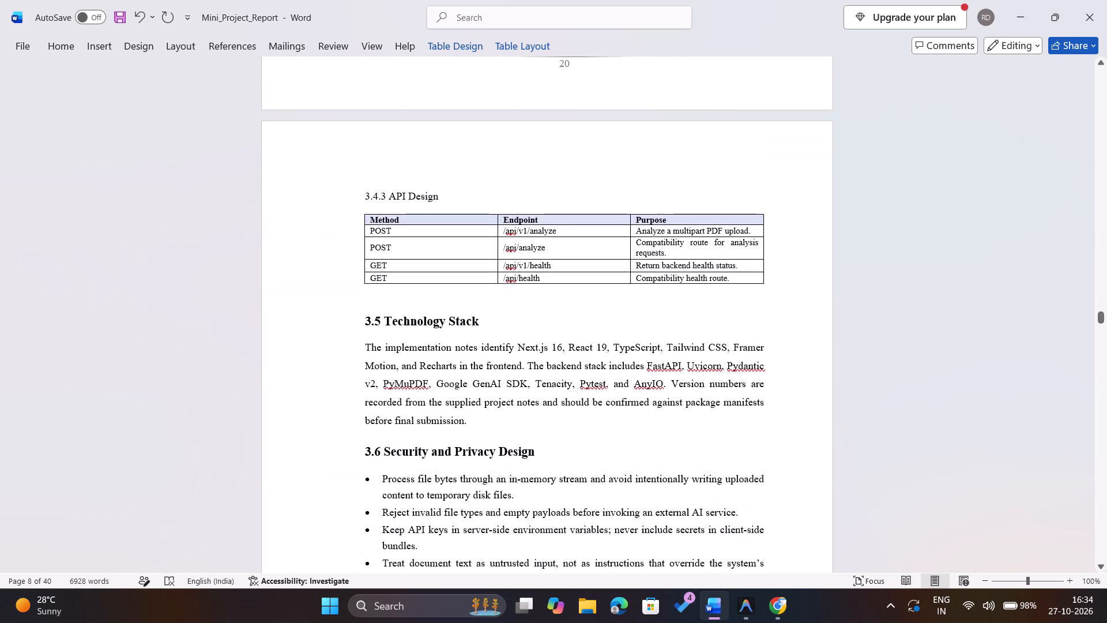
pyautogui.scroll(-3, 722, 499)
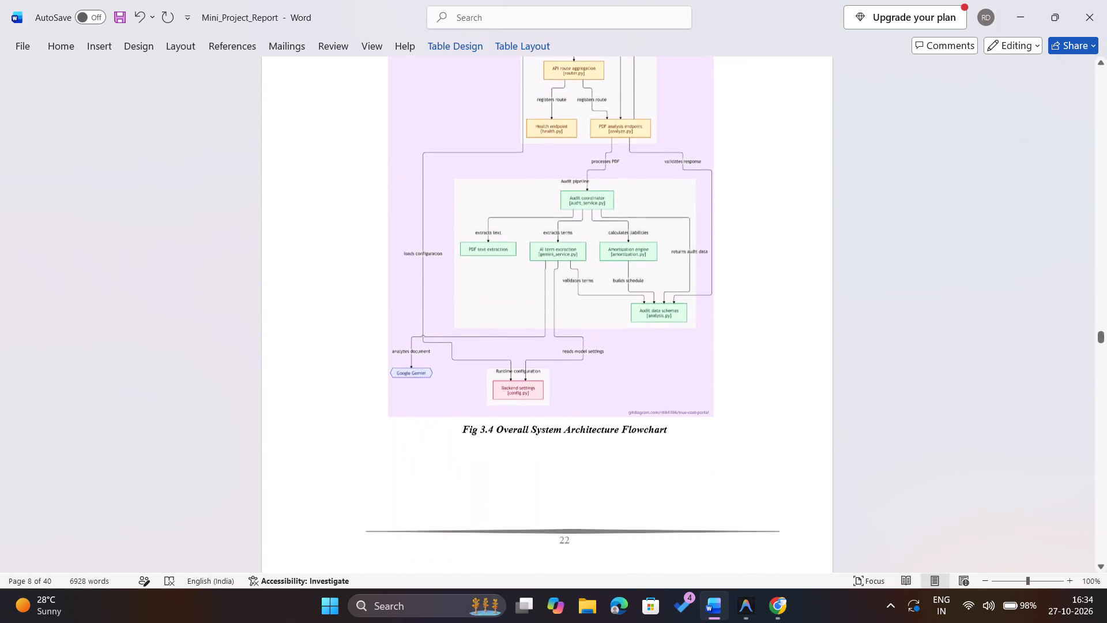
pyautogui.scroll(-1, 722, 499)
pyautogui.scroll(4, 722, 499)
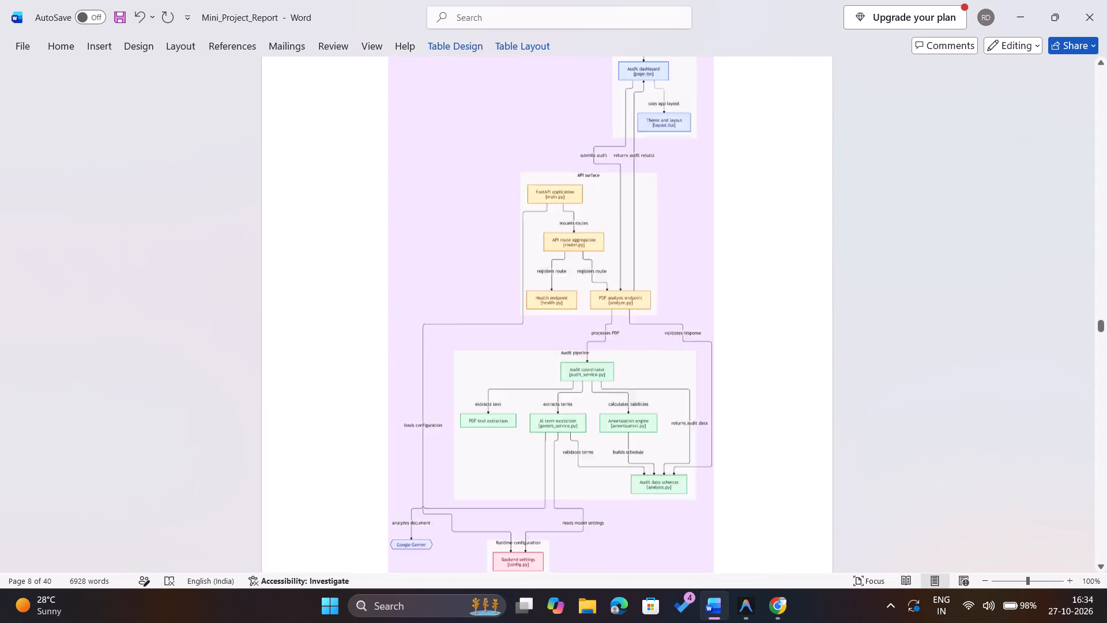
pyautogui.scroll(1, 722, 499)
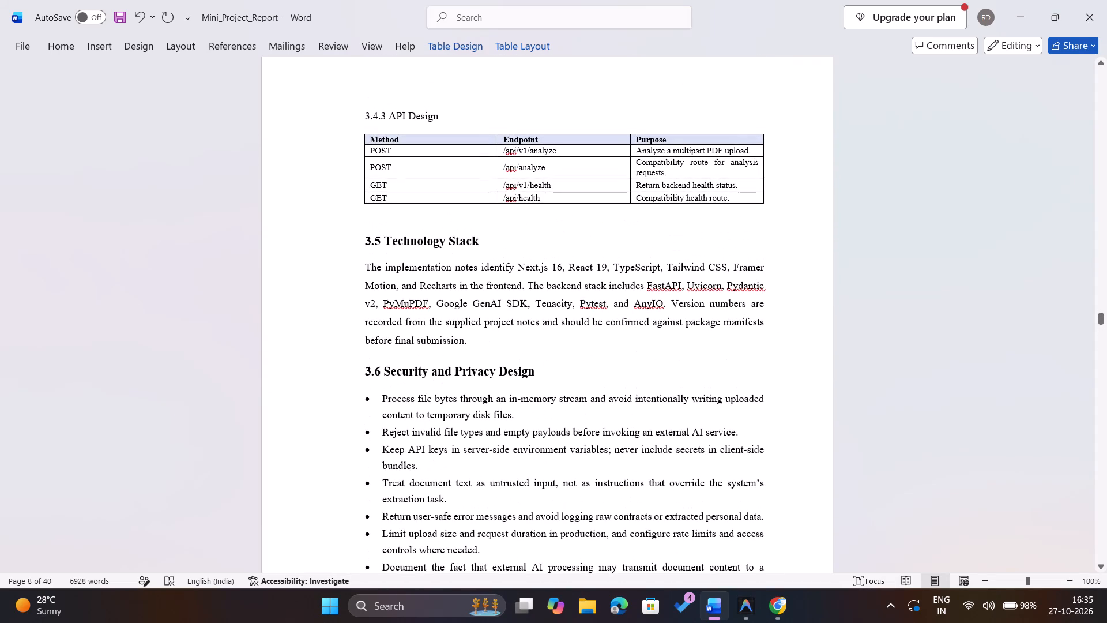
pyautogui.scroll(-1, 722, 499)
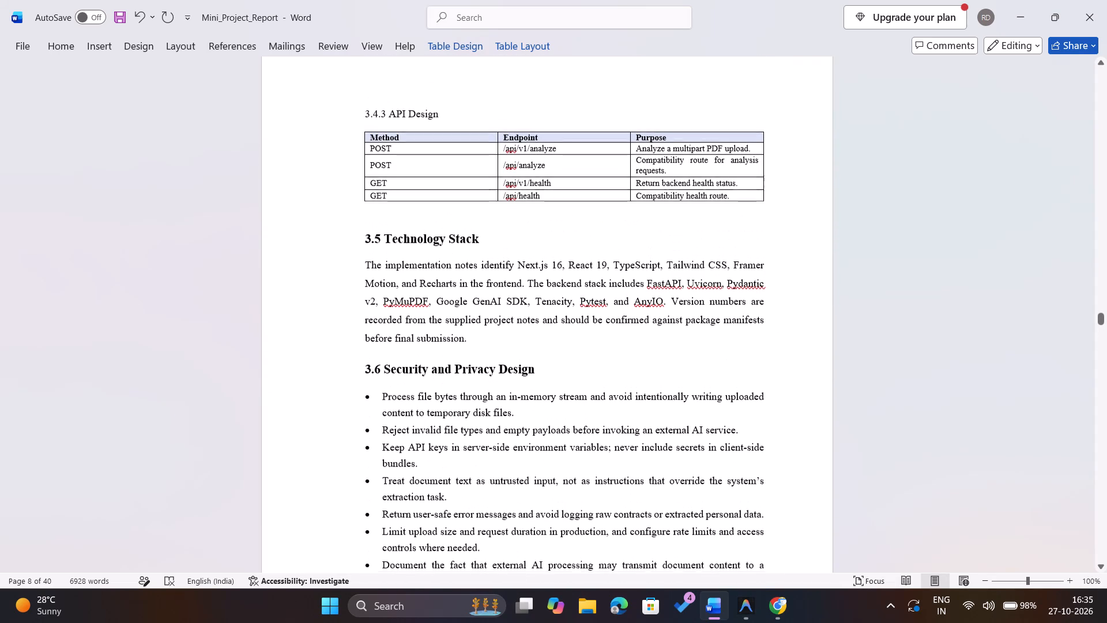
pyautogui.scroll(-1, 722, 499)
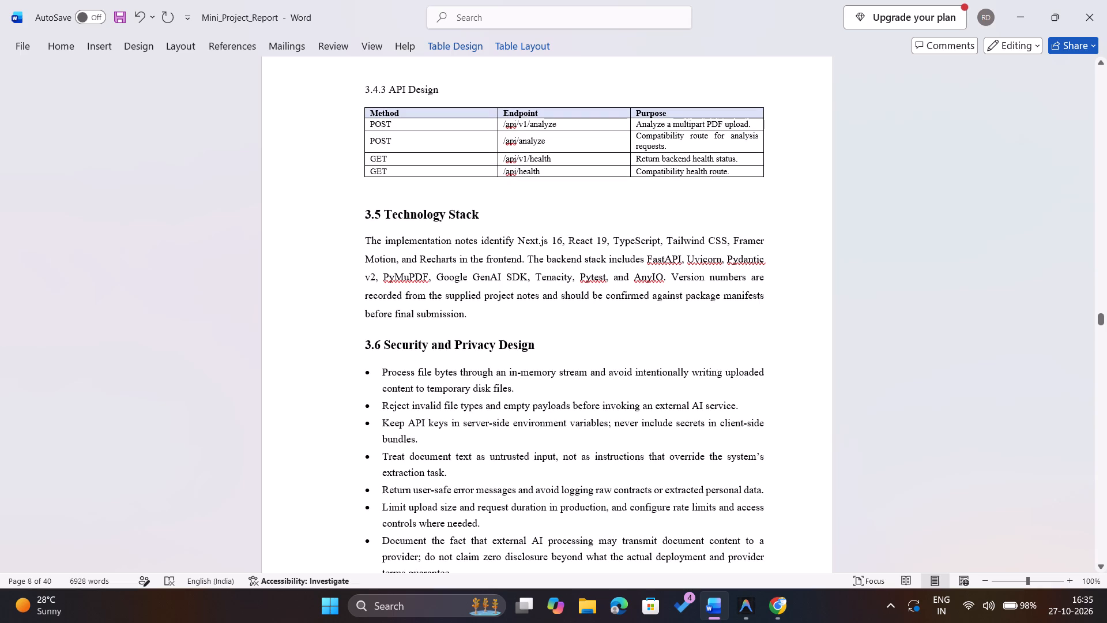
pyautogui.scroll(-1, 722, 499)
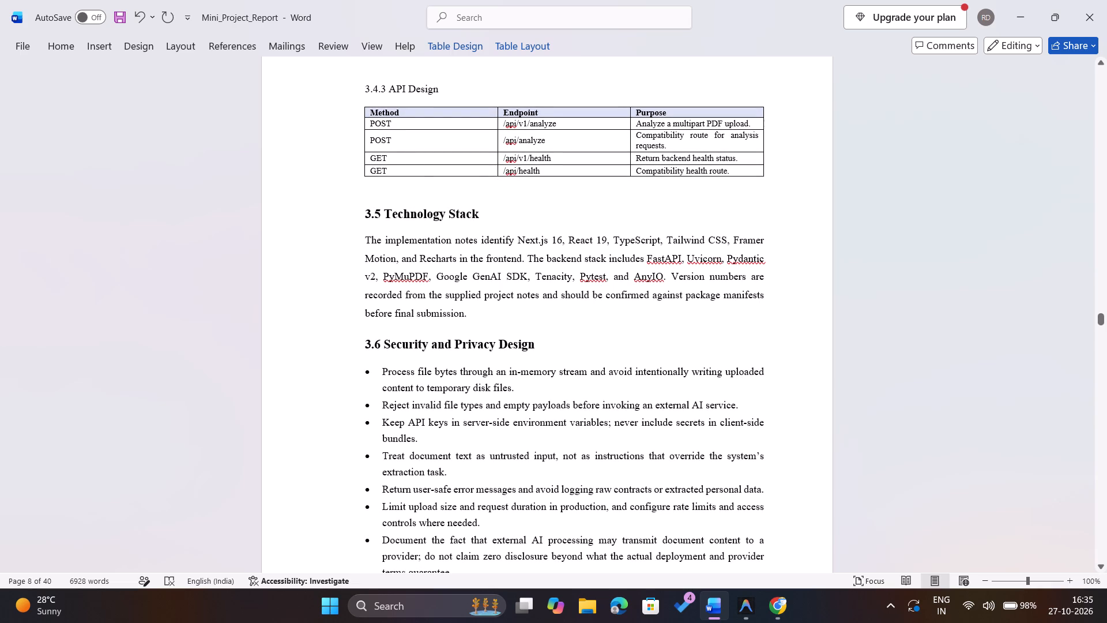
pyautogui.scroll(8, 722, 499)
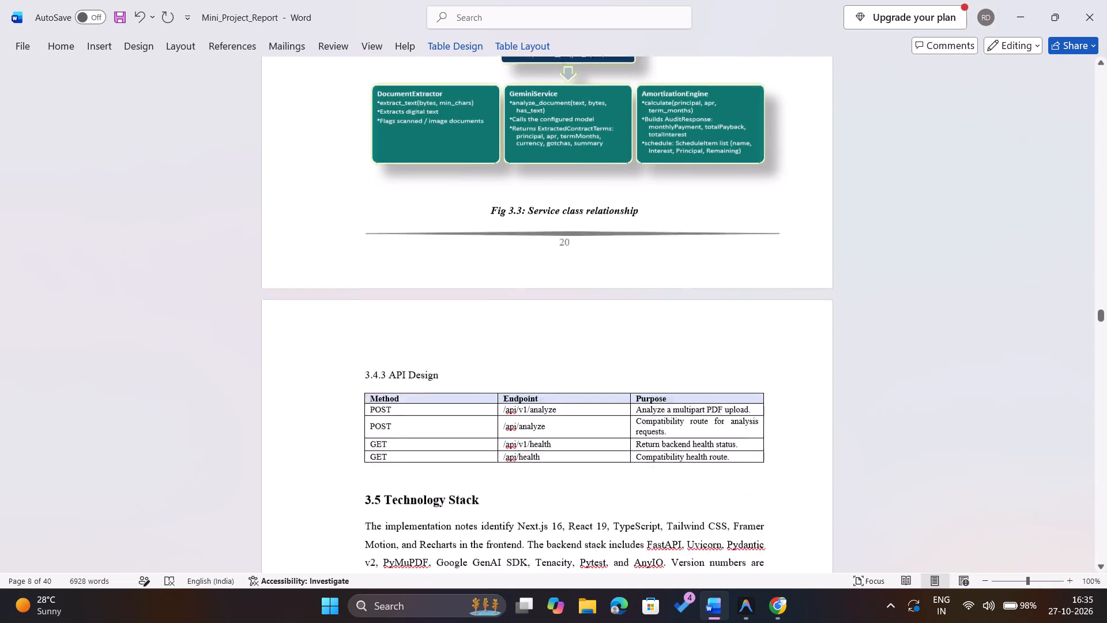
pyautogui.scroll(2, 722, 499)
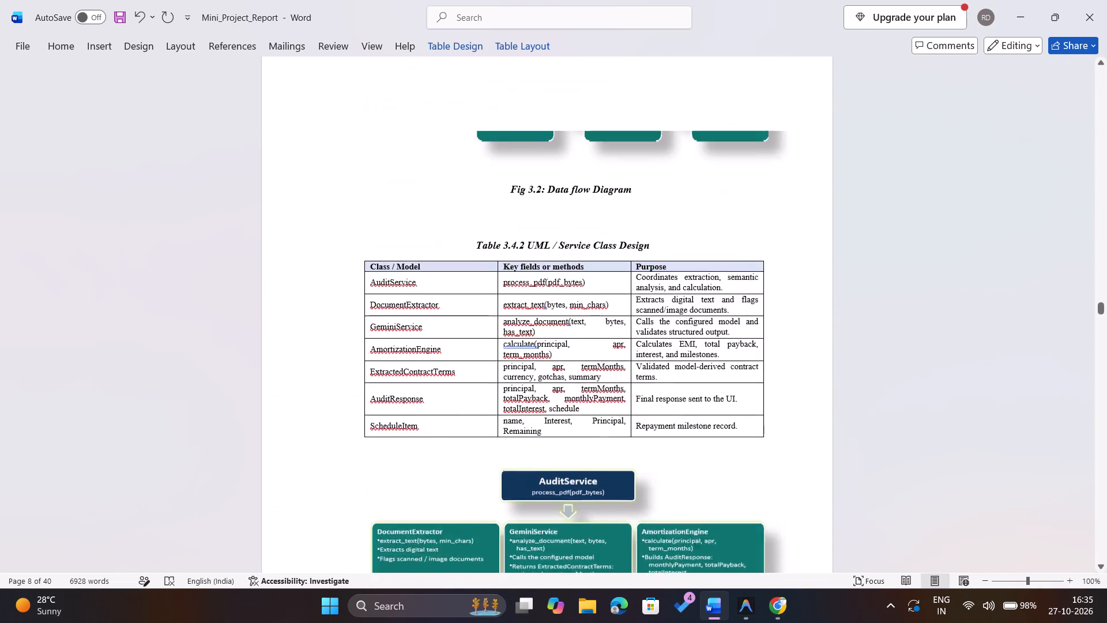
pyautogui.scroll(1, 722, 499)
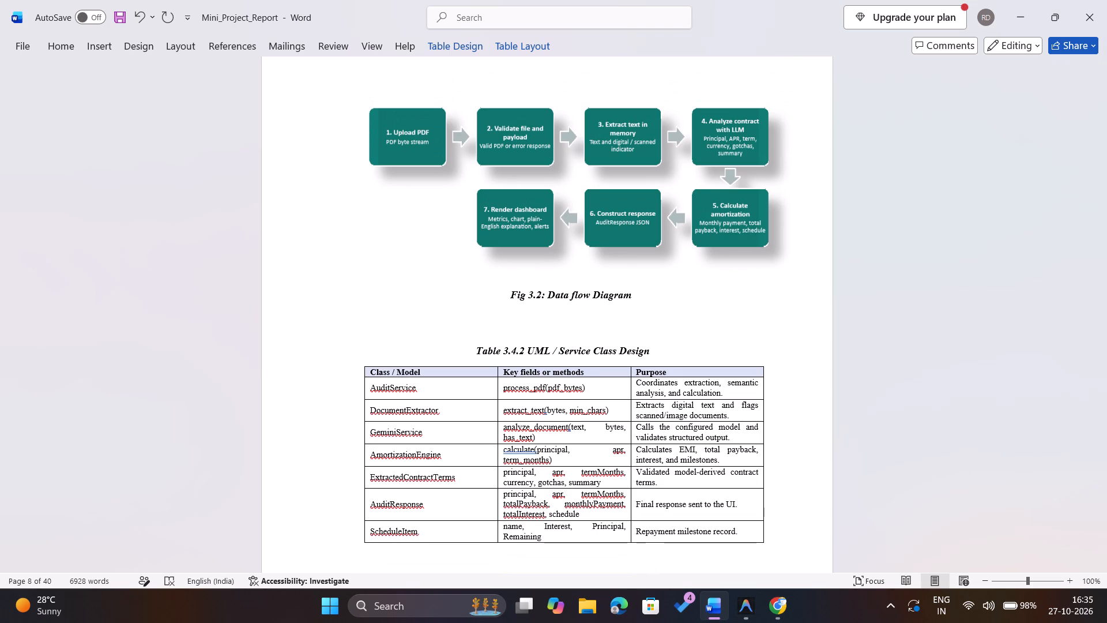
# Insert an empty row below Table 3.4, Software requirements, in the List of Tables.
pyautogui.scroll(9, 722, 499)
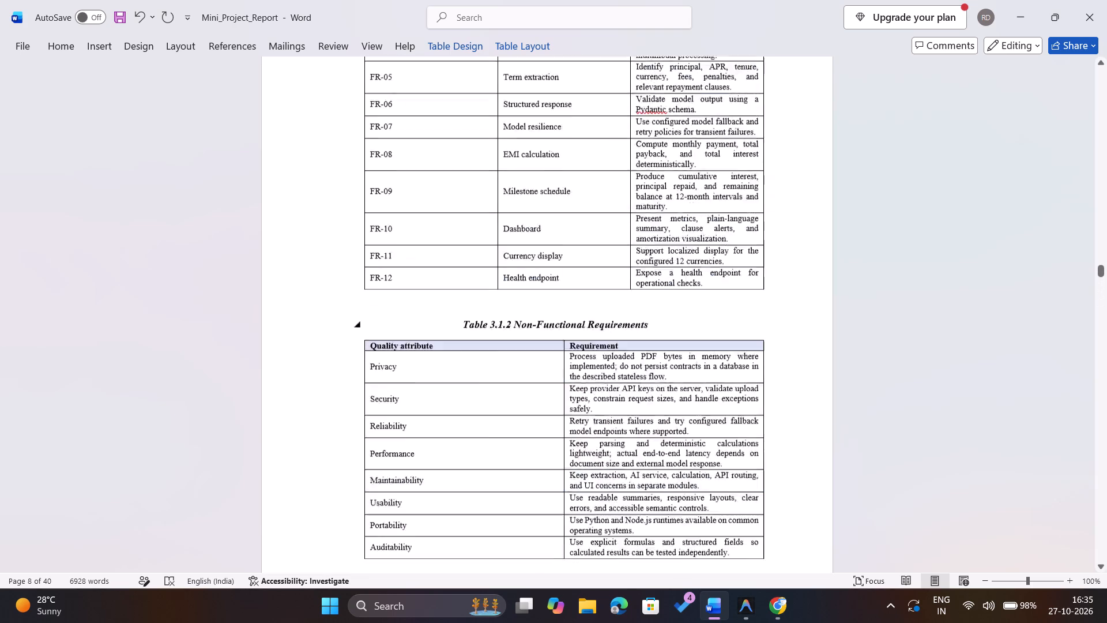
pyautogui.scroll(3, 722, 499)
pyautogui.scroll(20, 722, 499)
pyautogui.scroll(20, 722, 499)
pyautogui.scroll(20, 722, 499)
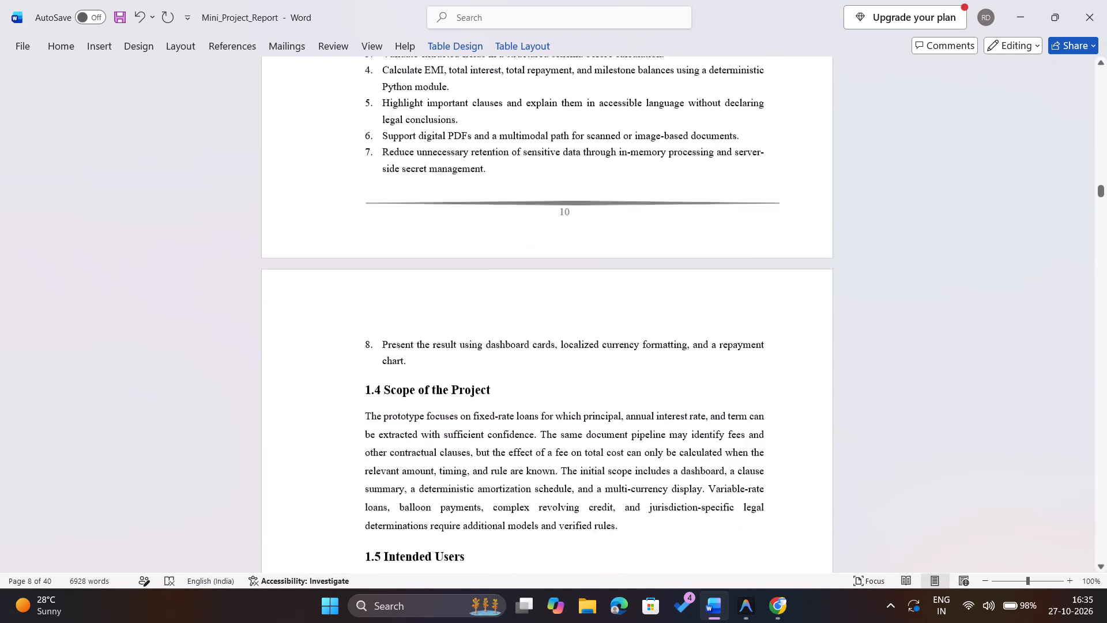
pyautogui.scroll(9, 722, 499)
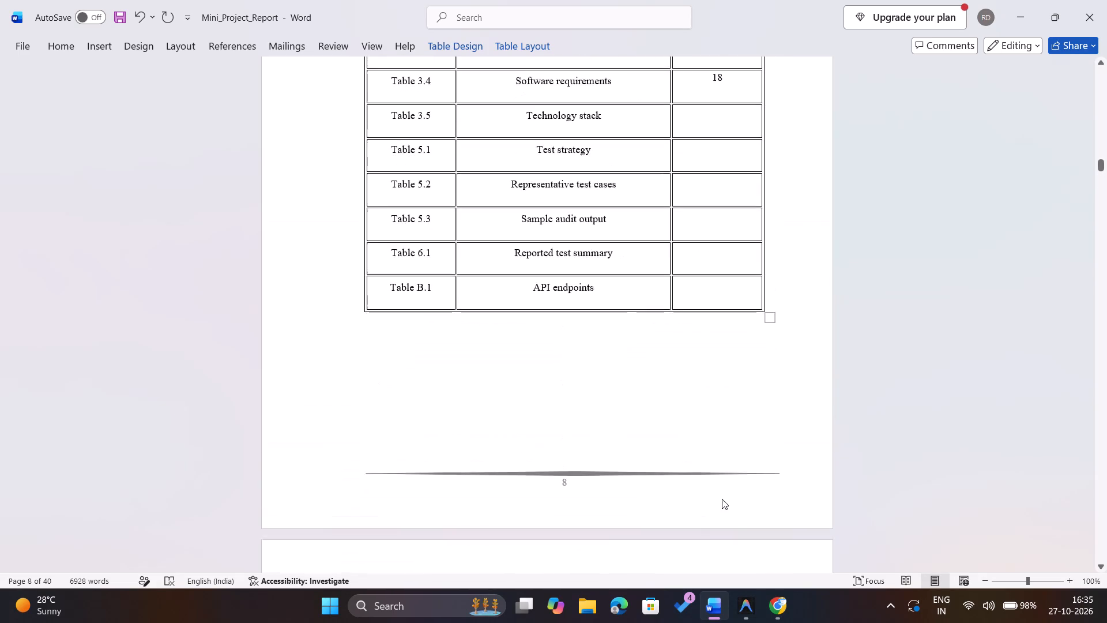
pyautogui.scroll(5, 722, 499)
pyautogui.scroll(-2, 722, 499)
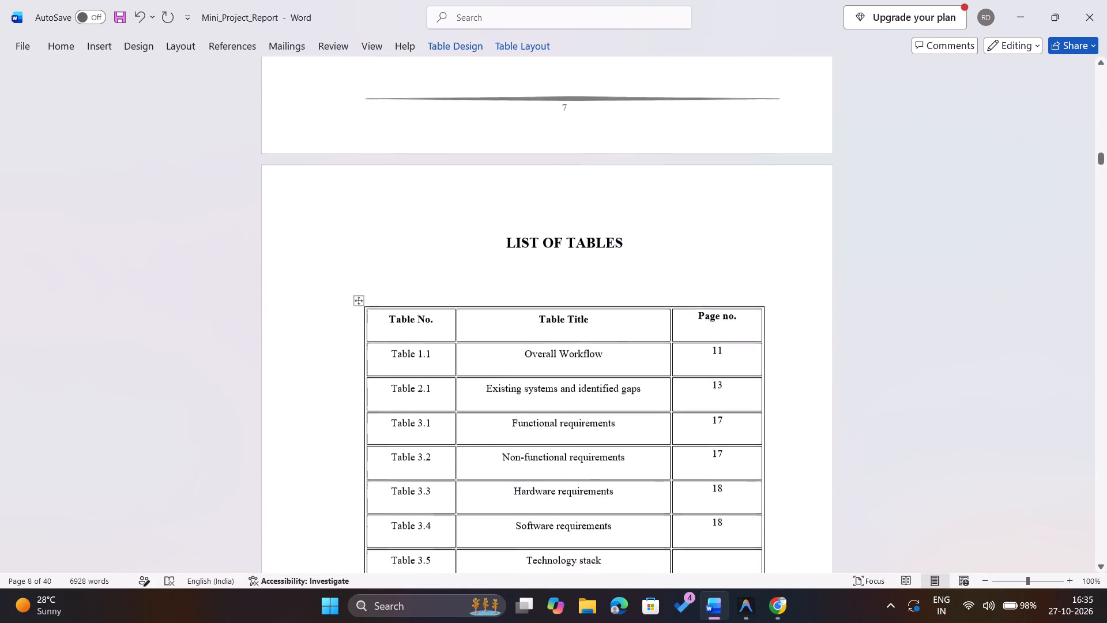
pyautogui.scroll(-1, 722, 499)
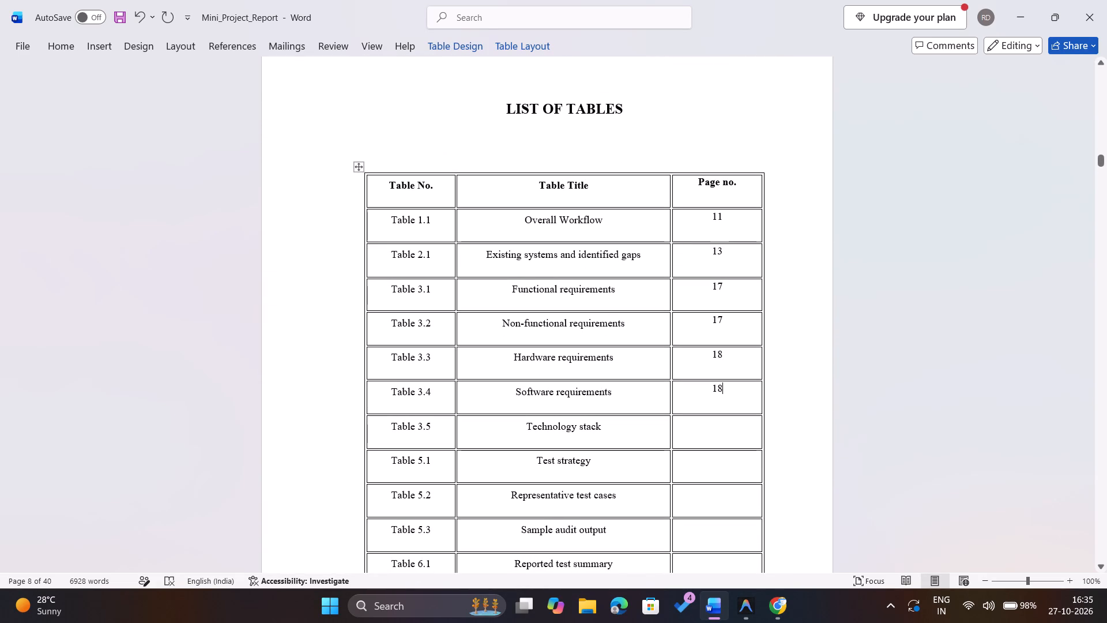
pyautogui.moveTo(369, 383); pyautogui.dragTo(735, 398)
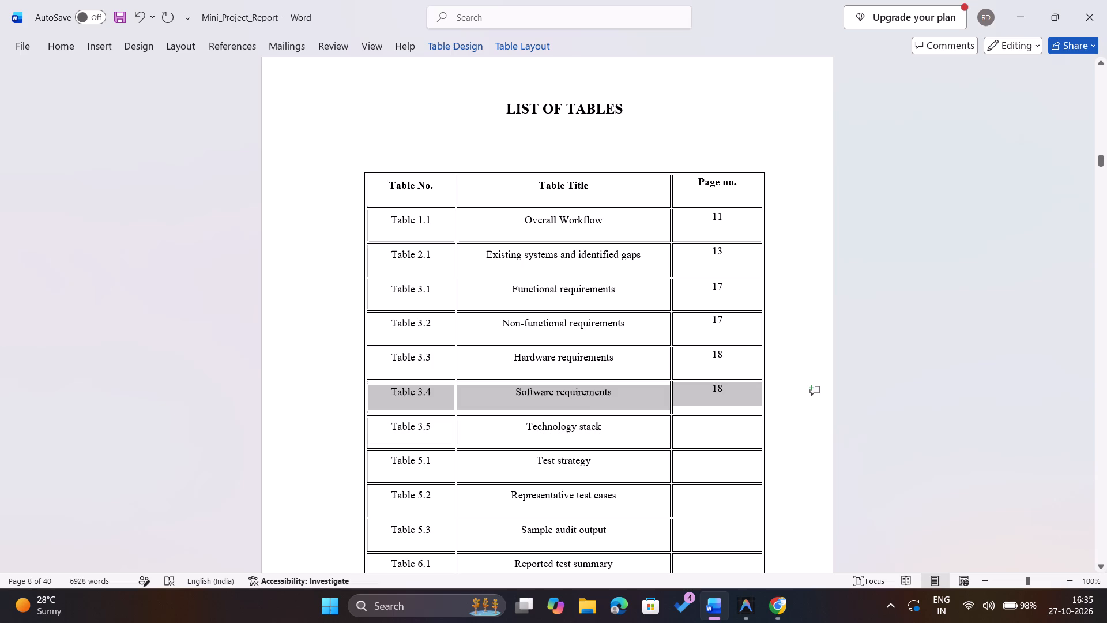
pyautogui.moveTo(735, 398); pyautogui.dragTo(735, 398)
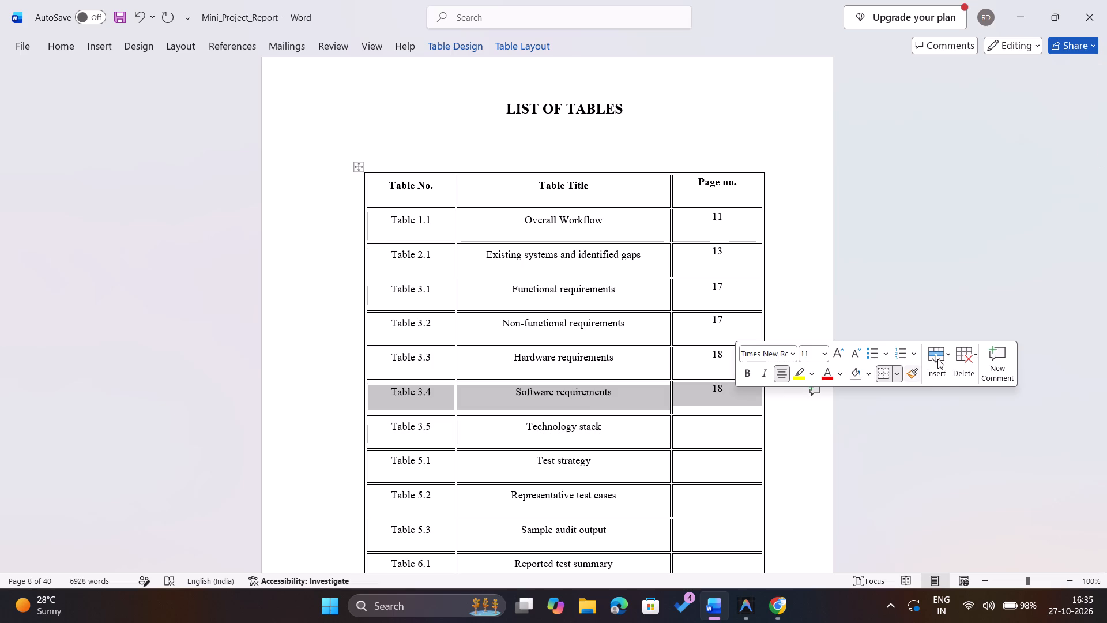
pyautogui.click(937, 358)
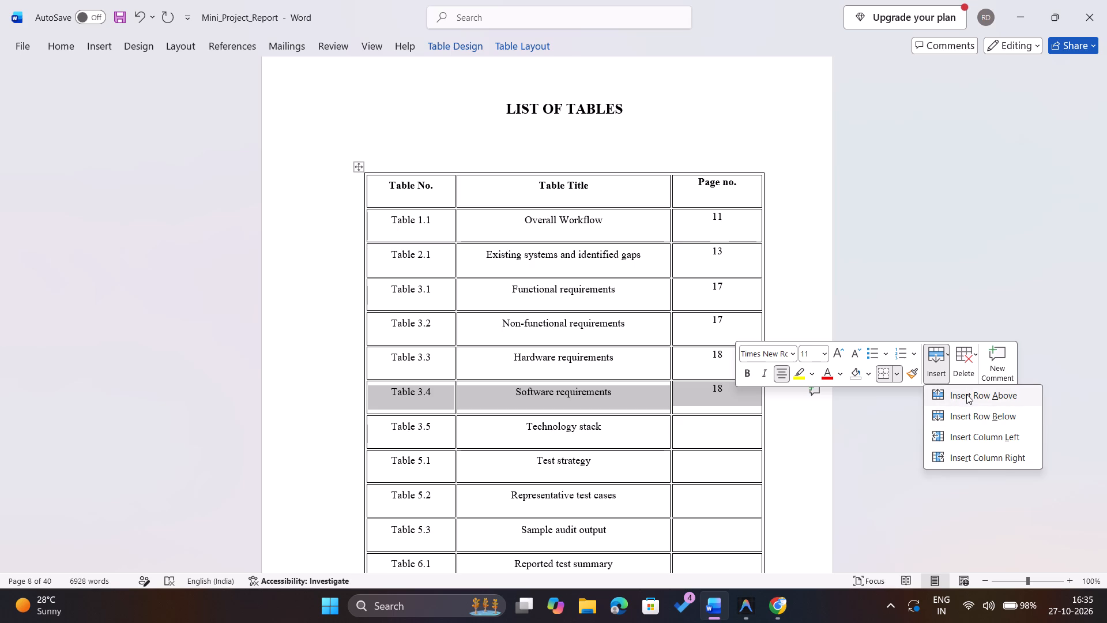
pyautogui.click(967, 416)
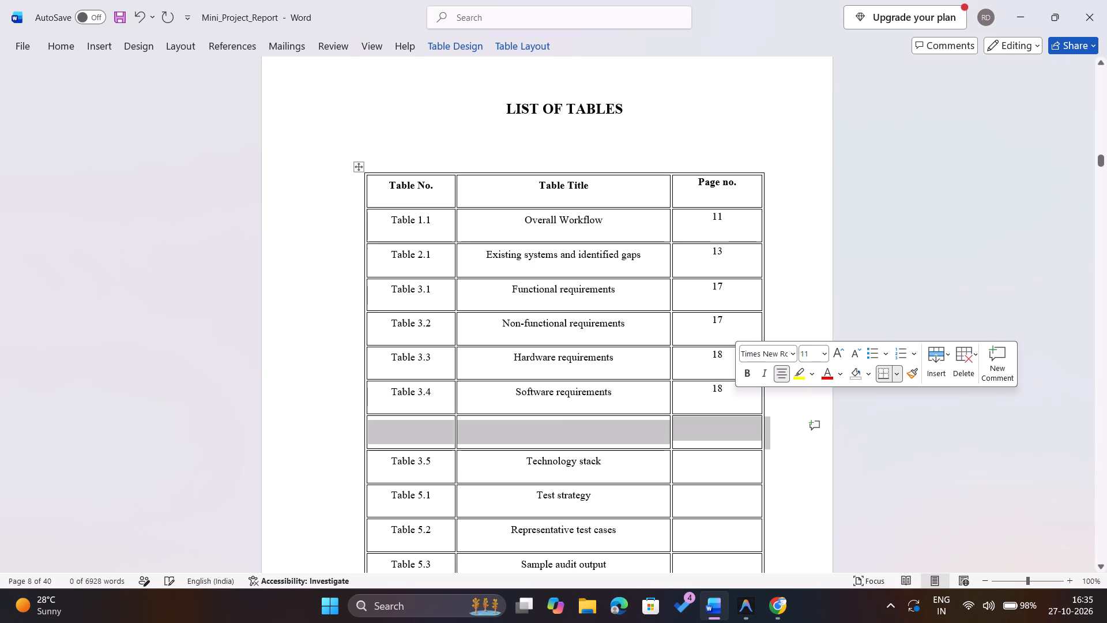
# Fill the new row's number and title with "Table 3.5" and "Service class Design".
pyautogui.click(406, 431)
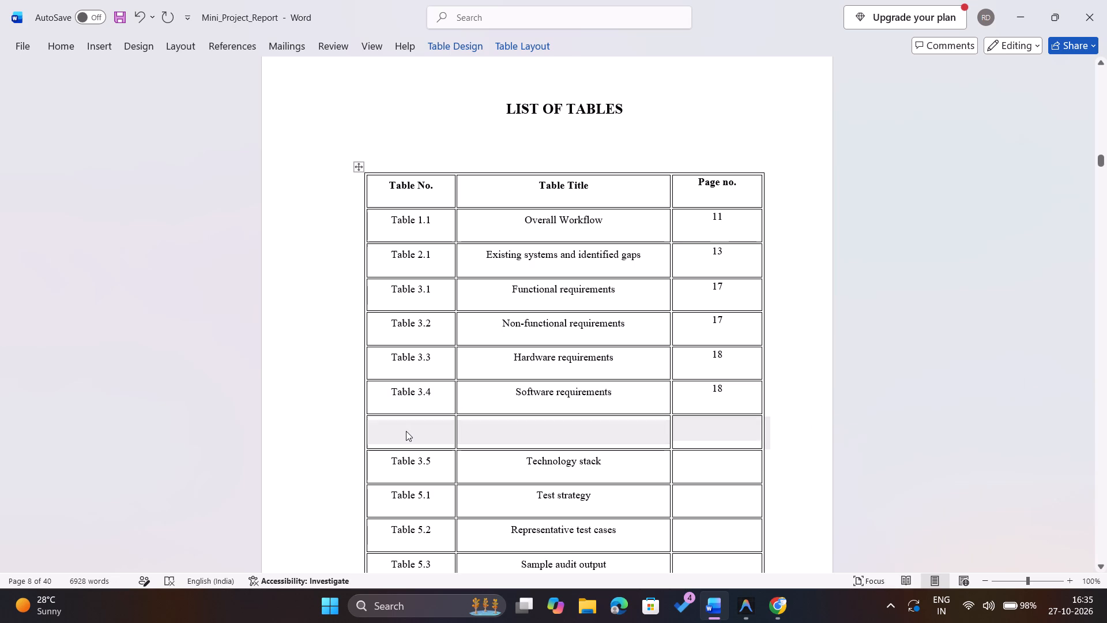
pyautogui.hotkey('shift', 't')
pyautogui.write('able')
pyautogui.press('space')
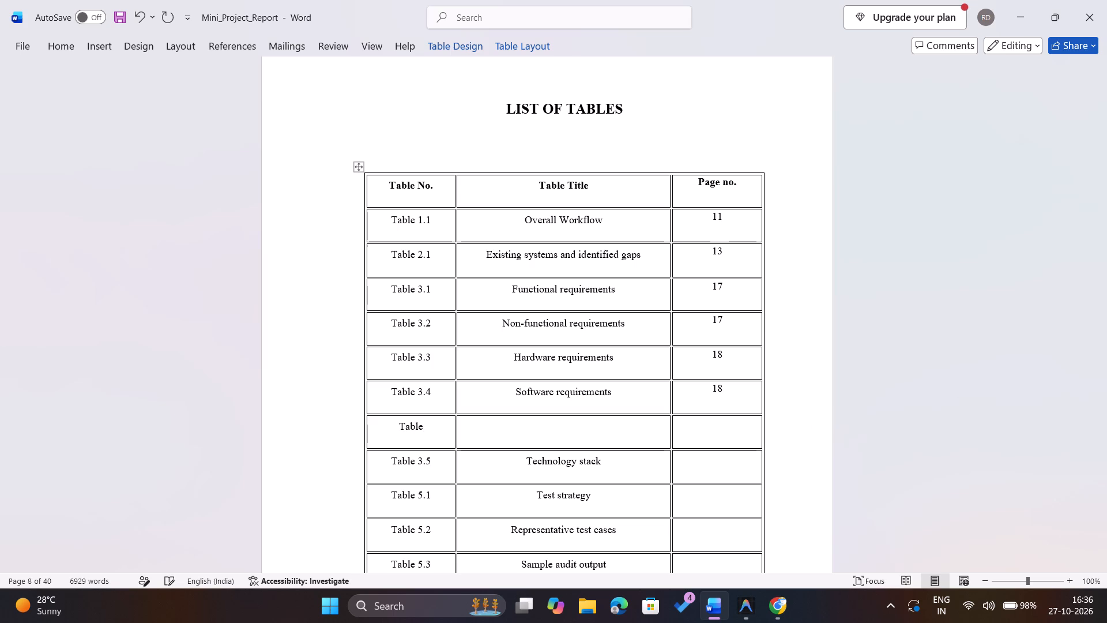
pyautogui.write('3.5')
pyautogui.click(531, 440)
pyautogui.write('Se')
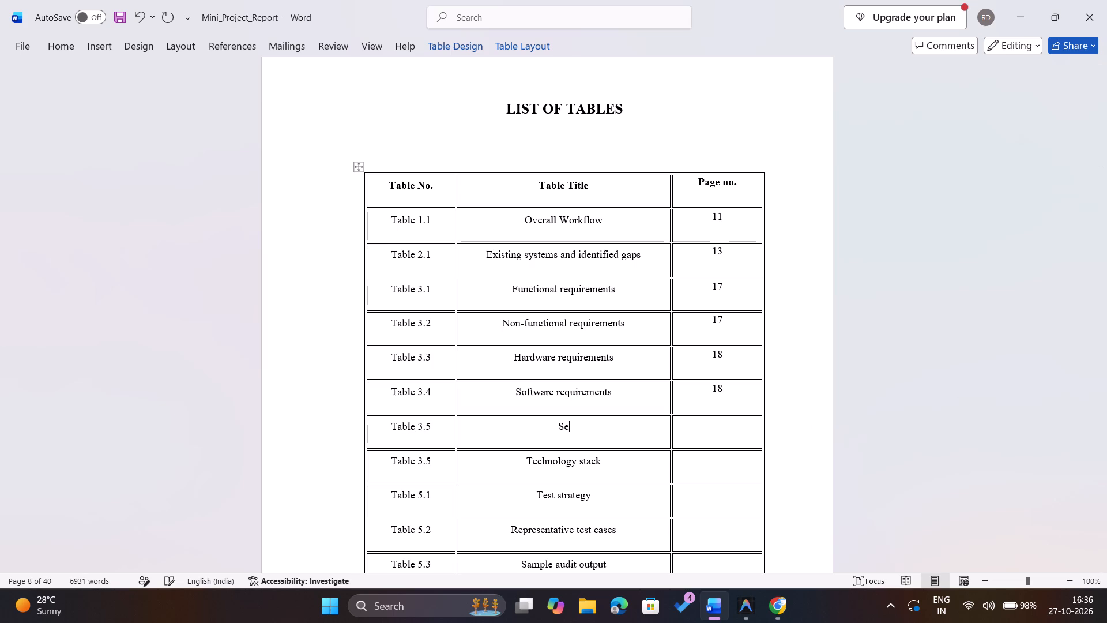
pyautogui.write('rvice class')
pyautogui.press('space')
pyautogui.write('Design')
pyautogui.click(701, 436)
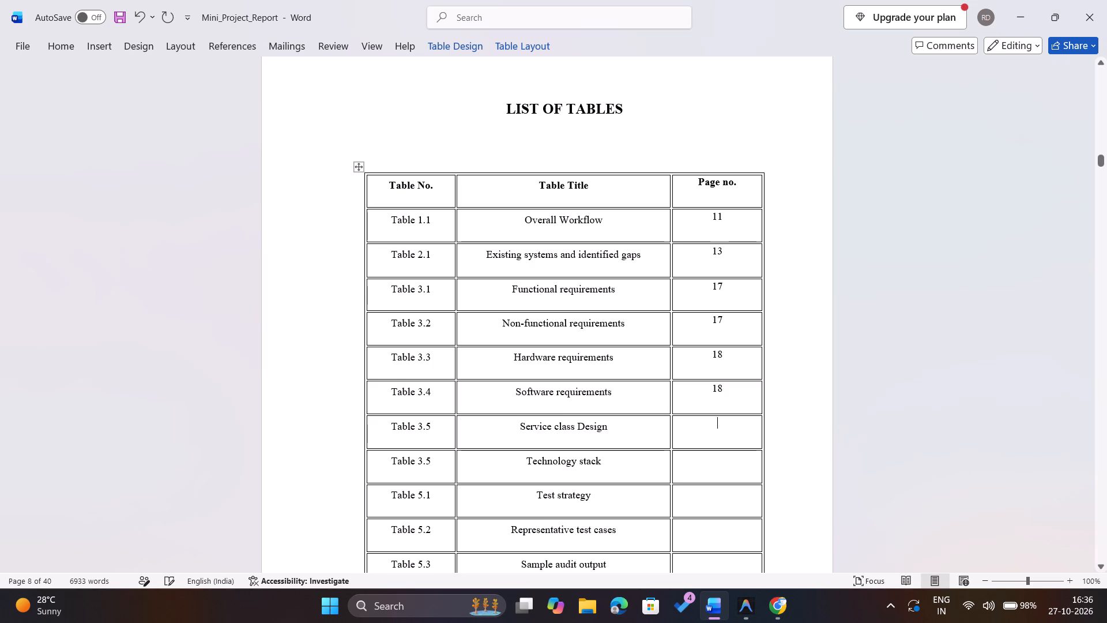
# Renumber the caption of the UML / Service Class Design table in section 3.4 as Table 3.5.
pyautogui.scroll(-20, 701, 436)
pyautogui.scroll(-13, 701, 436)
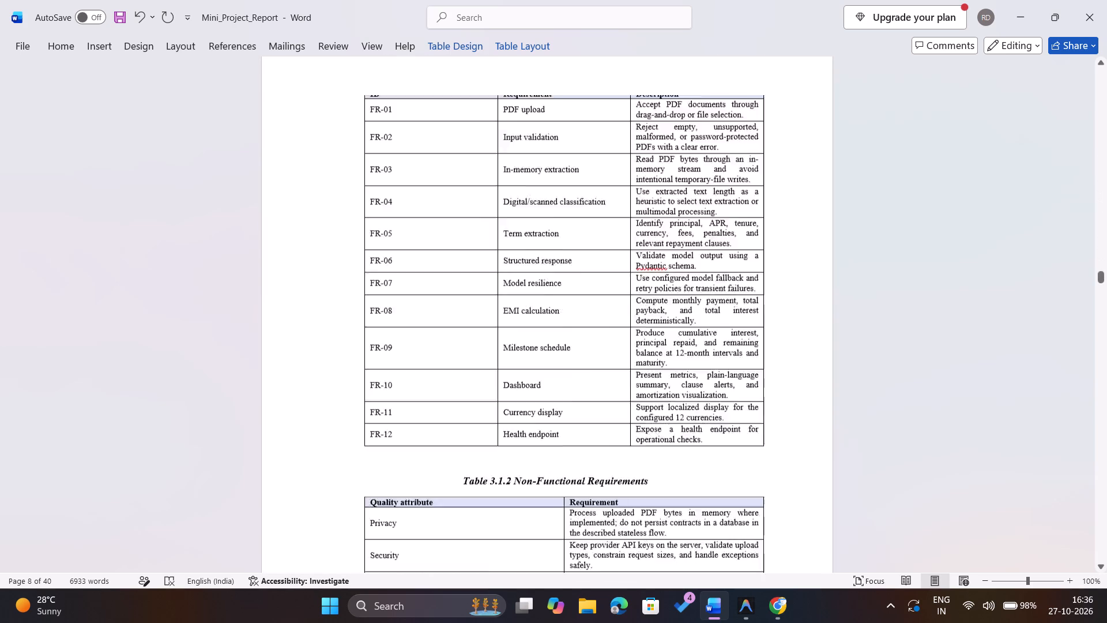
pyautogui.scroll(-2, 701, 436)
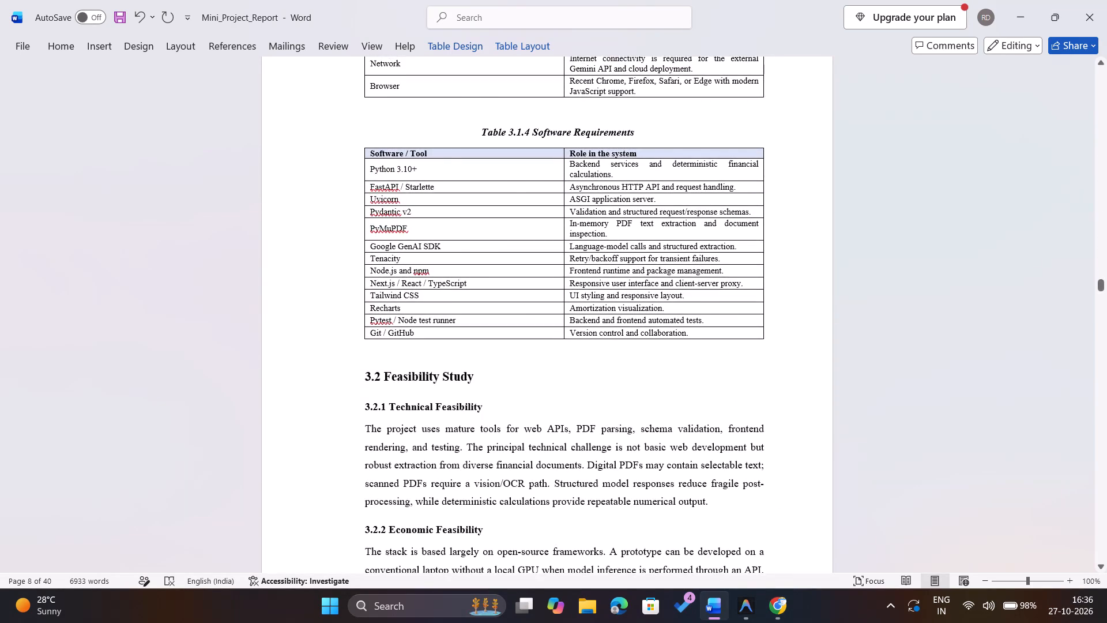
pyautogui.scroll(-7, 701, 436)
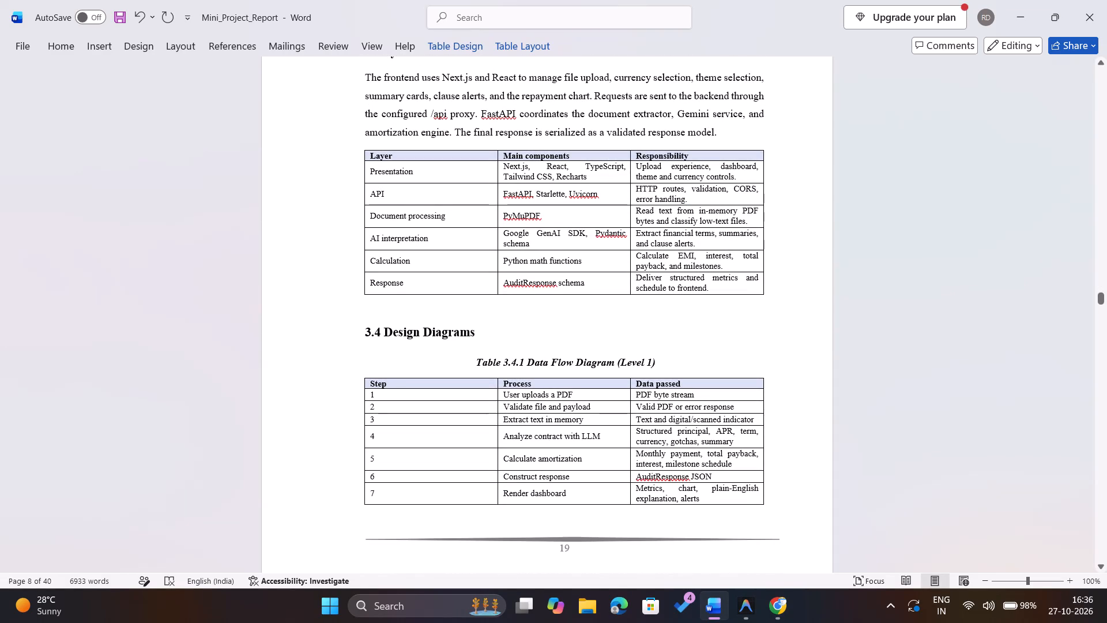
pyautogui.scroll(1, 701, 436)
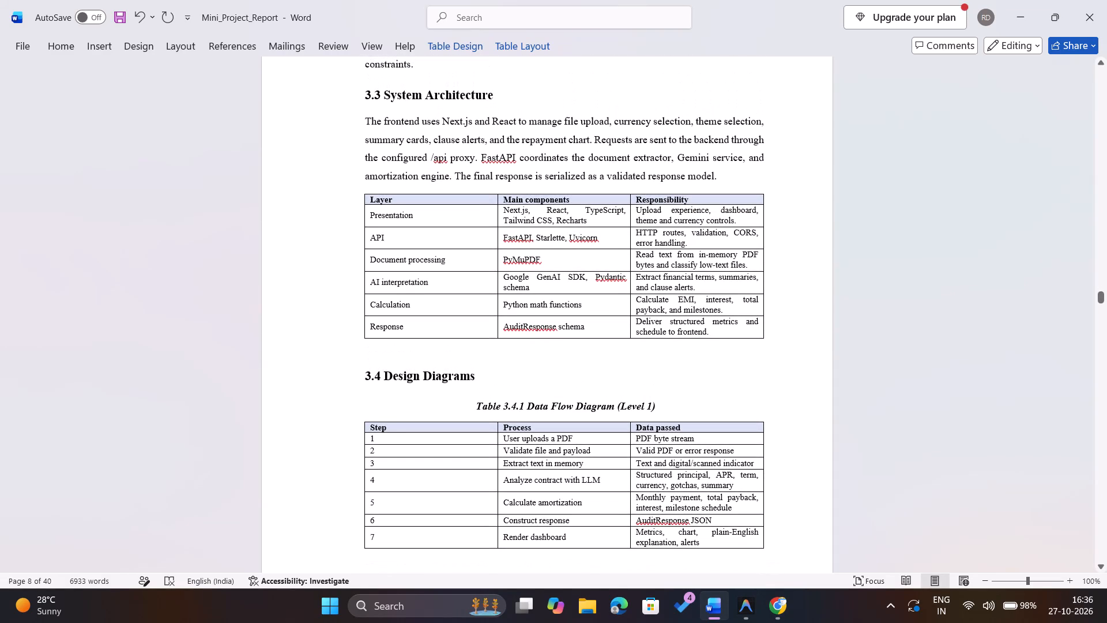
pyautogui.scroll(-2, 701, 436)
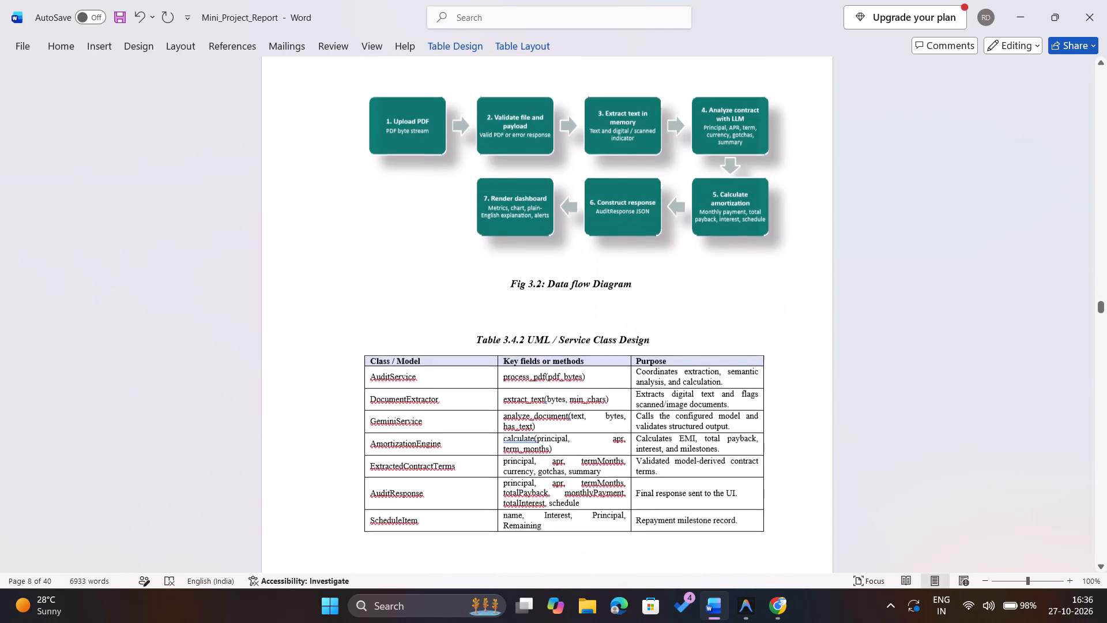
pyautogui.scroll(-1, 701, 436)
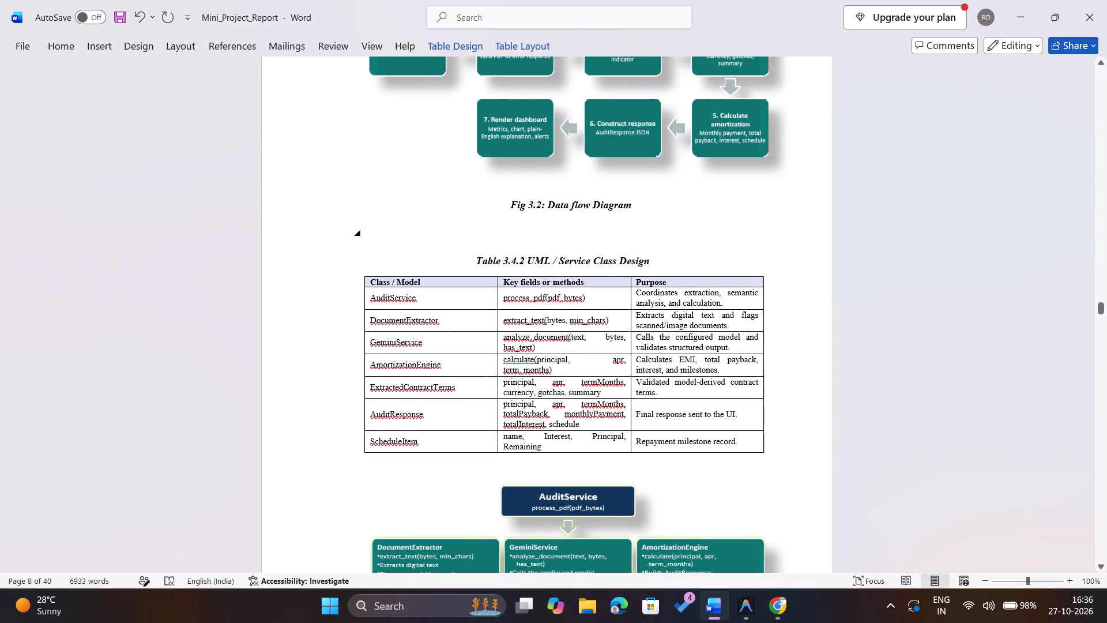
pyautogui.moveTo(527, 264); pyautogui.dragTo(524, 264)
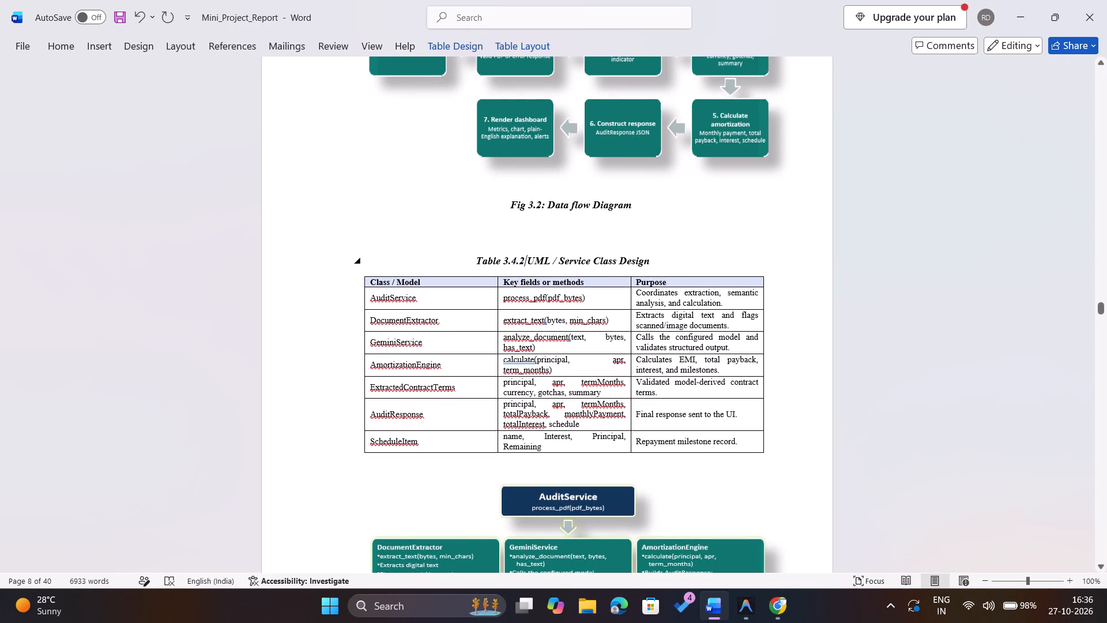
pyautogui.moveTo(524, 264); pyautogui.dragTo(519, 264)
pyautogui.click(519, 264)
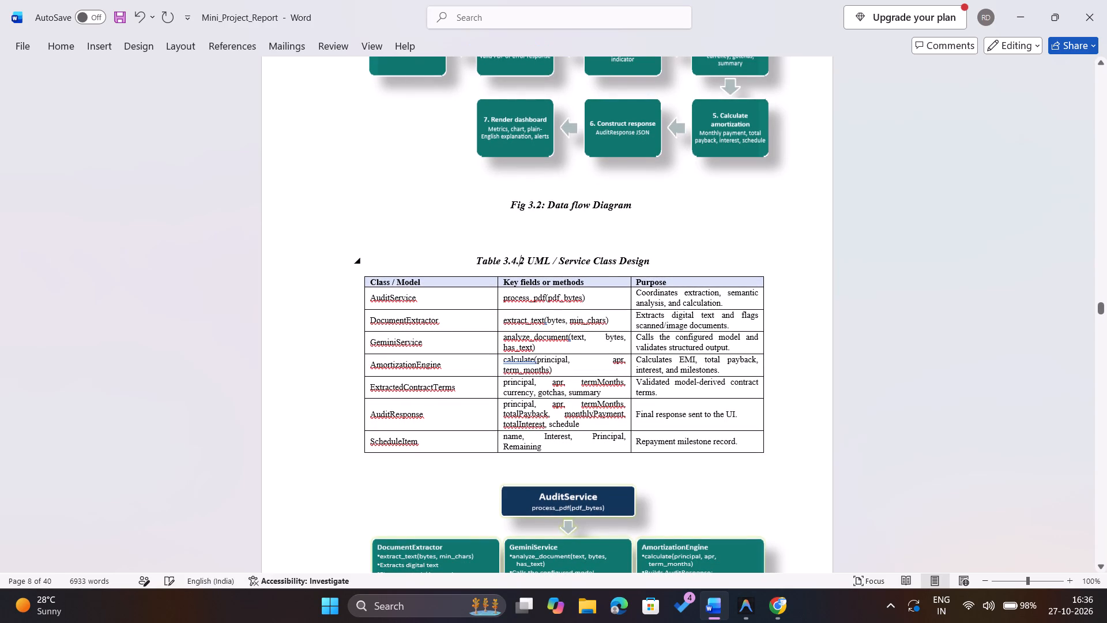
pyautogui.click(524, 260)
pyautogui.press('BackSpace')
pyautogui.press('BackSpace')
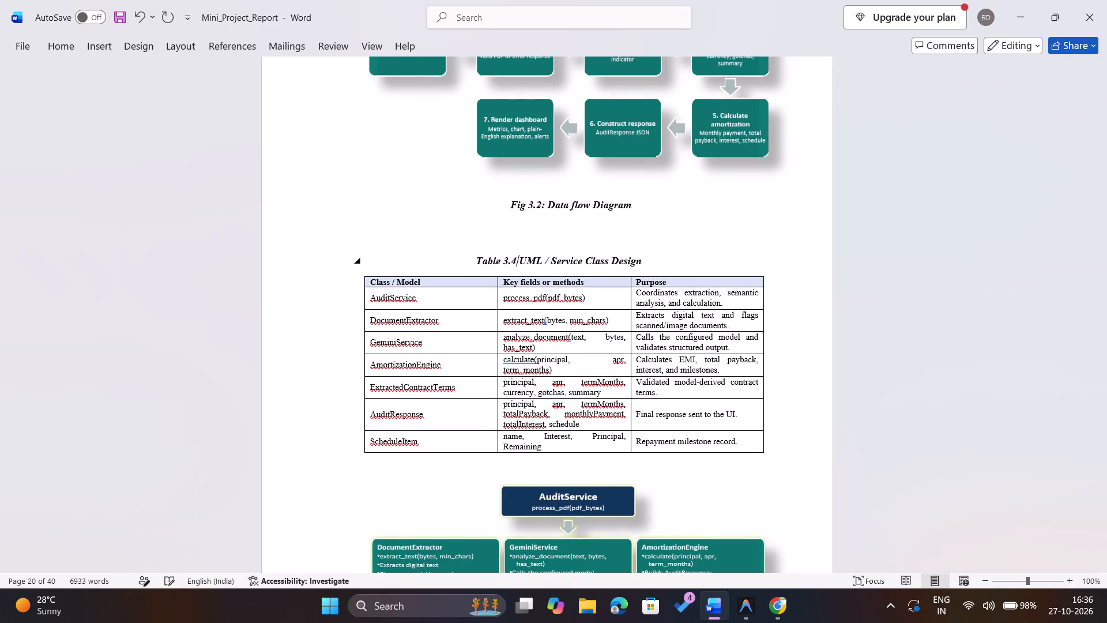
pyautogui.press('BackSpace')
pyautogui.press('5')
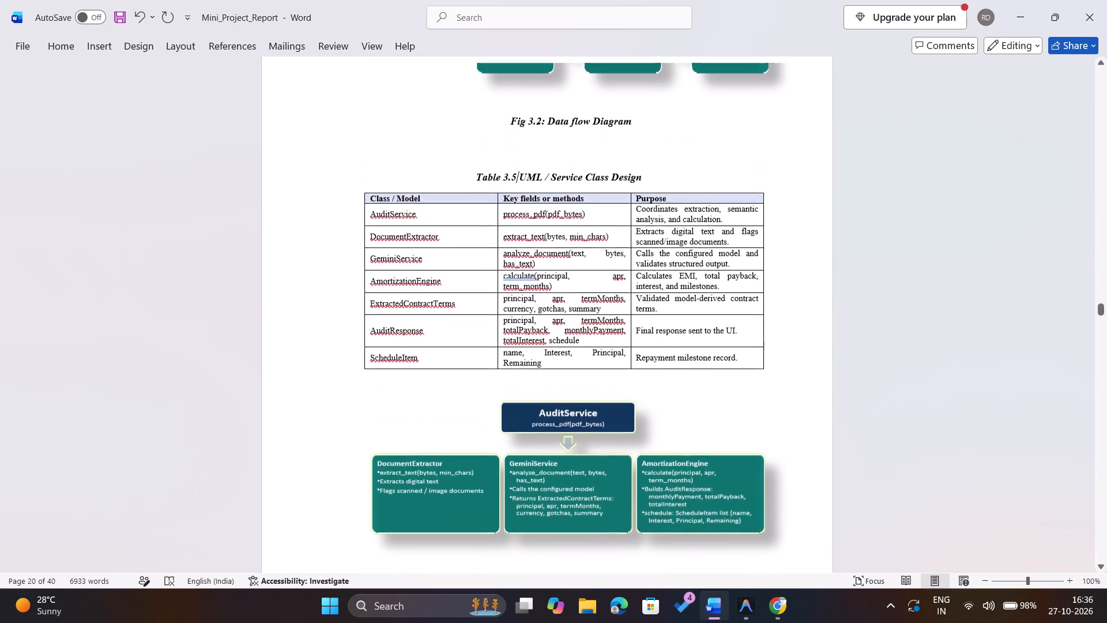
# Examine sections 3.2 to 3.4 for the tables there, their caption numbering and their pages.
pyautogui.scroll(4, 524, 260)
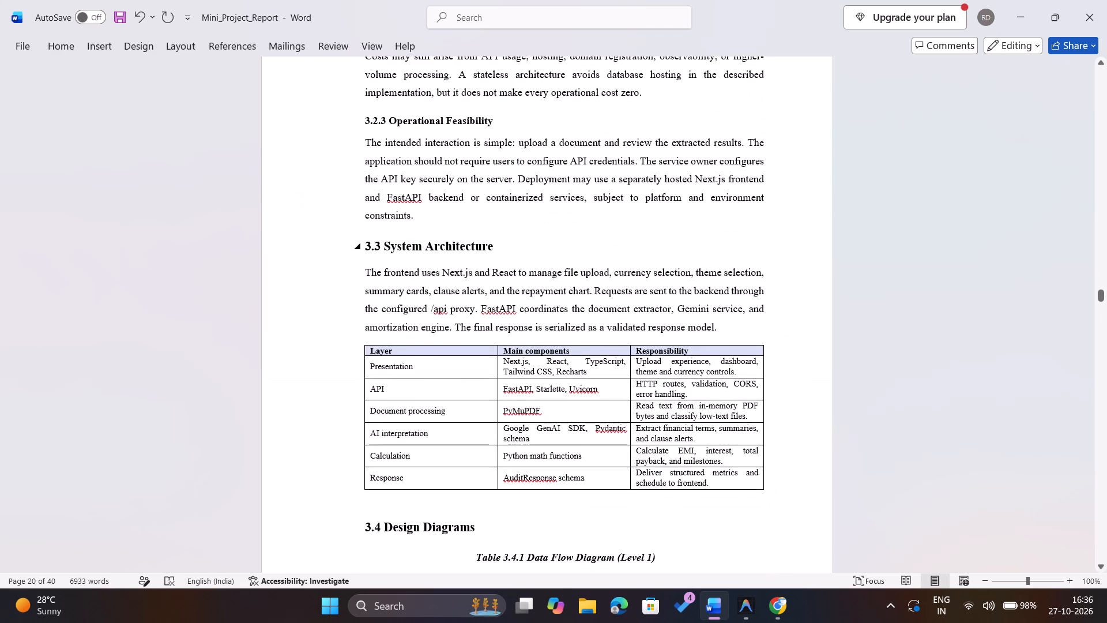
pyautogui.scroll(2, 524, 260)
pyautogui.scroll(-2, 524, 260)
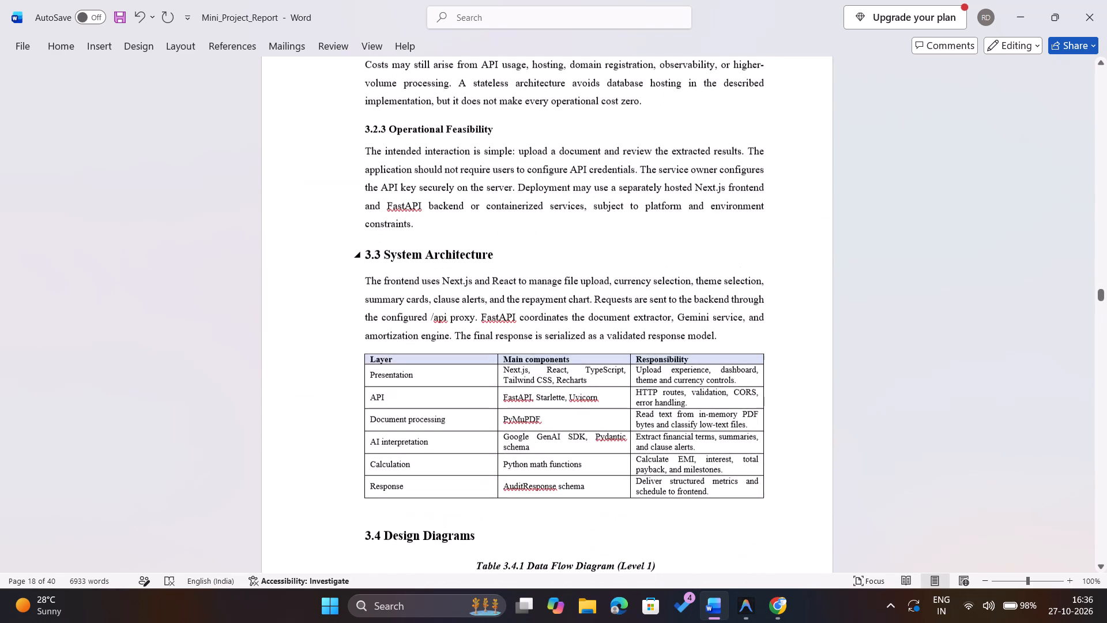
pyautogui.scroll(-1, 524, 260)
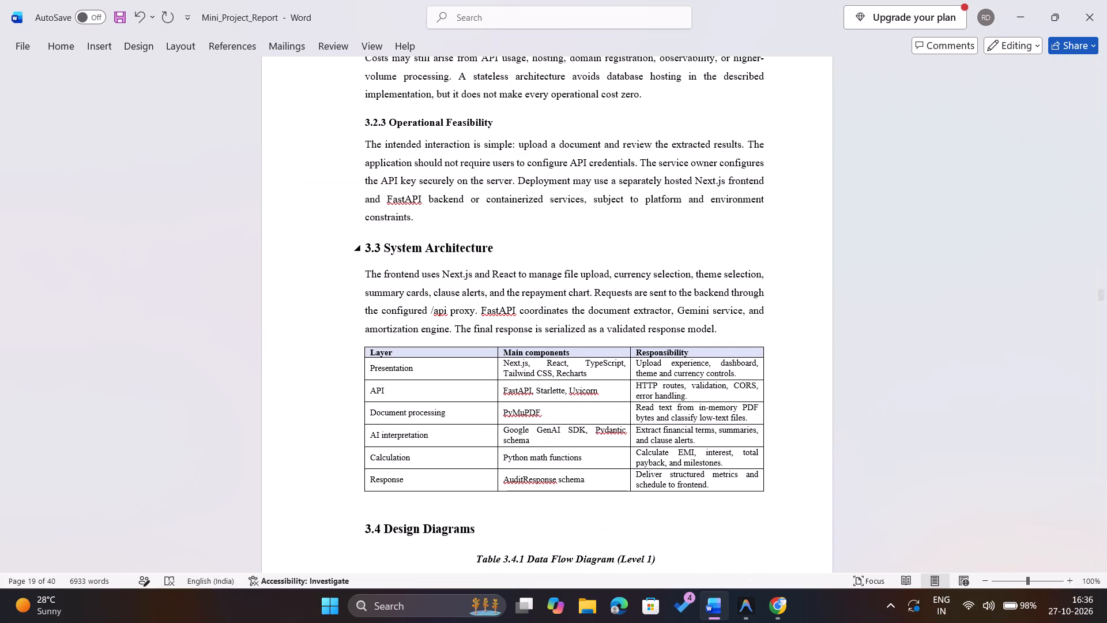
pyautogui.scroll(-2, 524, 260)
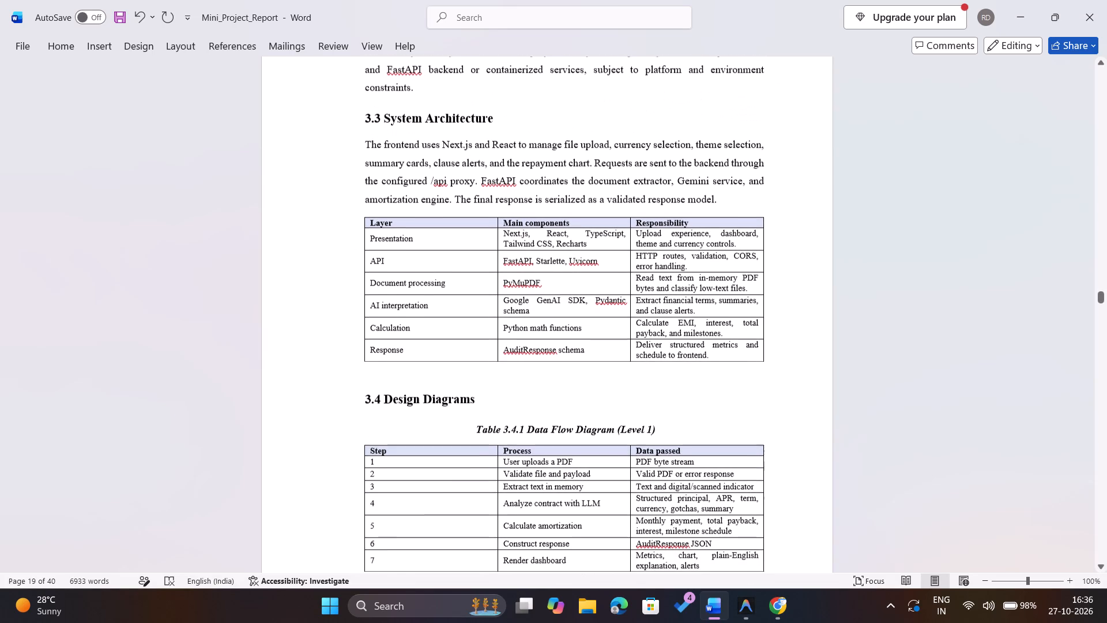
pyautogui.scroll(-1, 524, 260)
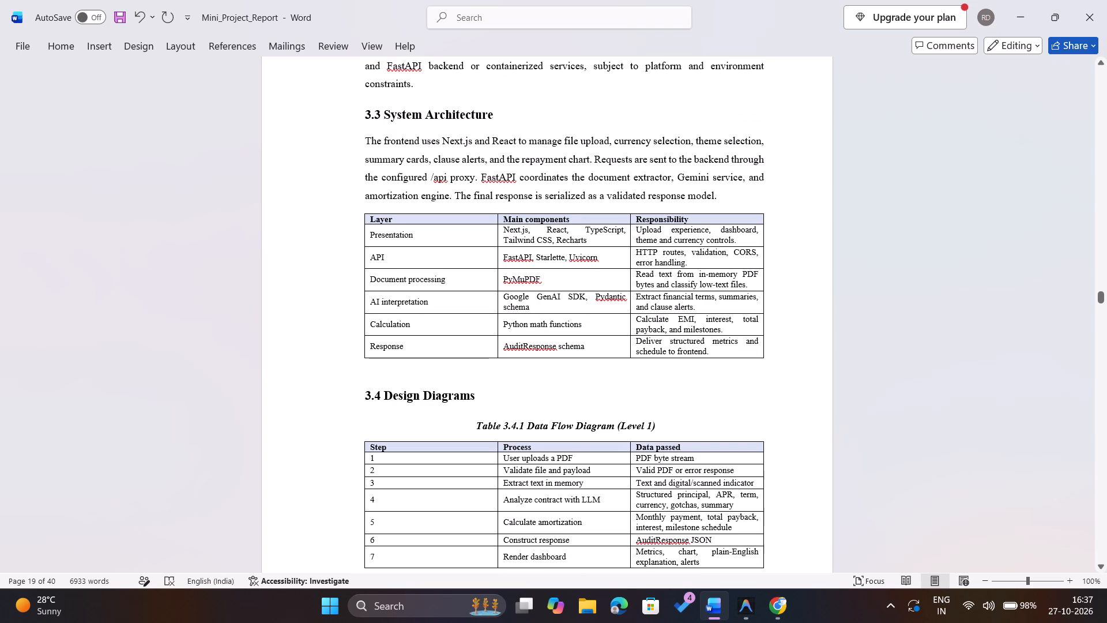
pyautogui.scroll(-1, 524, 260)
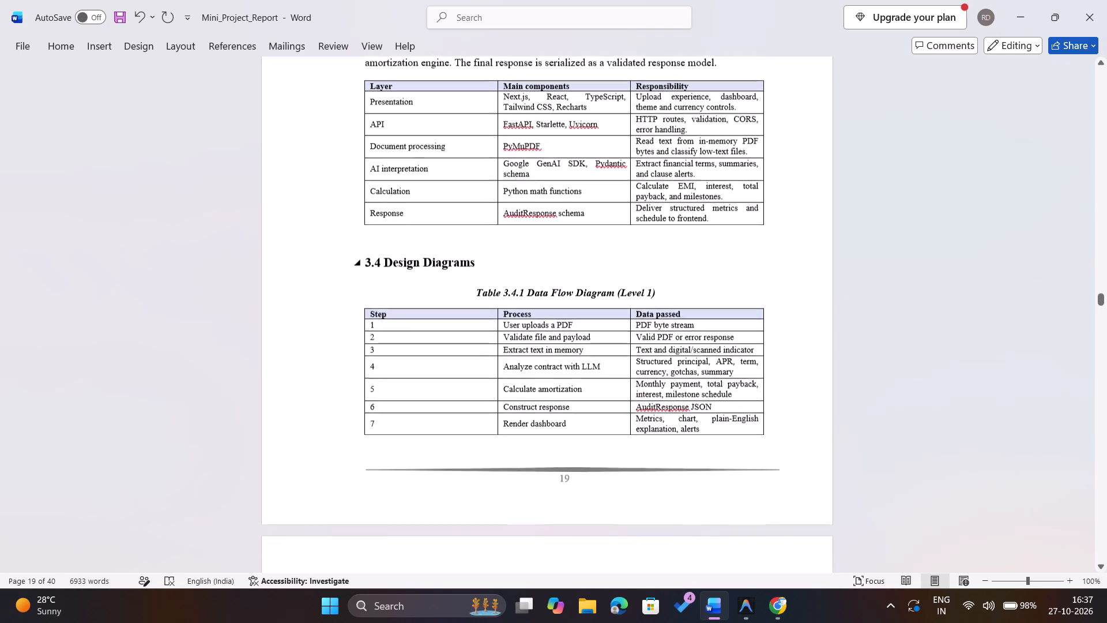
pyautogui.scroll(-1, 524, 260)
pyautogui.scroll(-1, 590, 235)
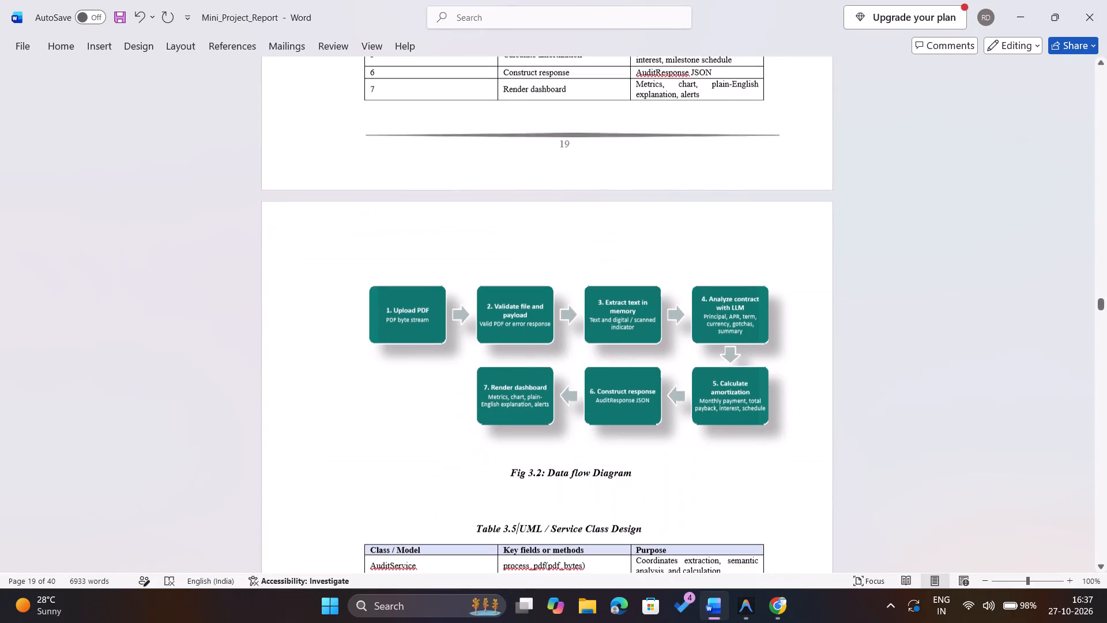
pyautogui.scroll(1, 590, 235)
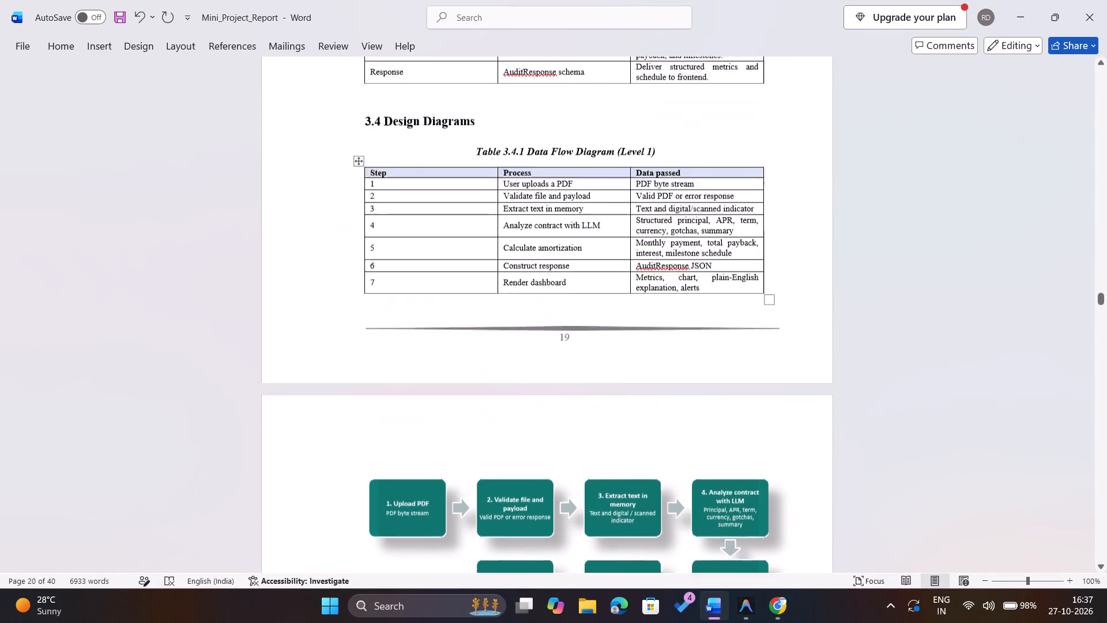
# Renumber the caption of the Hardware Requirements table in section 3.1 as Table 3.3.
pyautogui.scroll(1, 590, 235)
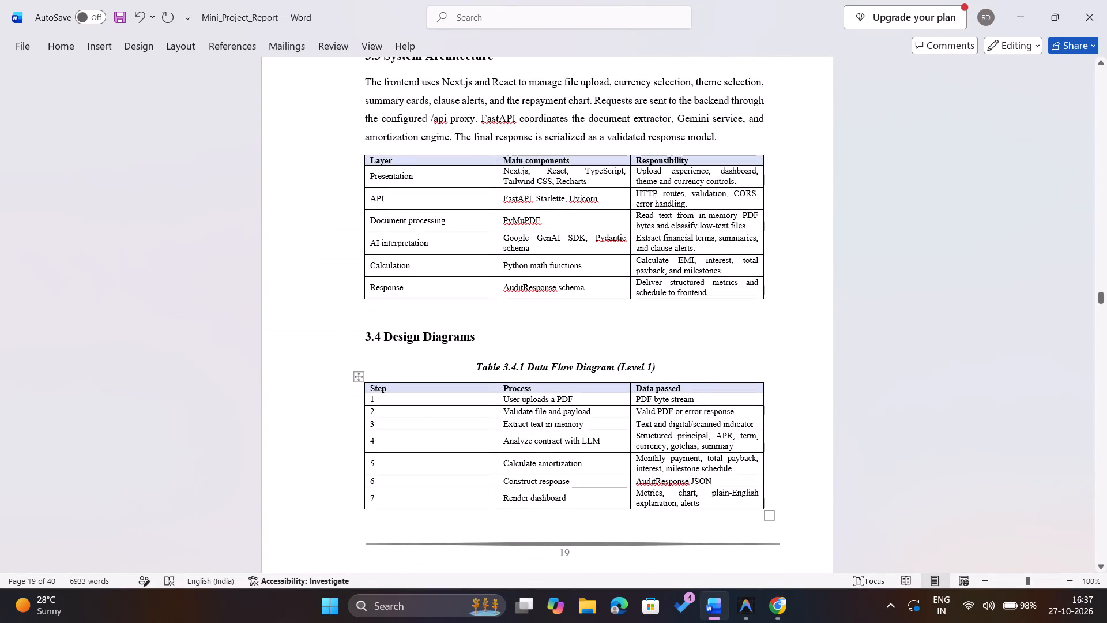
pyautogui.scroll(1, 590, 235)
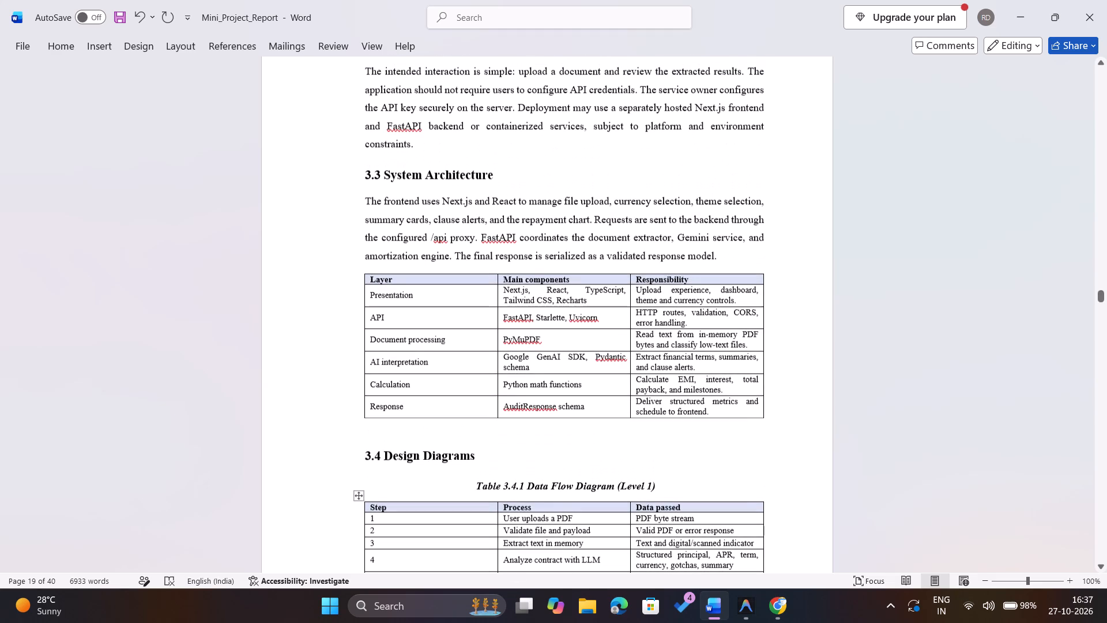
pyautogui.scroll(3, 590, 235)
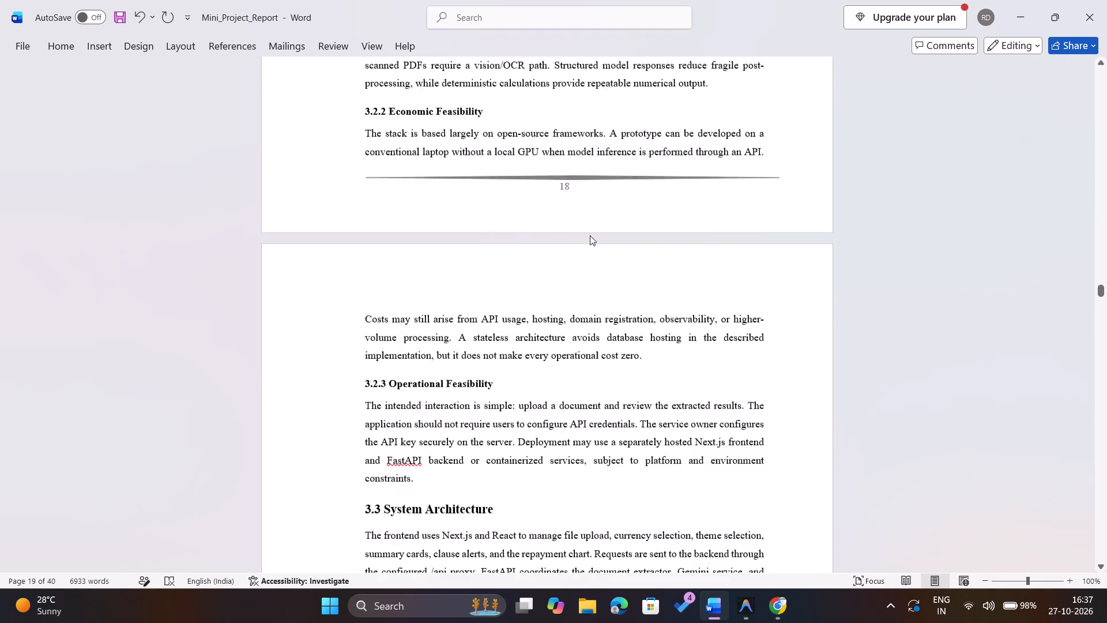
pyautogui.scroll(2, 590, 235)
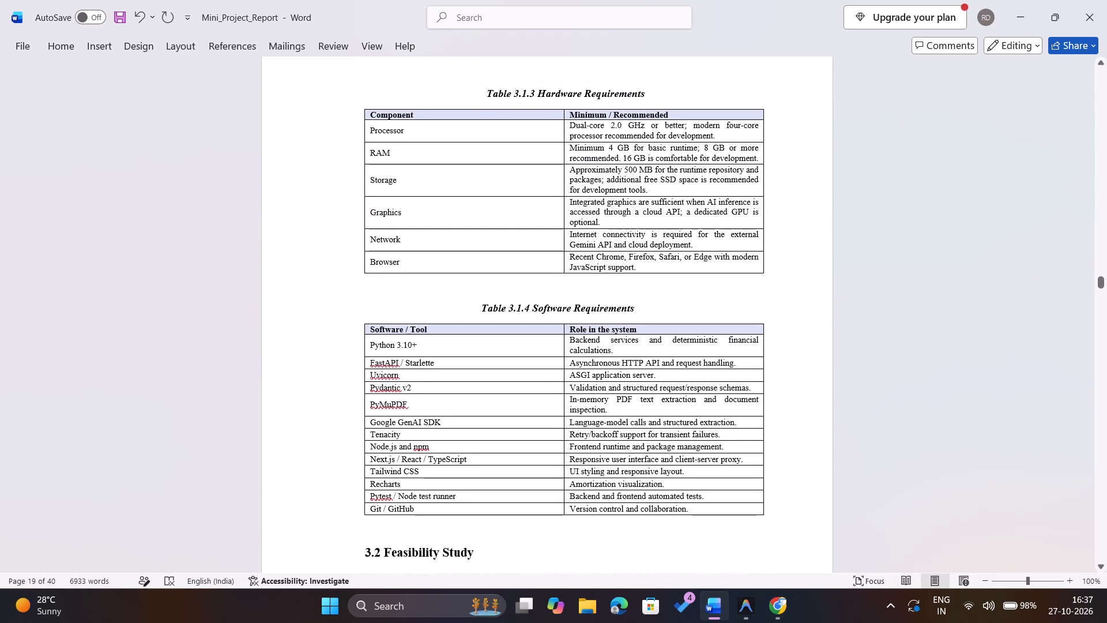
pyautogui.scroll(-1, 590, 235)
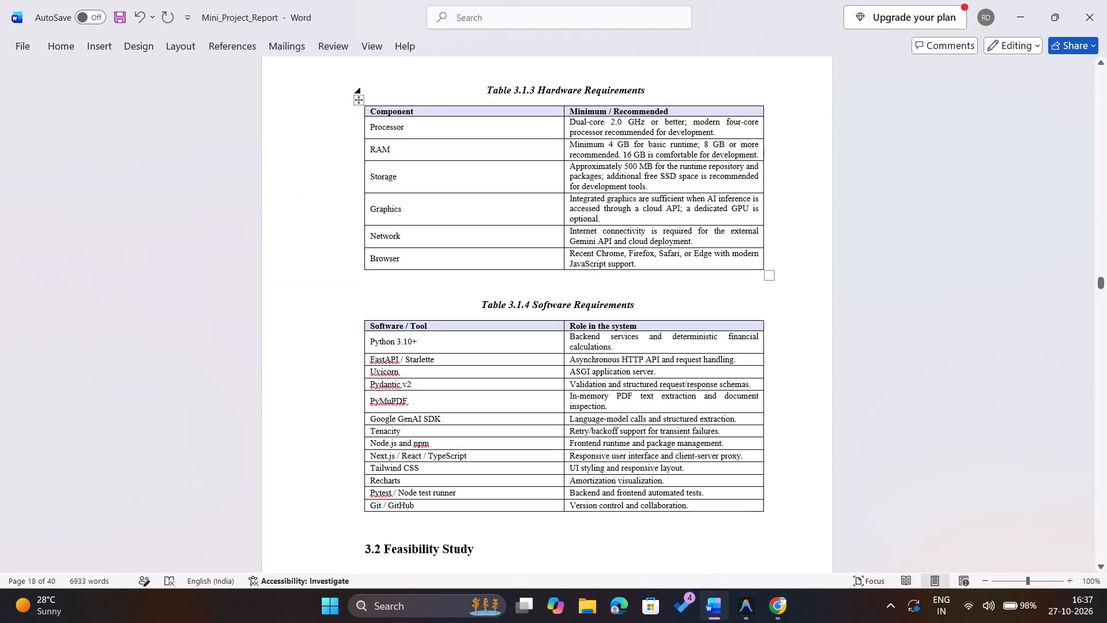
pyautogui.click(538, 88)
pyautogui.press('BackSpace')
pyautogui.press('BackSpace')
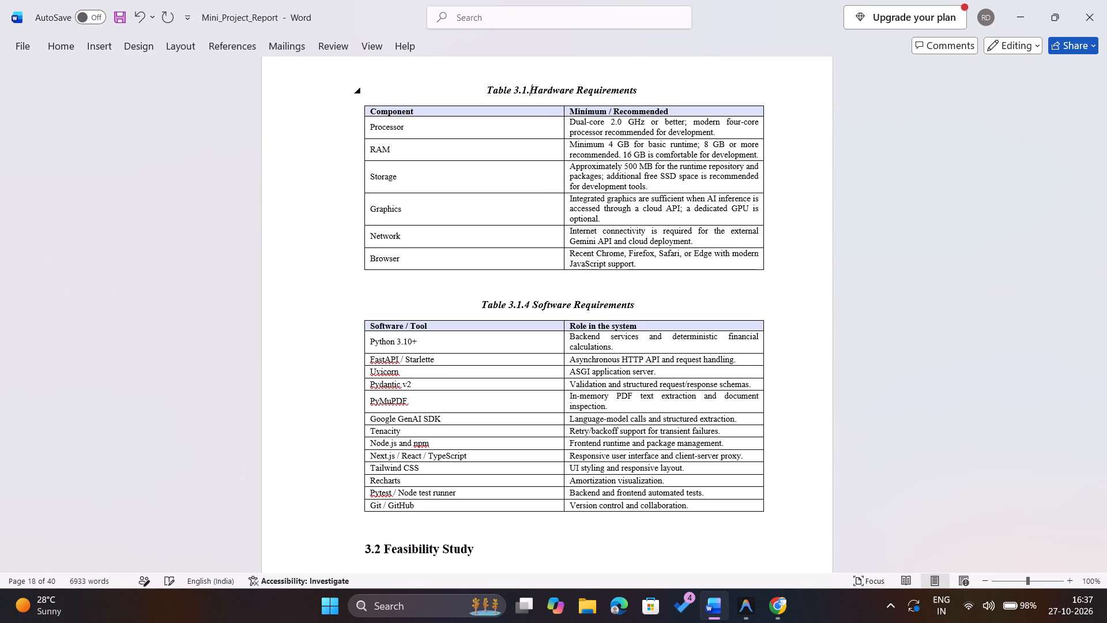
pyautogui.press('BackSpace')
pyautogui.press('BackSpace')
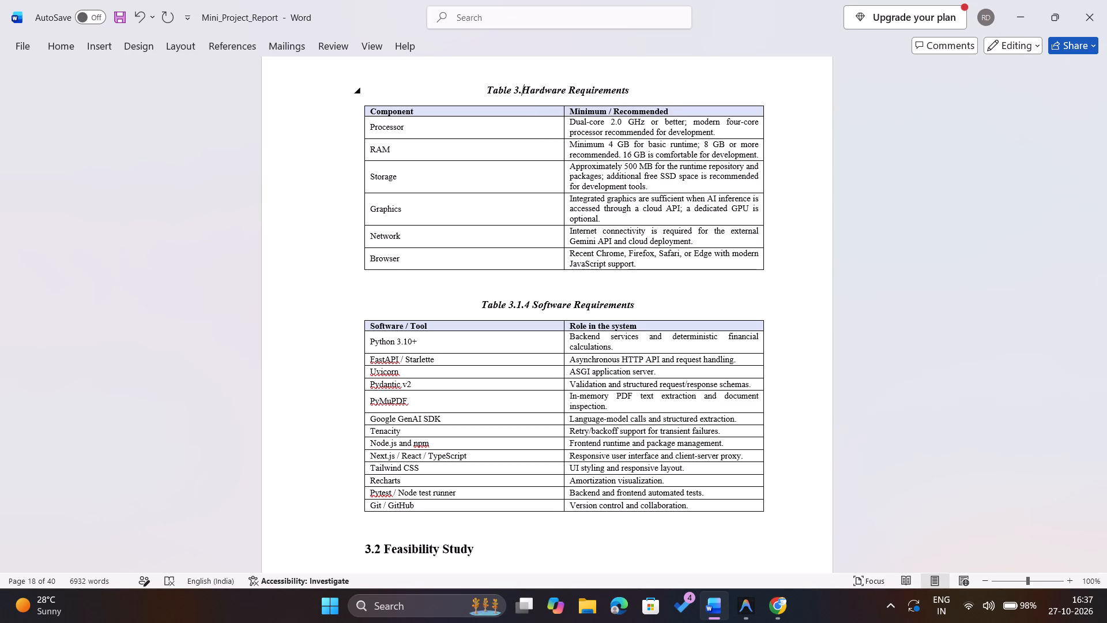
pyautogui.press('3')
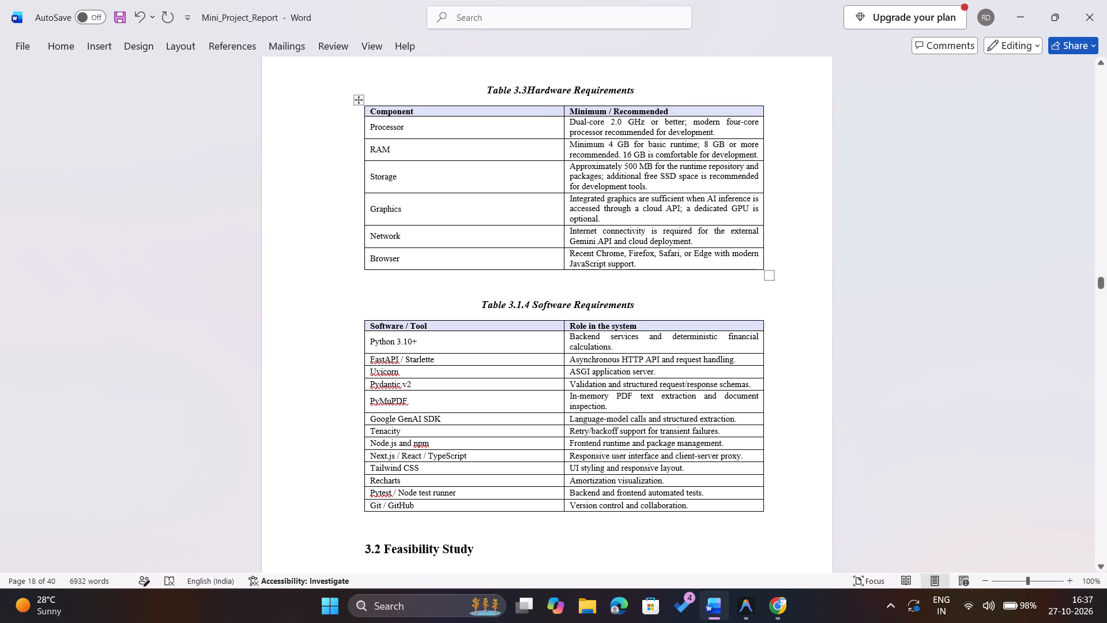
# Renumber the caption of the Software Requirements table in section 3.1 as Table 3.4.
pyautogui.click(532, 305)
pyautogui.press('BackSpace')
pyautogui.press('BackSpace')
pyautogui.press('BackSpace')
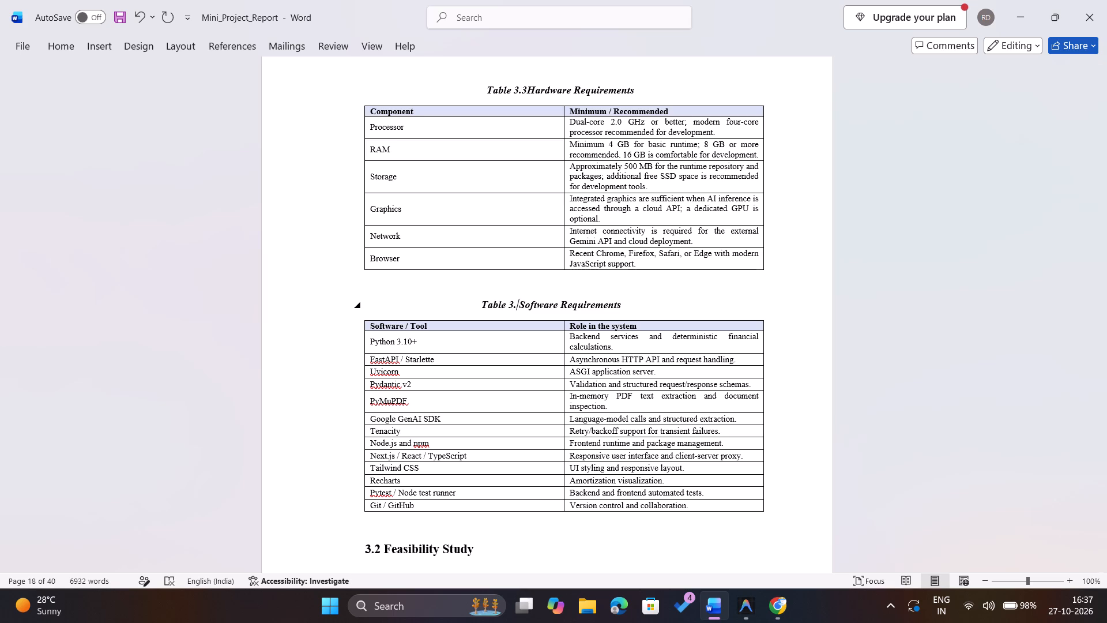
pyautogui.press('4')
# Insert an empty line between the System Architecture paragraph in section 3.3 and the uncaptioned table below it.
pyautogui.scroll(-2, 532, 305)
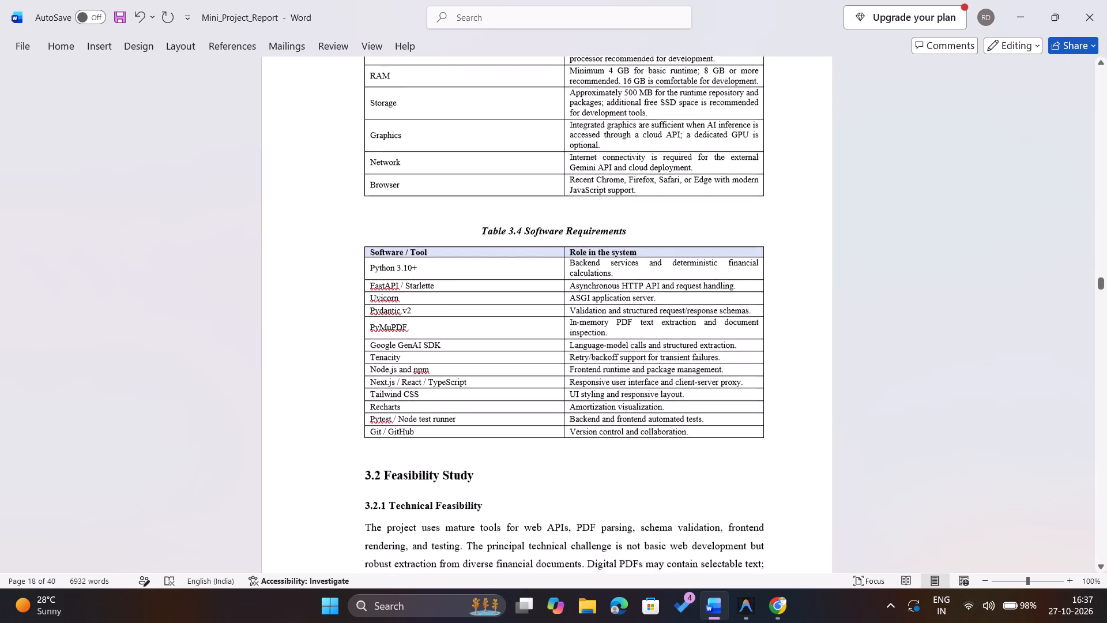
pyautogui.scroll(-1, 532, 305)
pyautogui.scroll(-3, 421, 356)
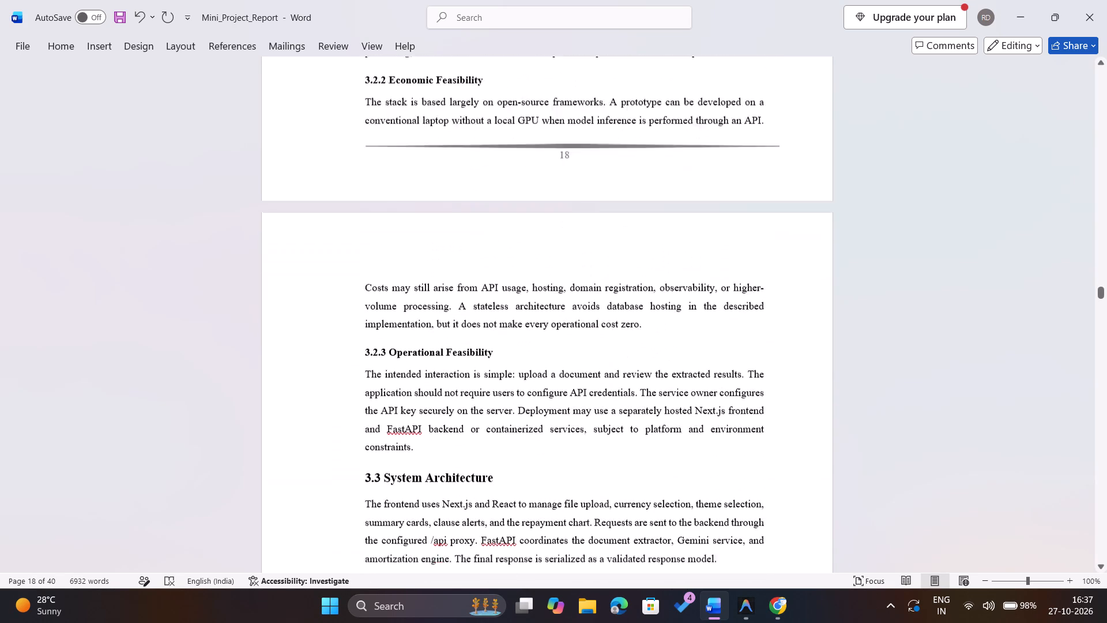
pyautogui.scroll(-1, 421, 356)
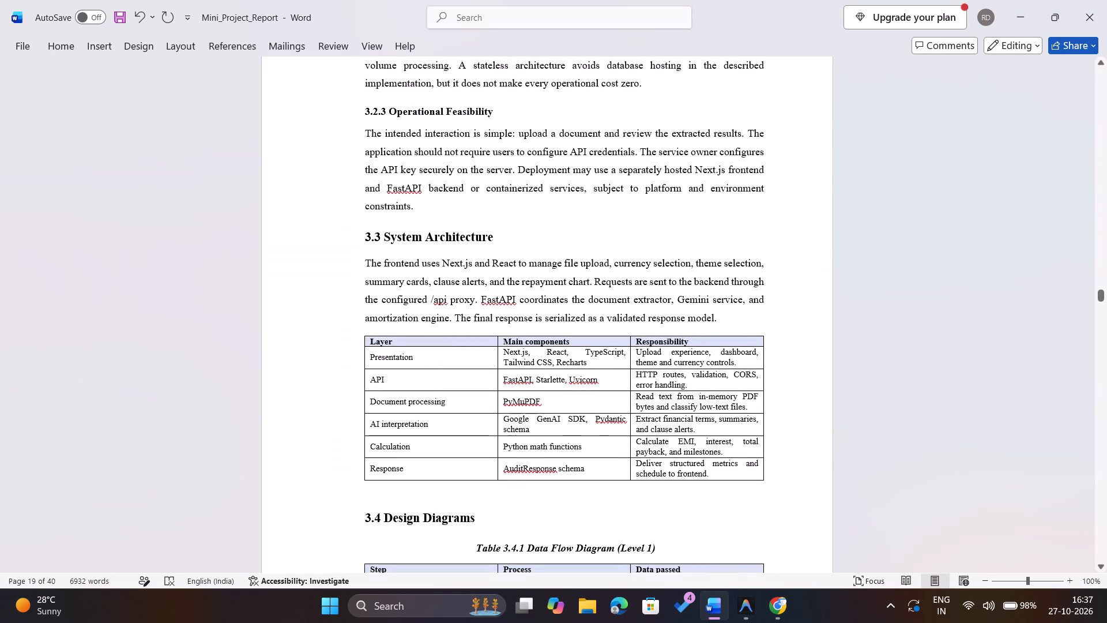
pyautogui.click(486, 322)
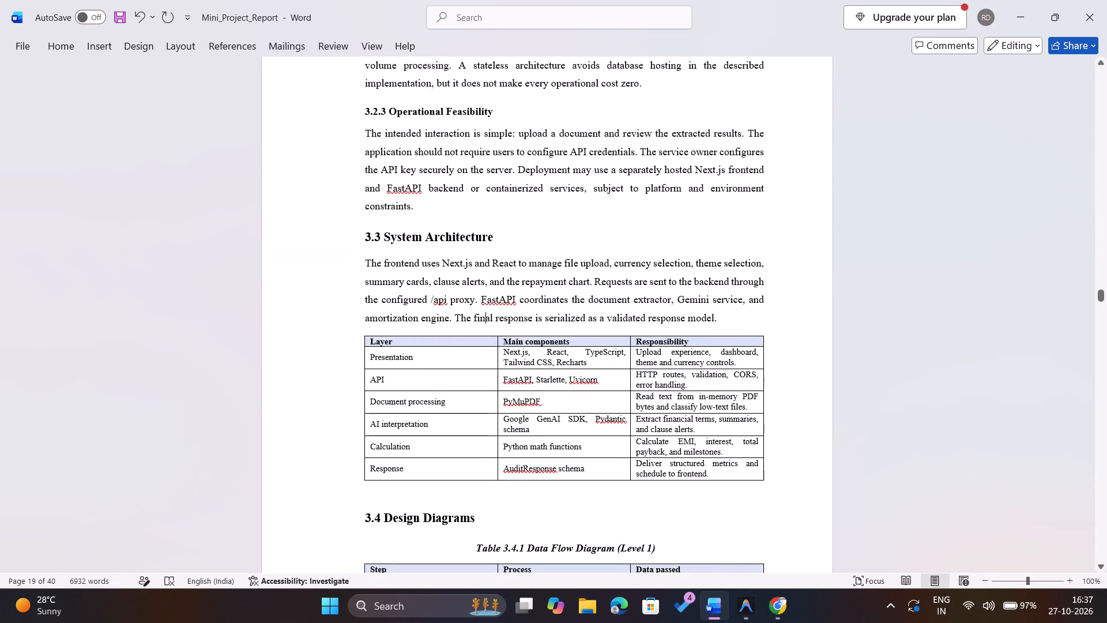
pyautogui.click(494, 331)
pyautogui.click(725, 315)
pyautogui.press('Return')
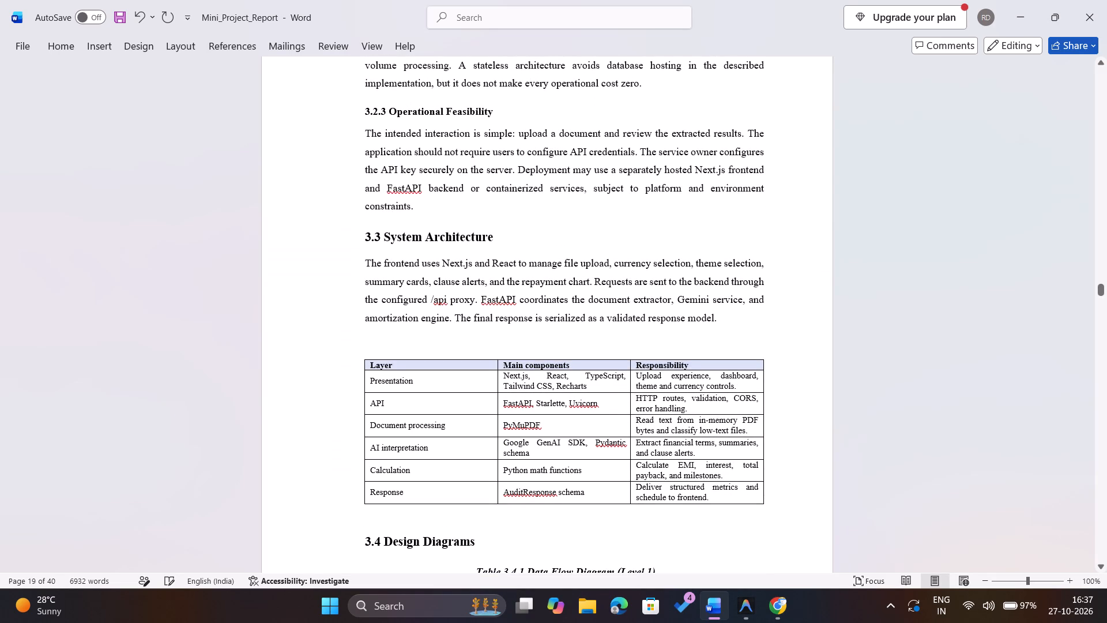
# Enter the caption "Table 3.5: System Architecture" on the new line, indented with spaces toward the middle of the page.
pyautogui.press('space')
pyautogui.press('space')
pyautogui.press('space')
pyautogui.press('space')
pyautogui.press('space')
pyautogui.press('space')
pyautogui.press('space')
pyautogui.press('space')
pyautogui.press('space')
pyautogui.press('space')
pyautogui.press('space')
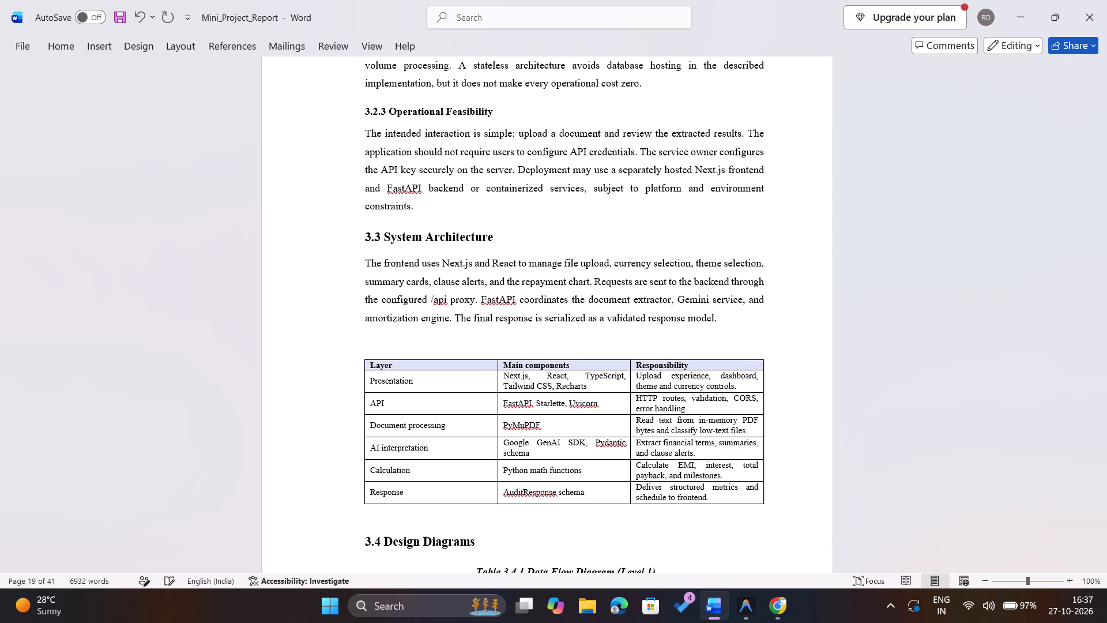
pyautogui.write('Tab')
pyautogui.write('le')
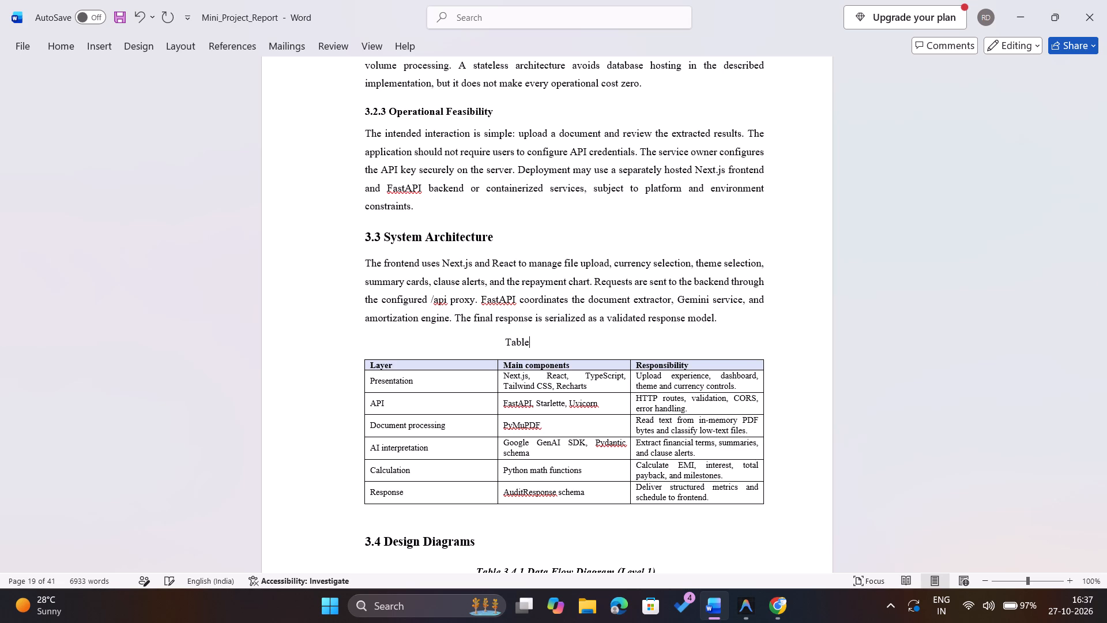
pyautogui.press('space')
pyautogui.write('3.5')
pyautogui.write(':')
pyautogui.press('space')
pyautogui.hotkey('shift', 's')
pyautogui.write('ystem Architec')
pyautogui.write('ture')
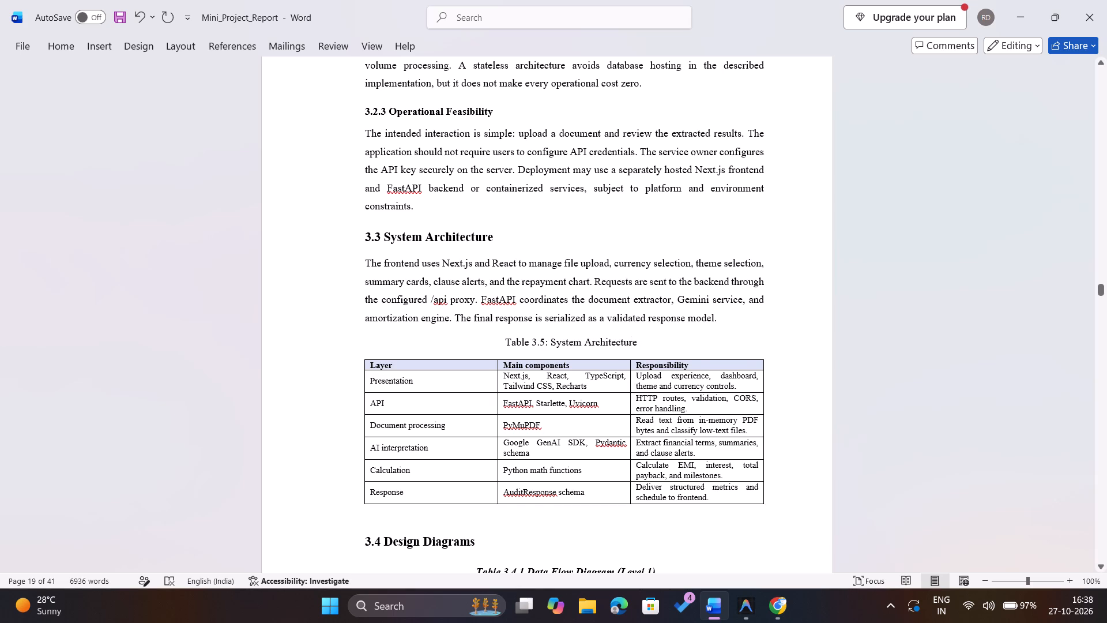
# Format the "Table 3.5: System Architecture" caption as bold italic and center it above its table.
pyautogui.moveTo(652, 334); pyautogui.dragTo(649, 349)
pyautogui.click(649, 349)
pyautogui.moveTo(650, 347); pyautogui.dragTo(490, 341)
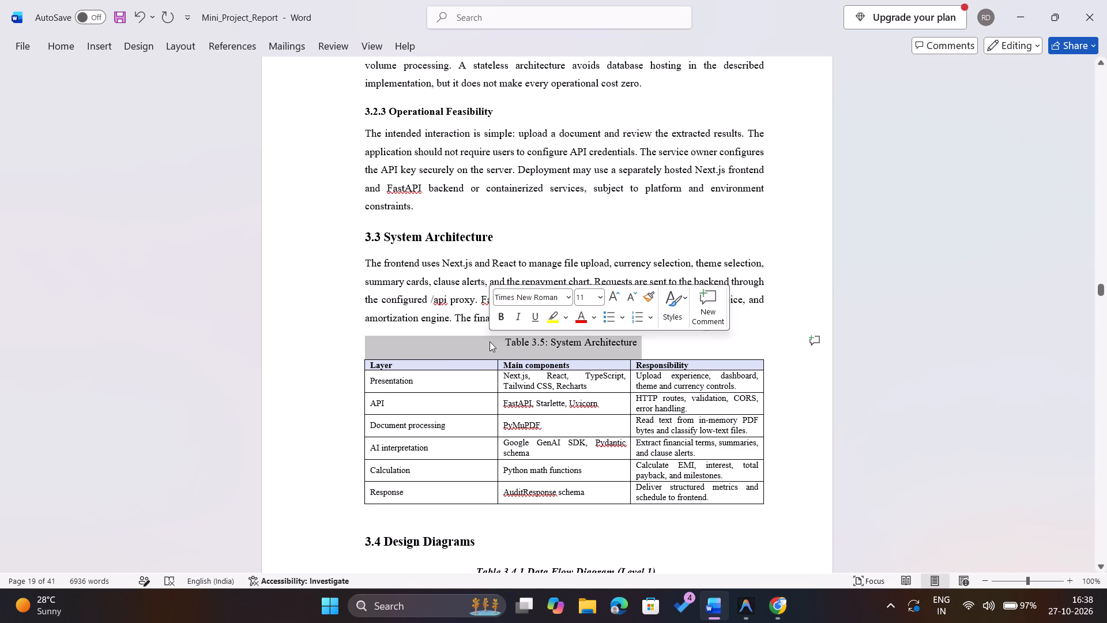
pyautogui.click(504, 324)
pyautogui.click(504, 324)
pyautogui.moveTo(504, 324); pyautogui.dragTo(507, 324)
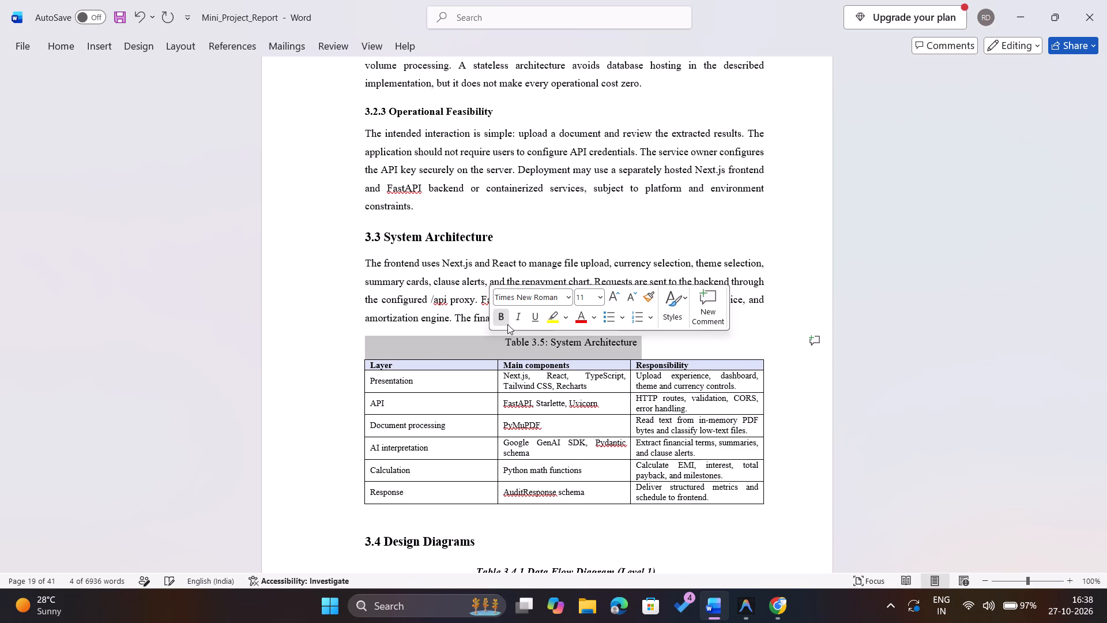
pyautogui.moveTo(507, 324); pyautogui.dragTo(518, 323)
pyautogui.click(518, 323)
pyautogui.click(506, 321)
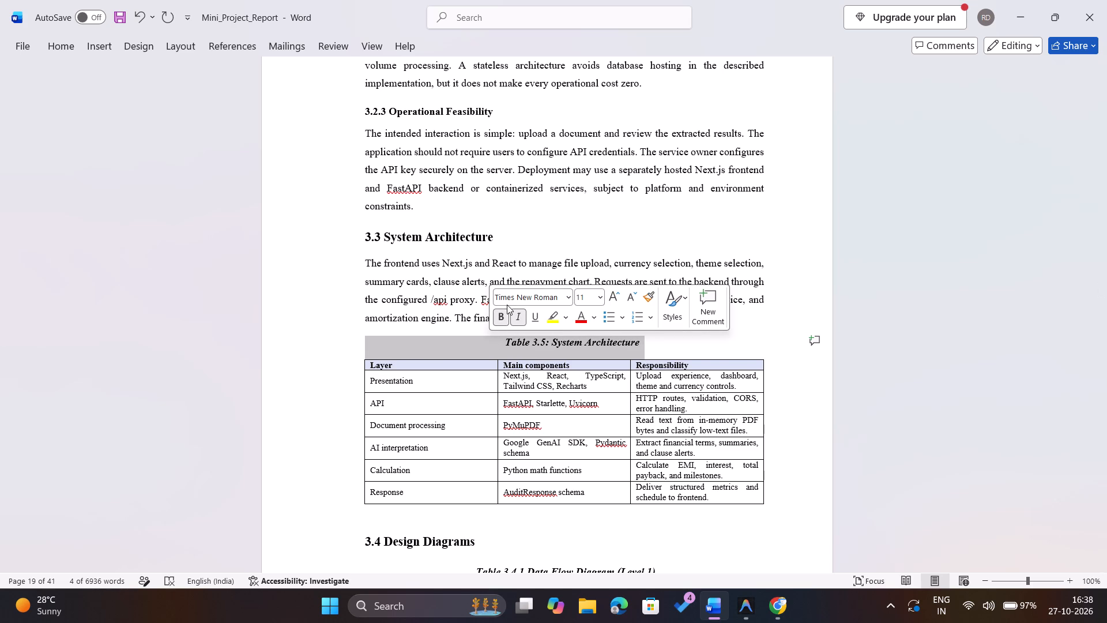
pyautogui.click(70, 47)
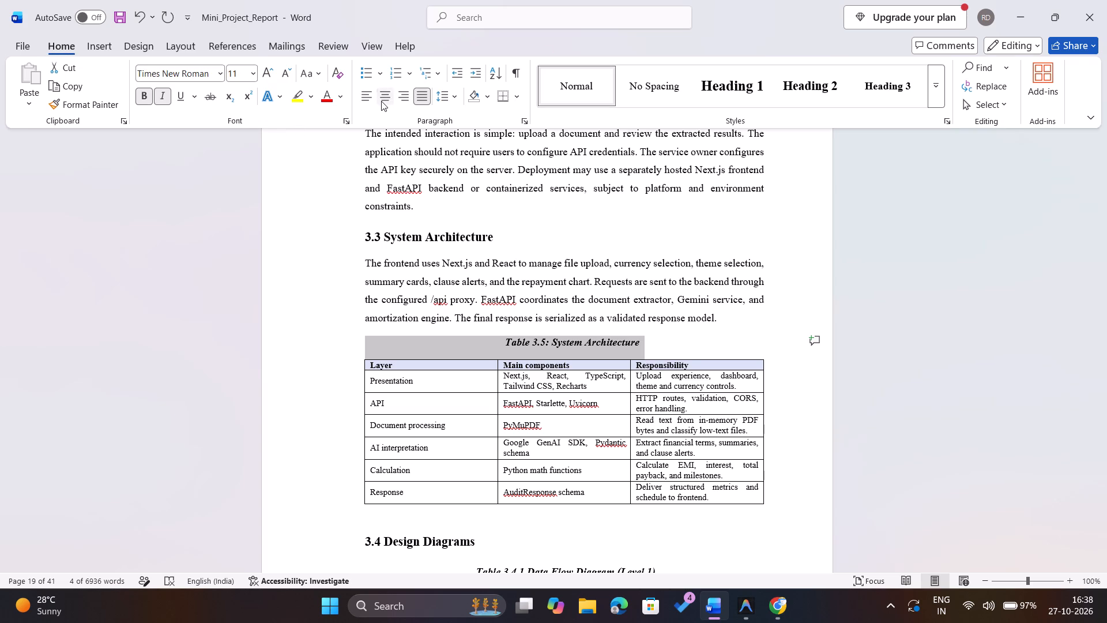
pyautogui.click(381, 101)
pyautogui.click(656, 333)
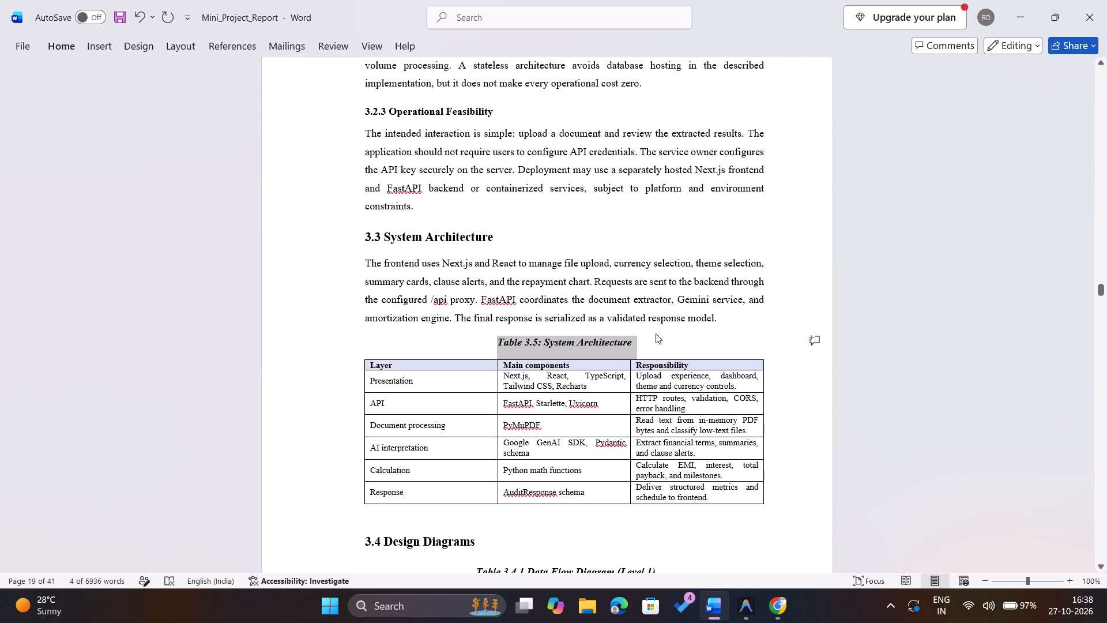
pyautogui.click(656, 333)
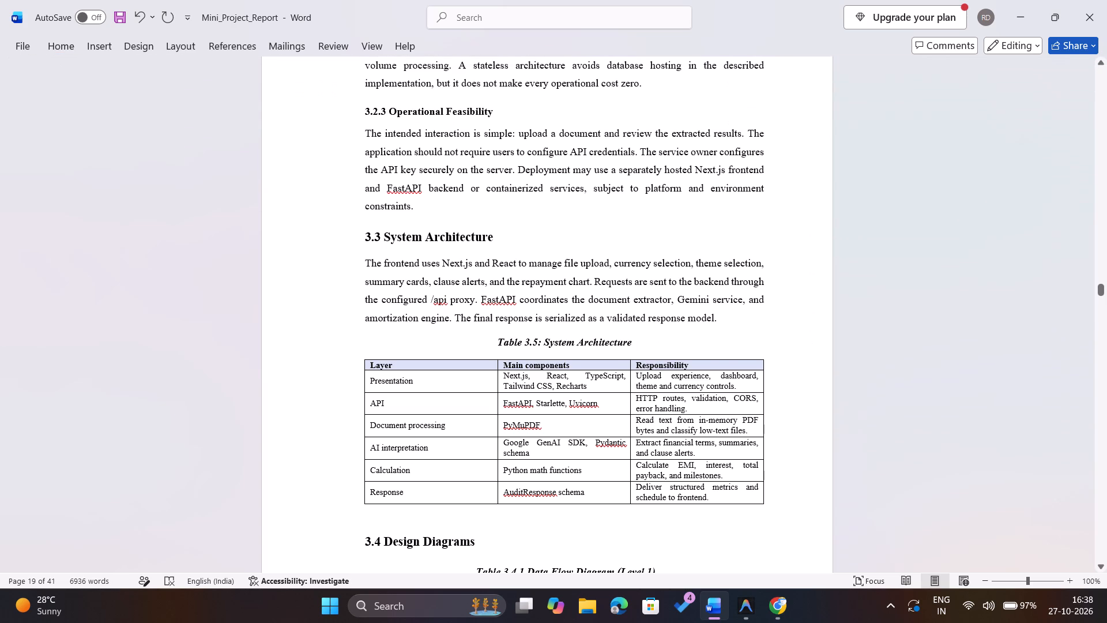
# Renumber the caption of the Data Flow Diagram (Level 1) table in section 3.4 as Table 3.6.
pyautogui.scroll(-1, 656, 333)
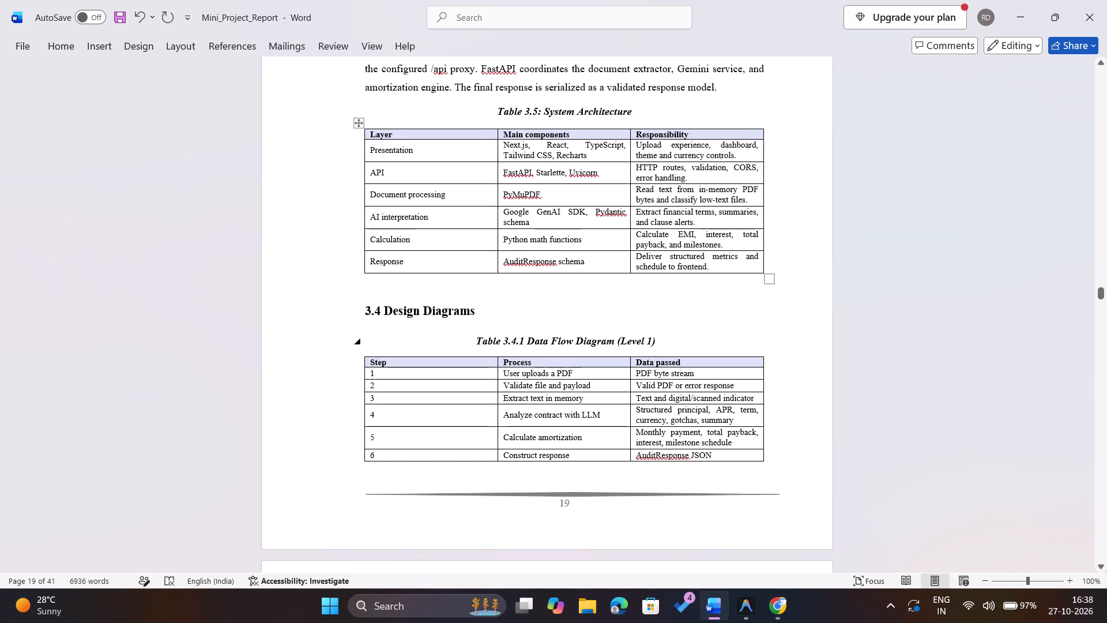
pyautogui.click(528, 342)
pyautogui.press('BackSpace')
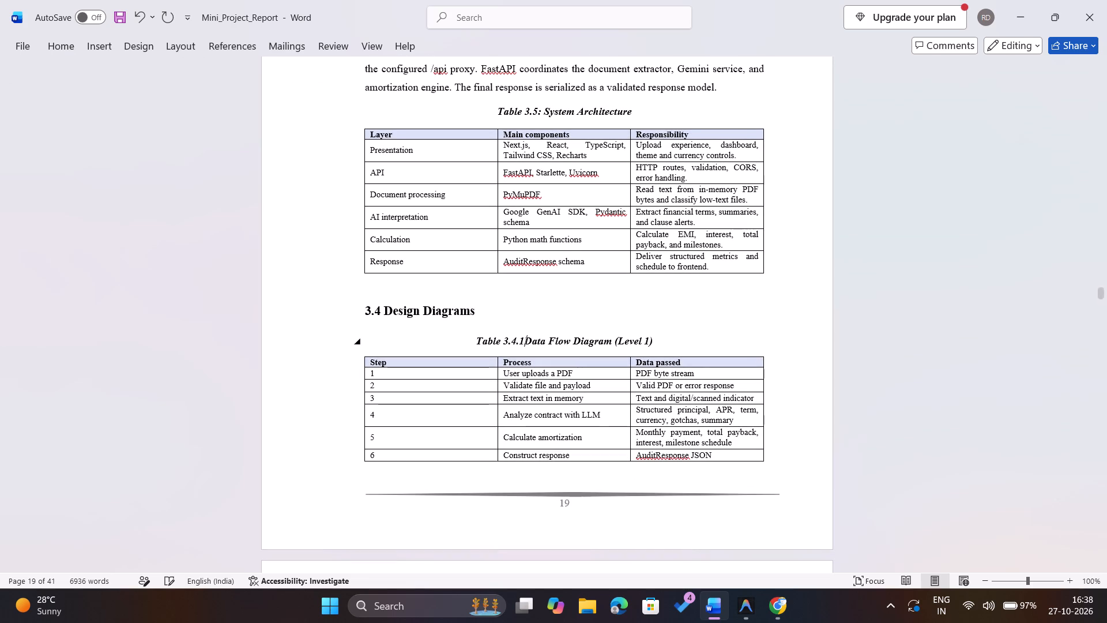
pyautogui.press('BackSpace')
pyautogui.press('BackSpace')
pyautogui.press('BackSpace')
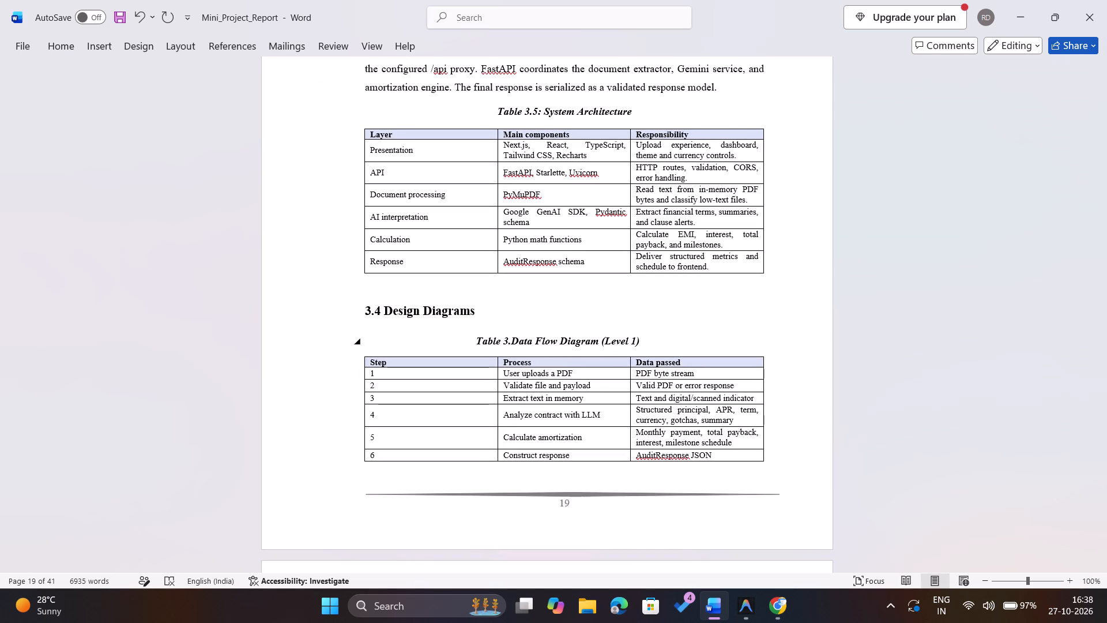
pyautogui.press('6')
pyautogui.press('space')
# Renumber the caption of the UML / Service Class Design table as Table 3.7.
pyautogui.scroll(-1, 528, 342)
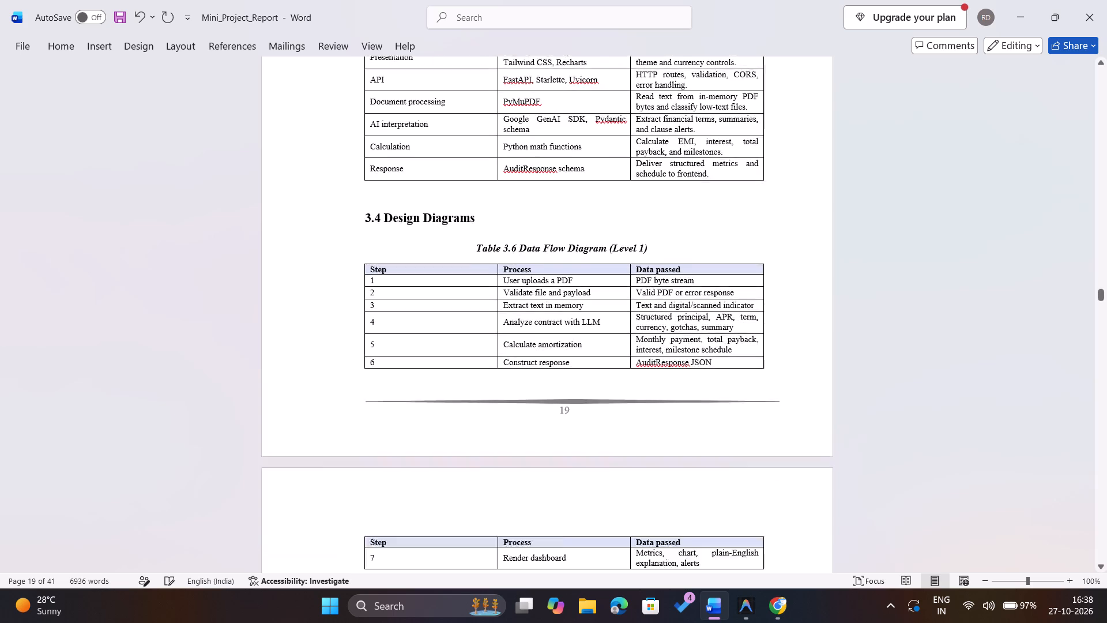
pyautogui.scroll(-2, 528, 342)
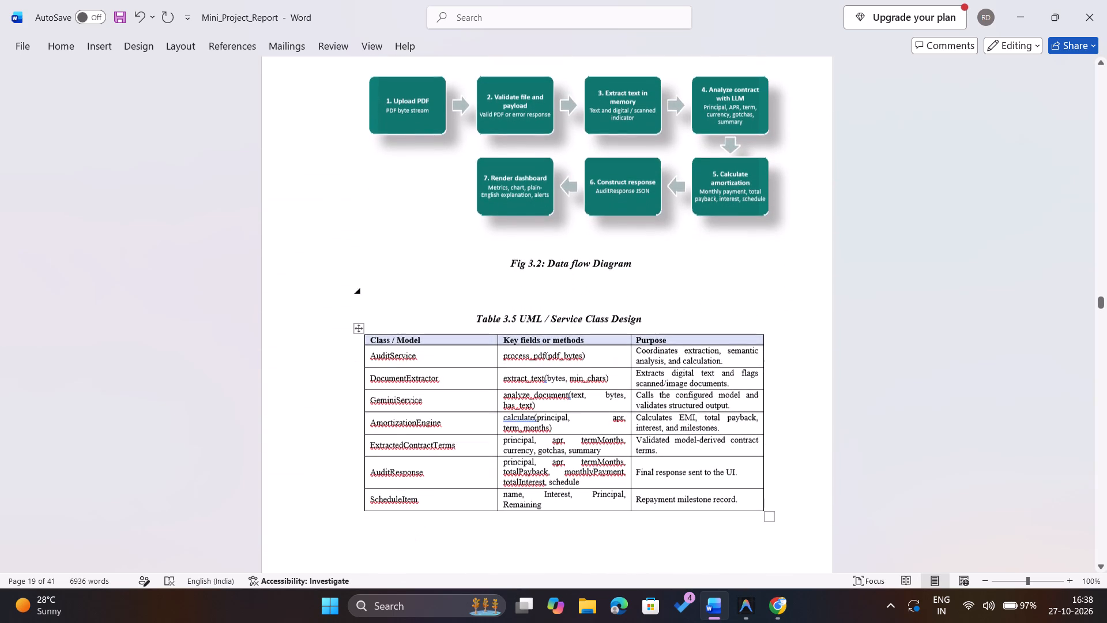
pyautogui.click(517, 314)
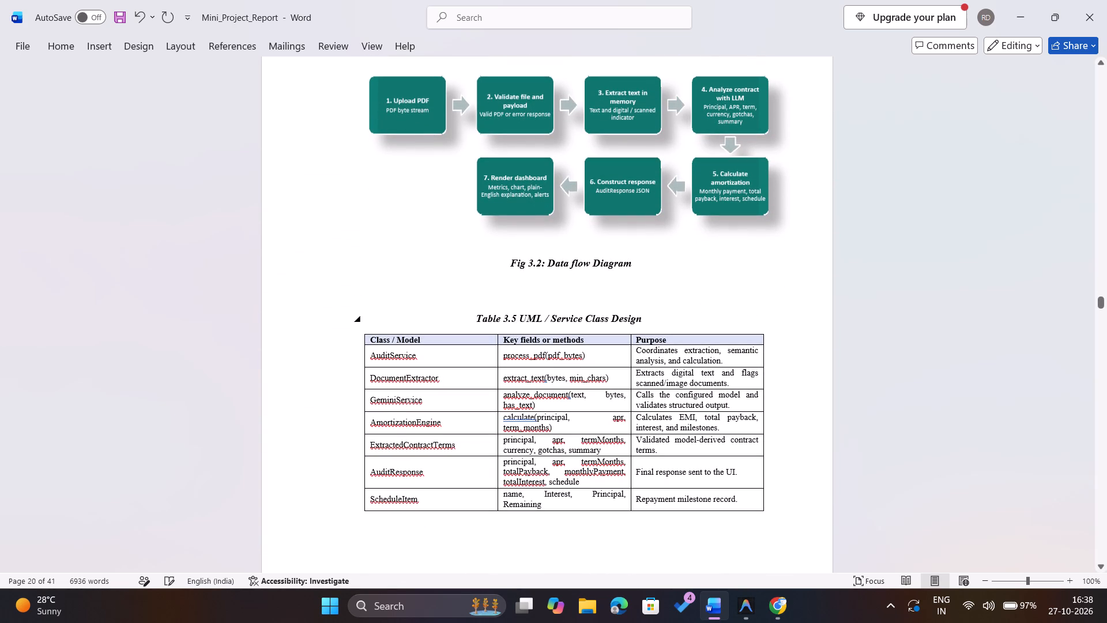
pyautogui.press('BackSpace')
pyautogui.press('7')
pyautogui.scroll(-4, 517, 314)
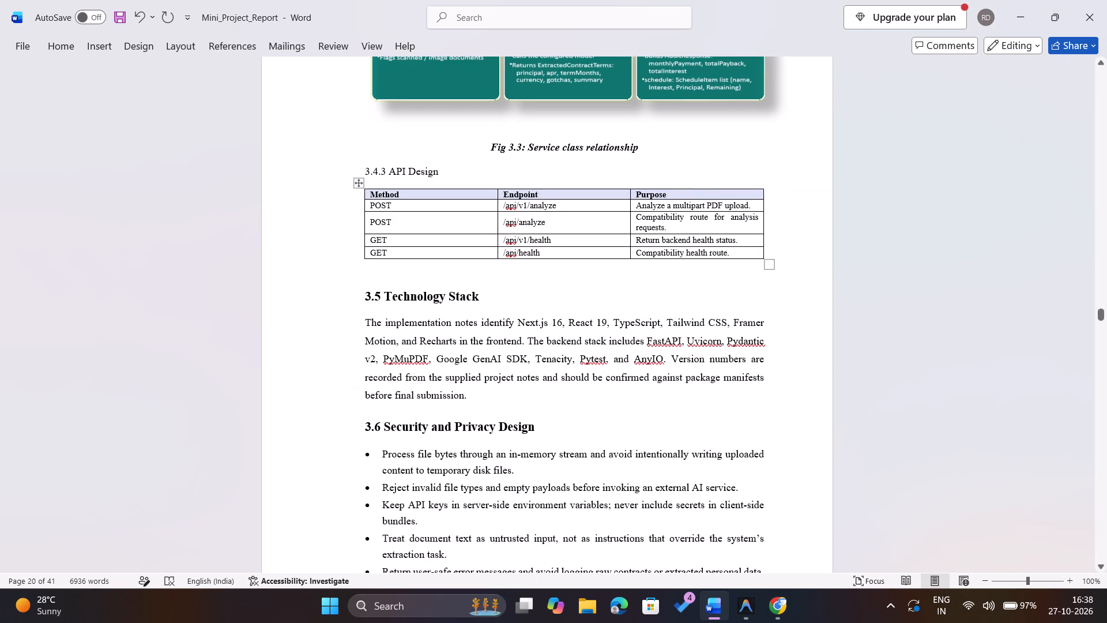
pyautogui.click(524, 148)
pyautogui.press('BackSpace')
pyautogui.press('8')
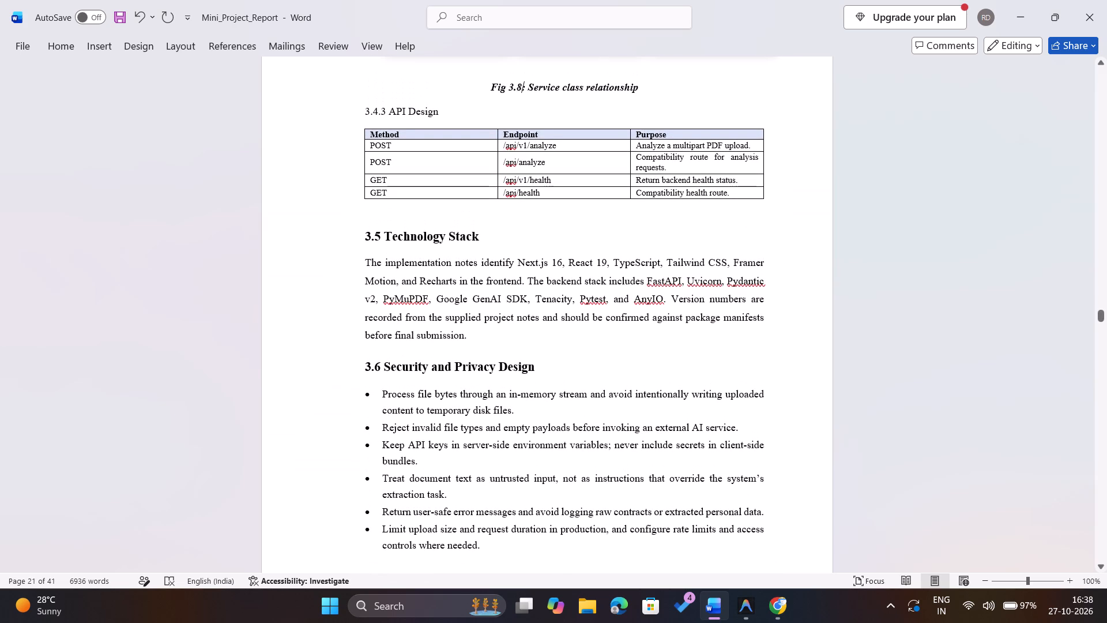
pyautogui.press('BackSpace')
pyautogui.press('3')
# Add the word "Table" and a space in front of the "3.4.3 API Design" title above the endpoint table.
pyautogui.moveTo(446, 118); pyautogui.dragTo(364, 111)
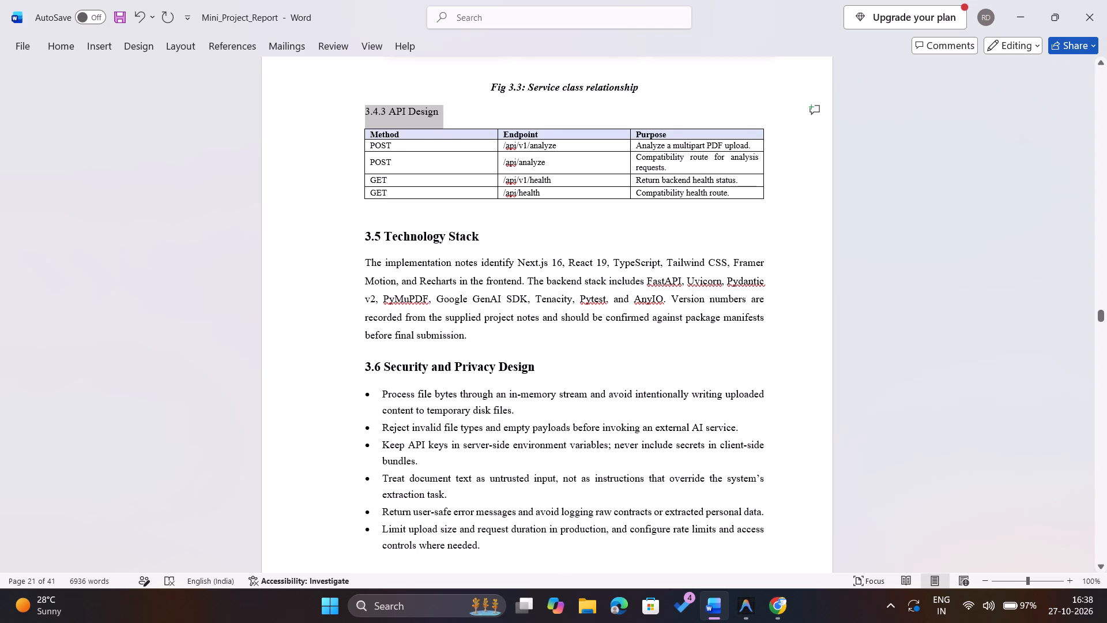
pyautogui.moveTo(364, 111); pyautogui.dragTo(362, 111)
pyautogui.click(377, 110)
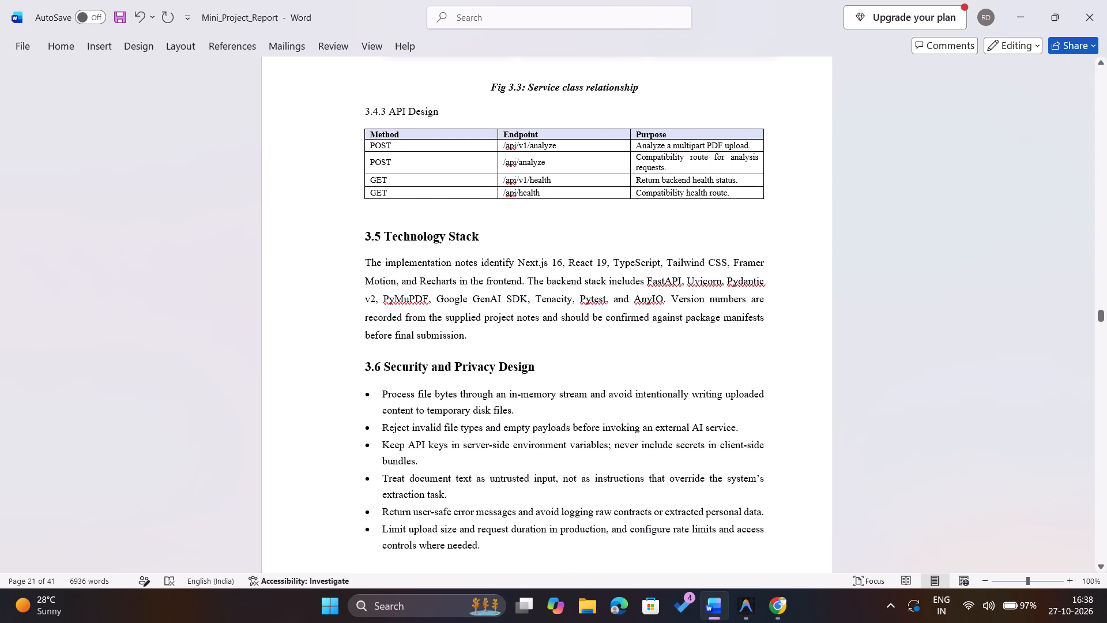
pyautogui.click(363, 110)
pyautogui.hotkey('shift', 't')
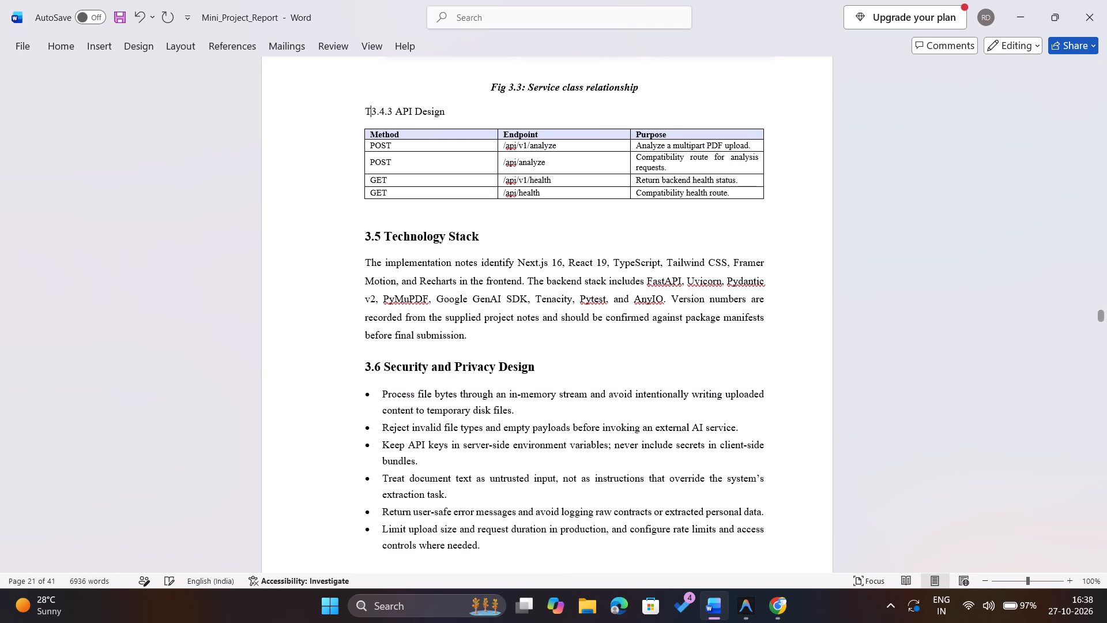
pyautogui.press('a')
pyautogui.write('ble')
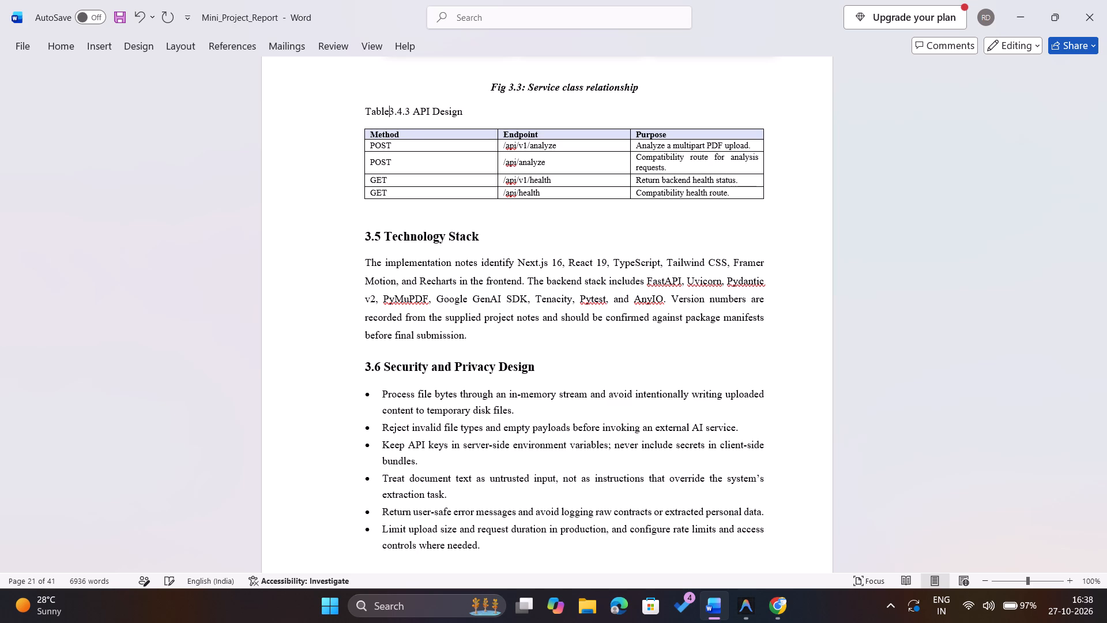
pyautogui.press('space')
# Change the number in the API Design table caption so that it reads "Table 3.8 API Design".
pyautogui.scroll(1, 417, 122)
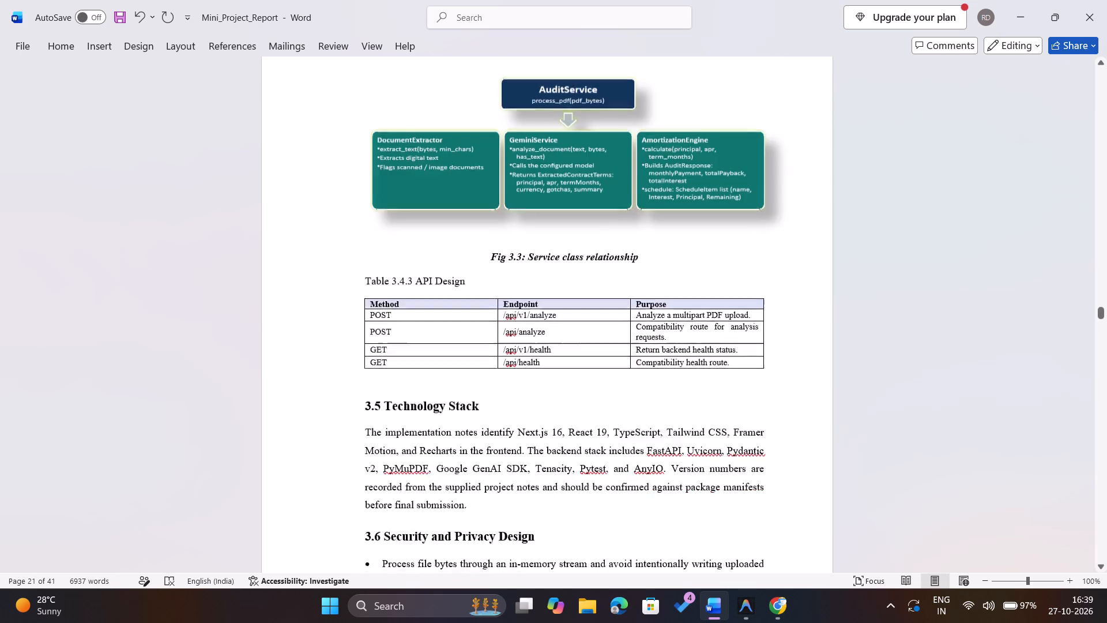
pyautogui.scroll(5, 417, 122)
pyautogui.scroll(-1, 417, 122)
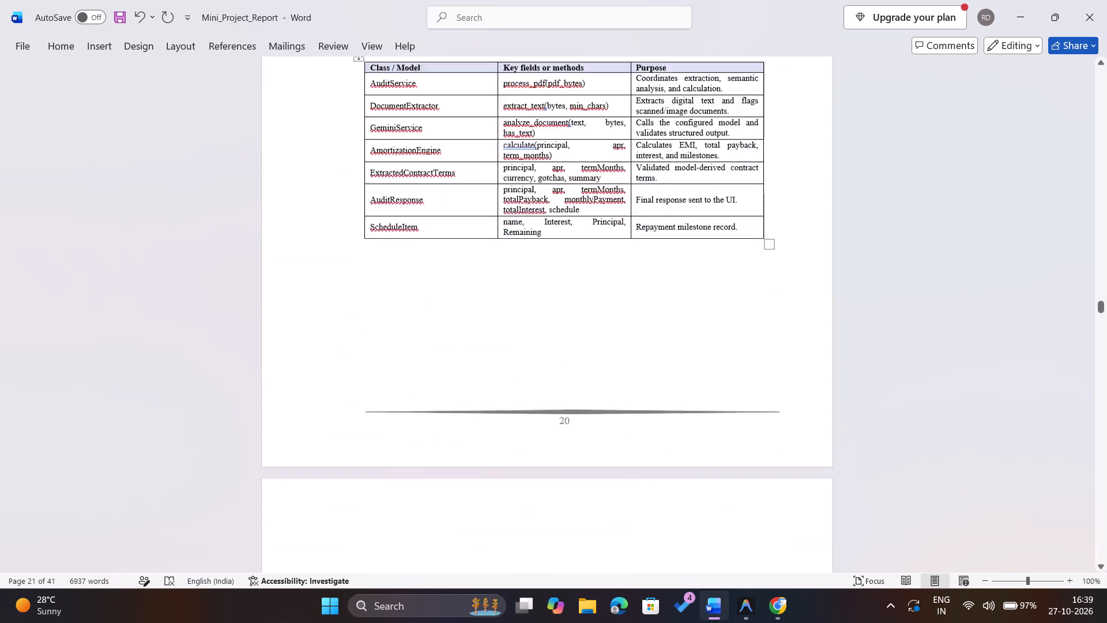
pyautogui.scroll(-2, 417, 122)
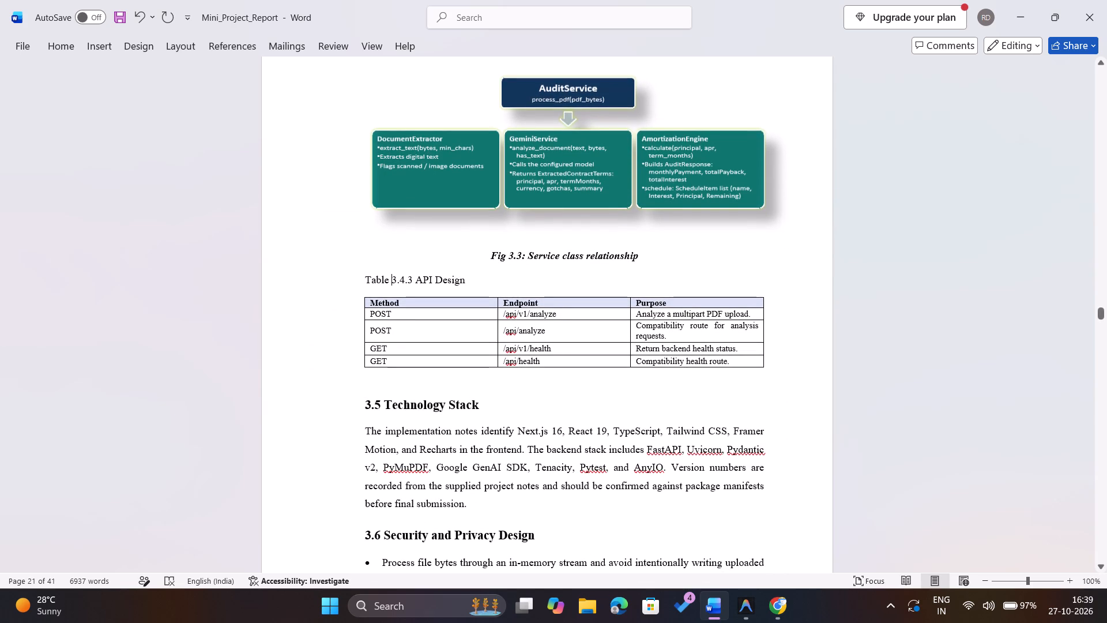
pyautogui.click(413, 277)
pyautogui.press('BackSpace')
pyautogui.press('BackSpace')
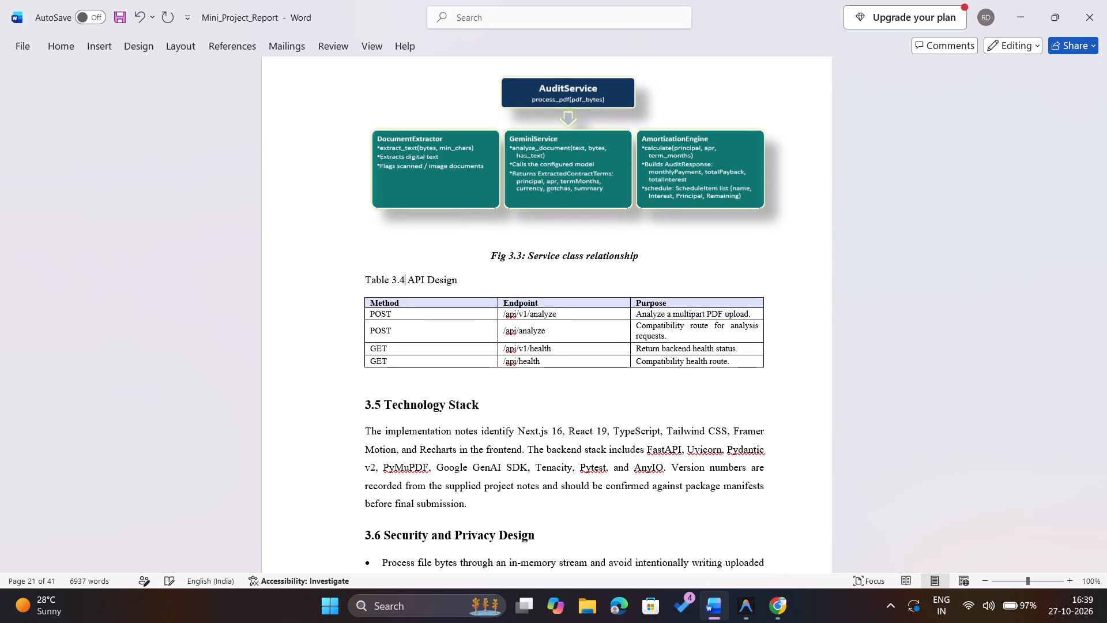
pyautogui.press('BackSpace')
pyautogui.press('8')
# Format the "Table 3.8 API Design" caption as bold italic and center it above its table.
pyautogui.moveTo(462, 282); pyautogui.dragTo(371, 286)
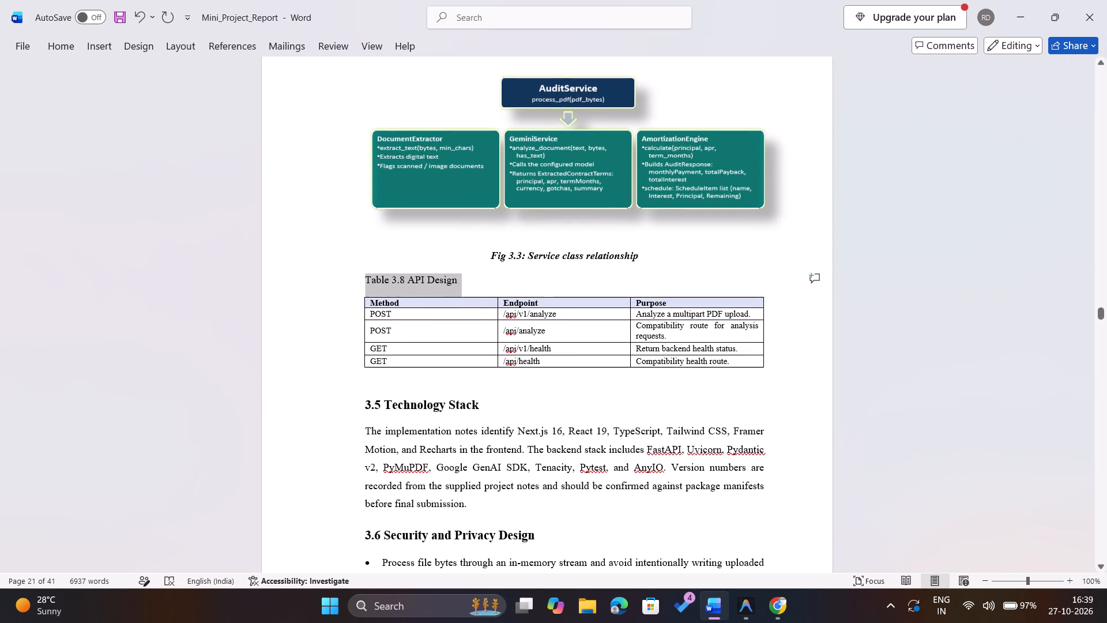
pyautogui.moveTo(371, 286); pyautogui.dragTo(363, 286)
pyautogui.click(379, 264)
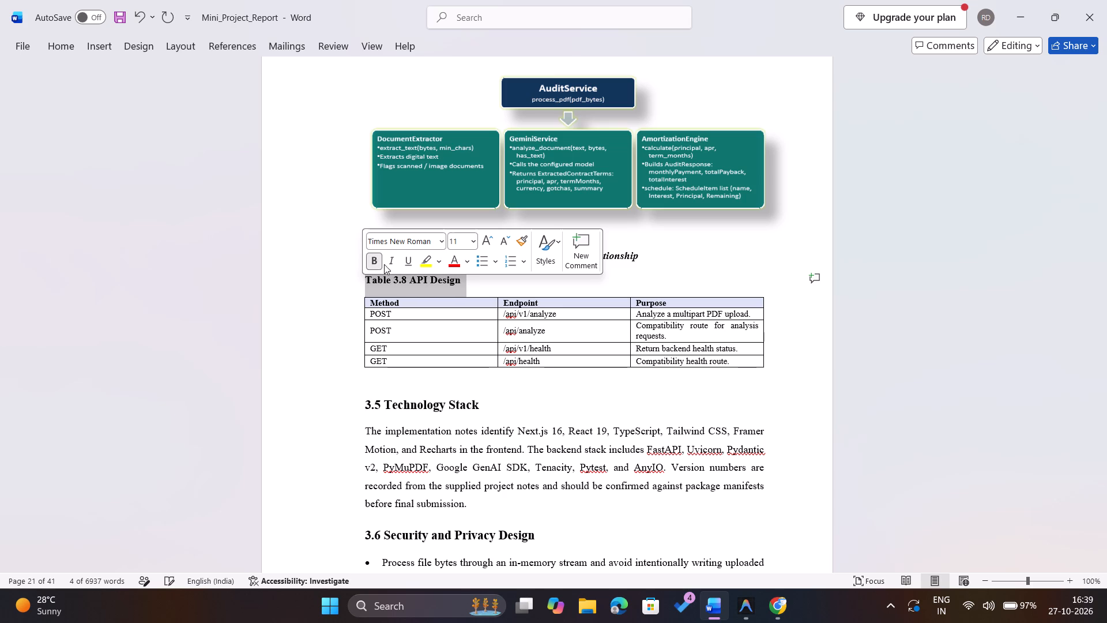
pyautogui.click(390, 264)
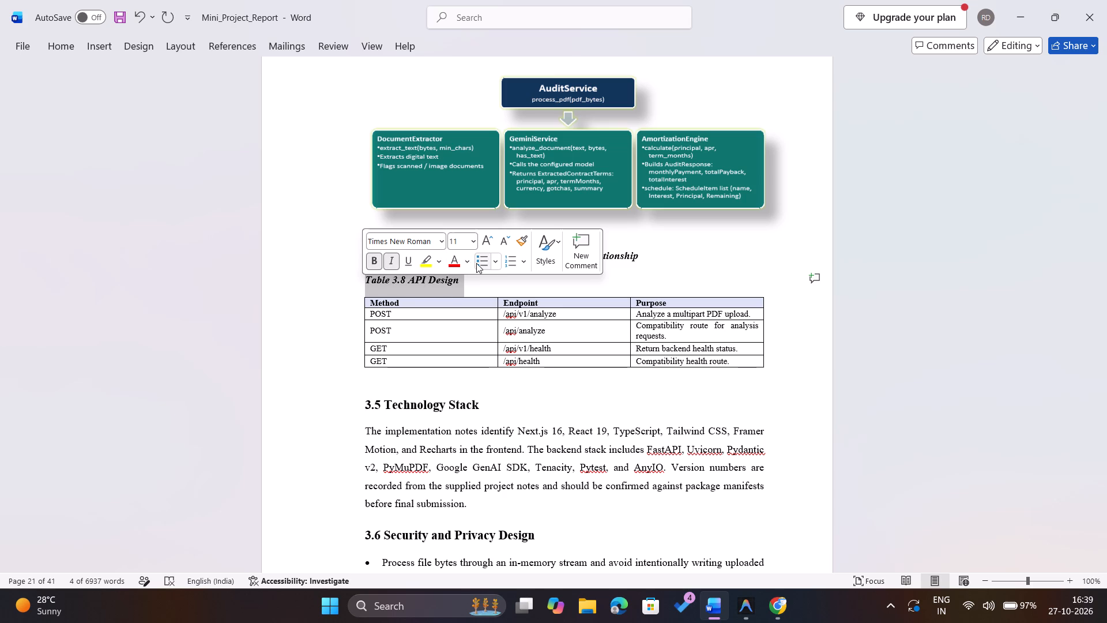
pyautogui.click(62, 39)
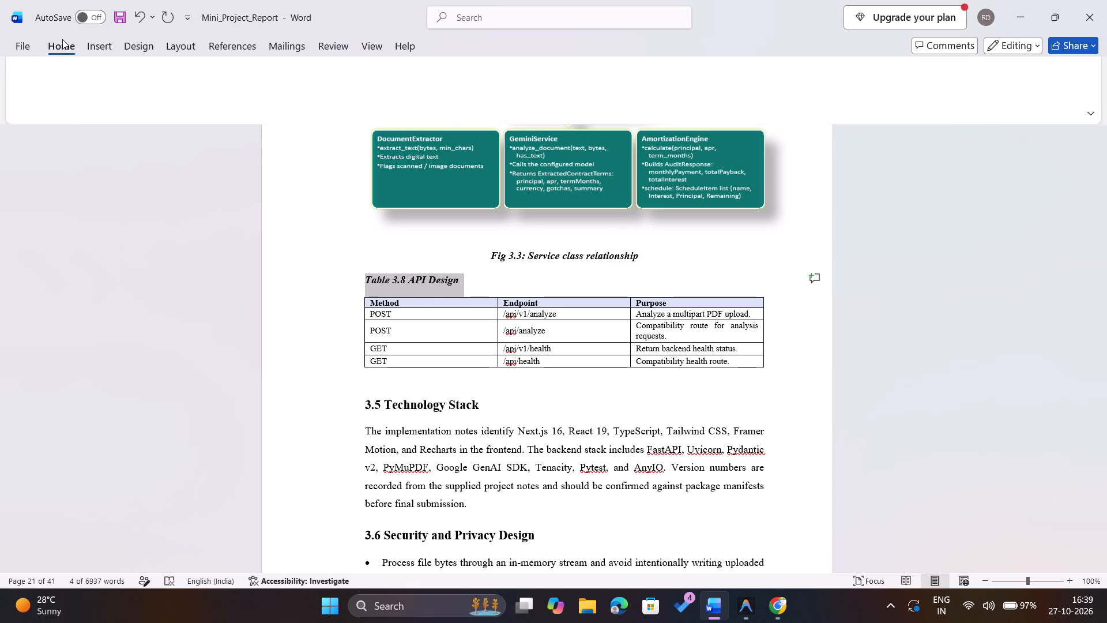
pyautogui.click(381, 98)
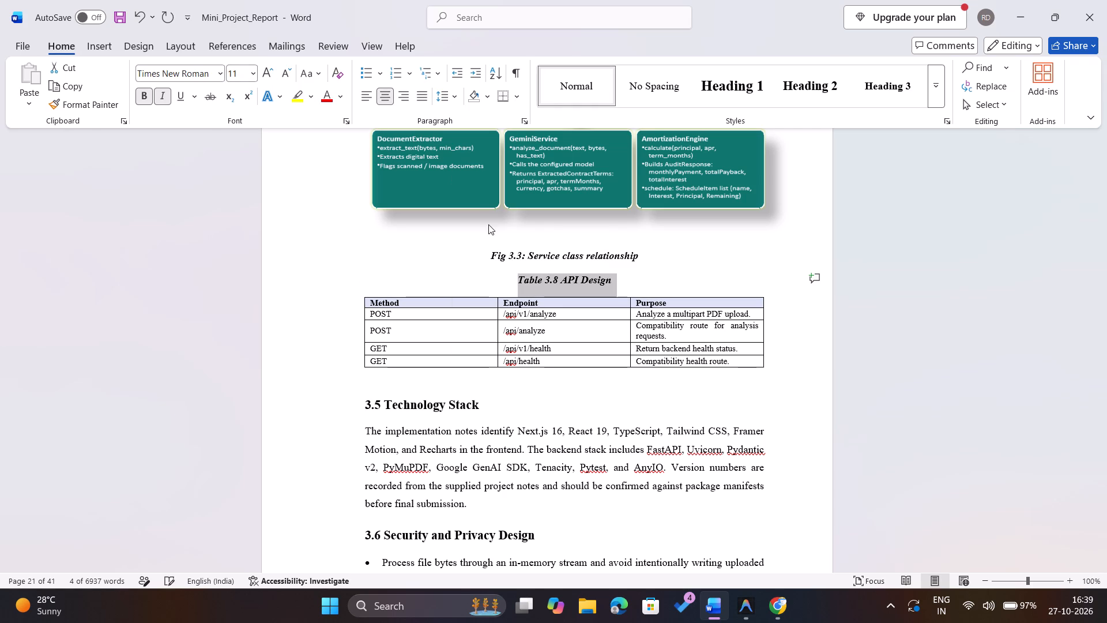
pyautogui.click(463, 257)
pyautogui.click(472, 283)
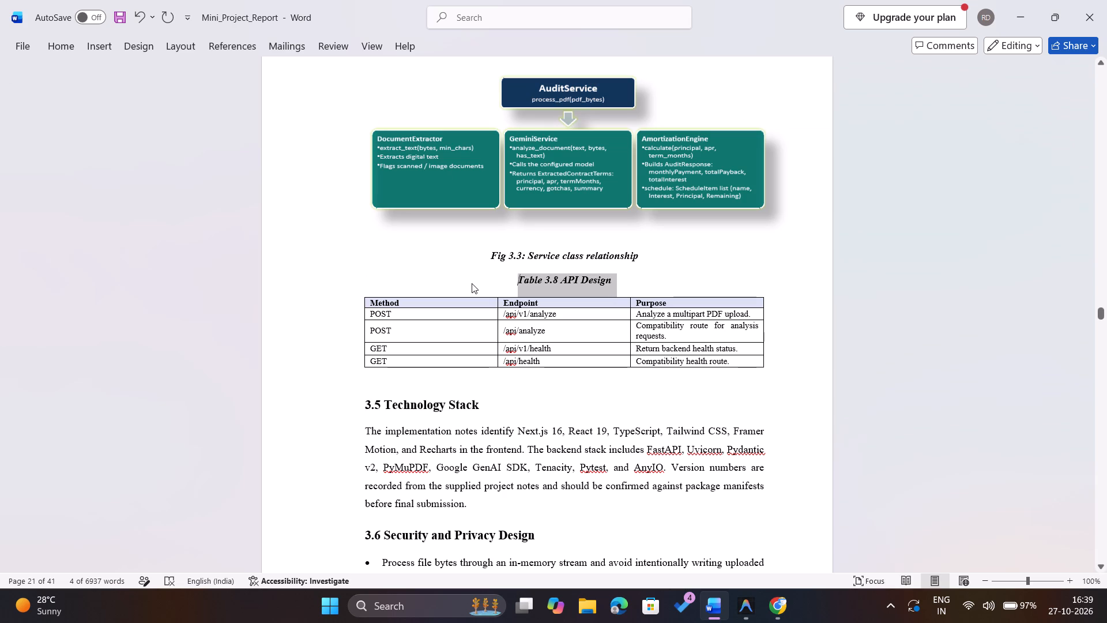
# Look through the pages from section 3.5 into Chapter 4 for the next table captions to number.
pyautogui.scroll(-5, 472, 283)
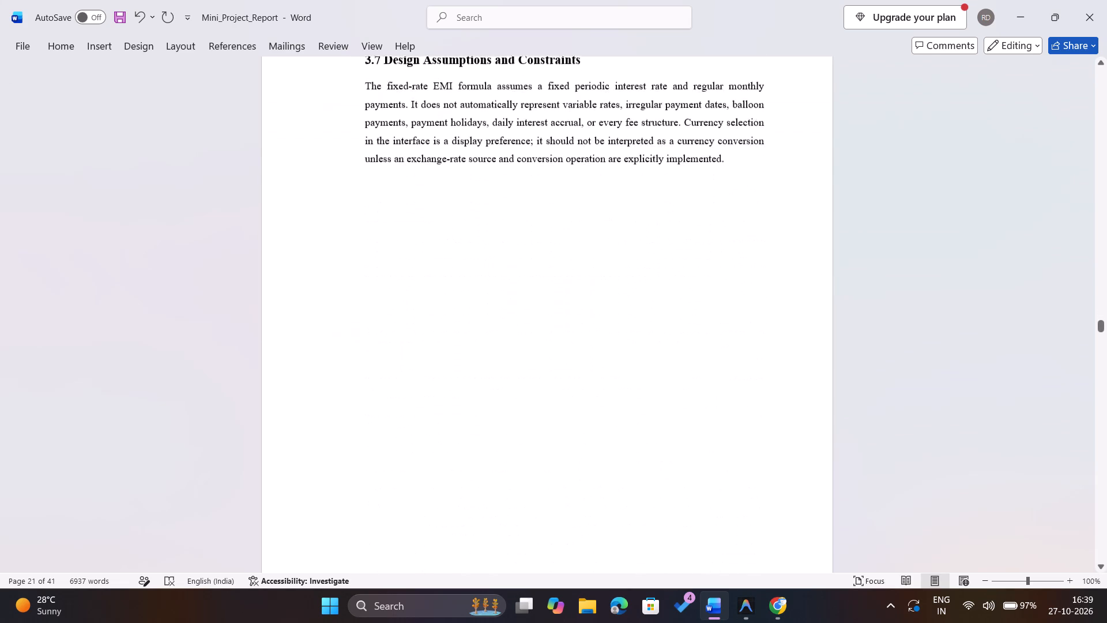
pyautogui.scroll(-10, 472, 283)
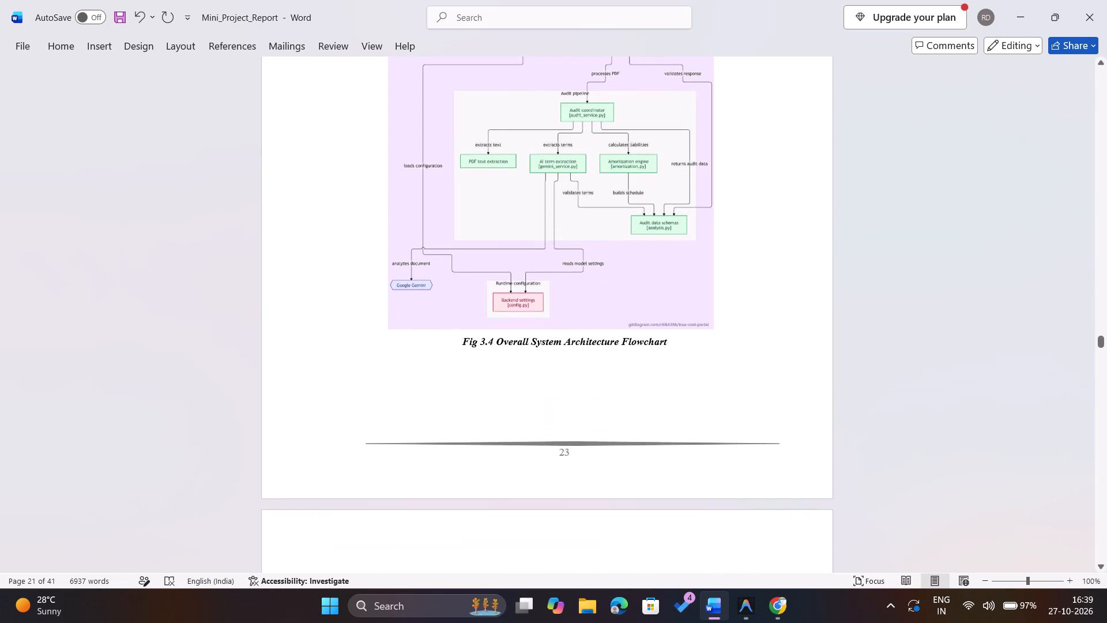
pyautogui.scroll(-8, 472, 283)
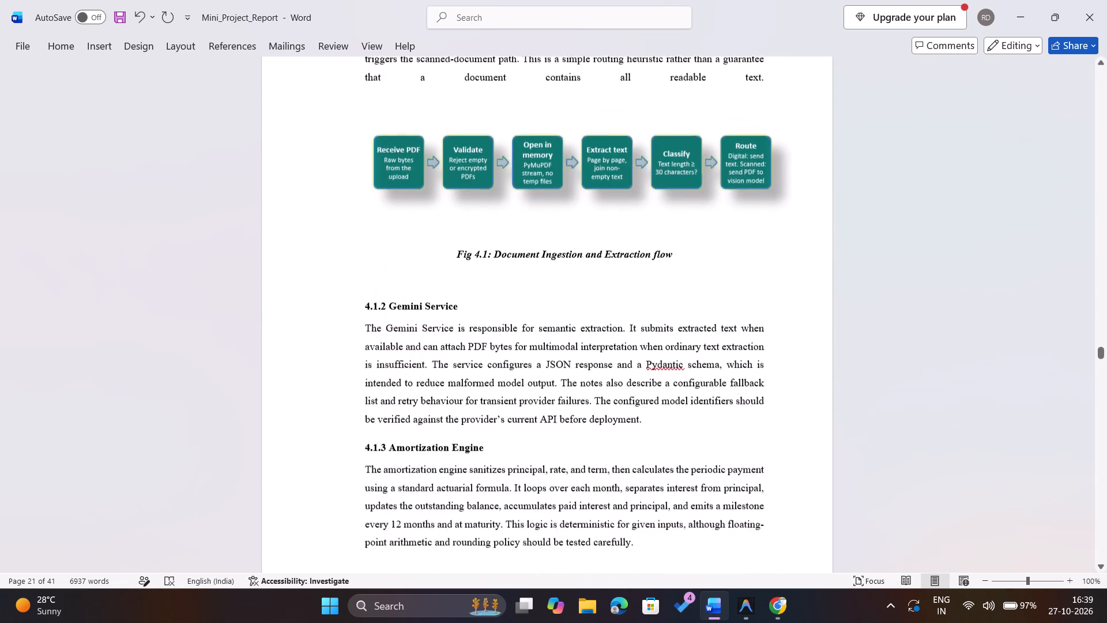
pyautogui.scroll(-8, 472, 283)
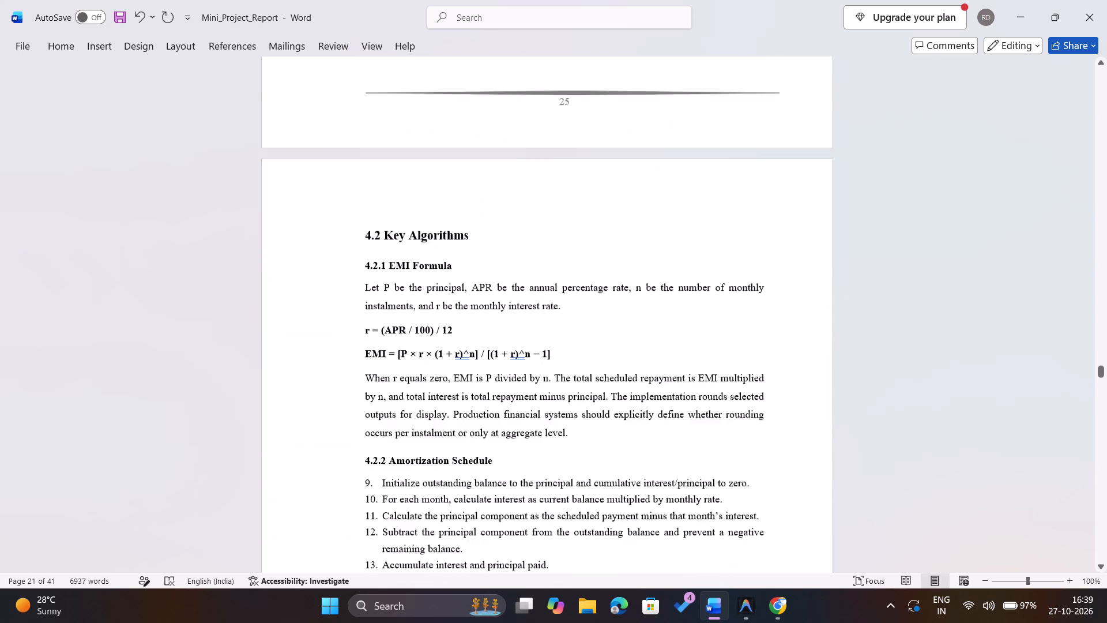
pyautogui.scroll(-1, 472, 283)
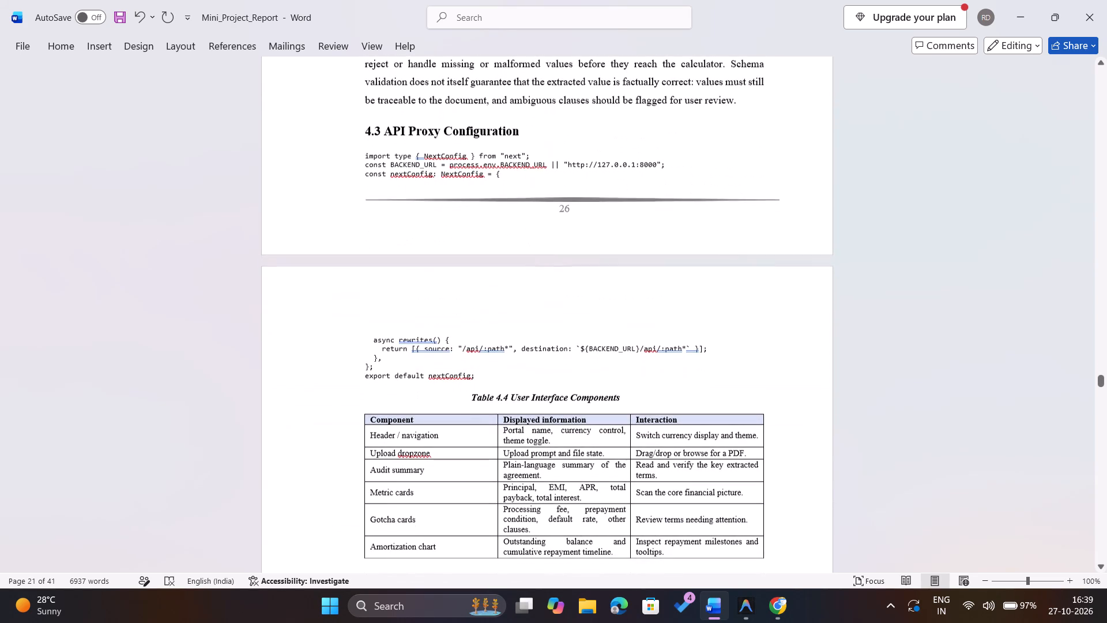
pyautogui.scroll(3, 472, 283)
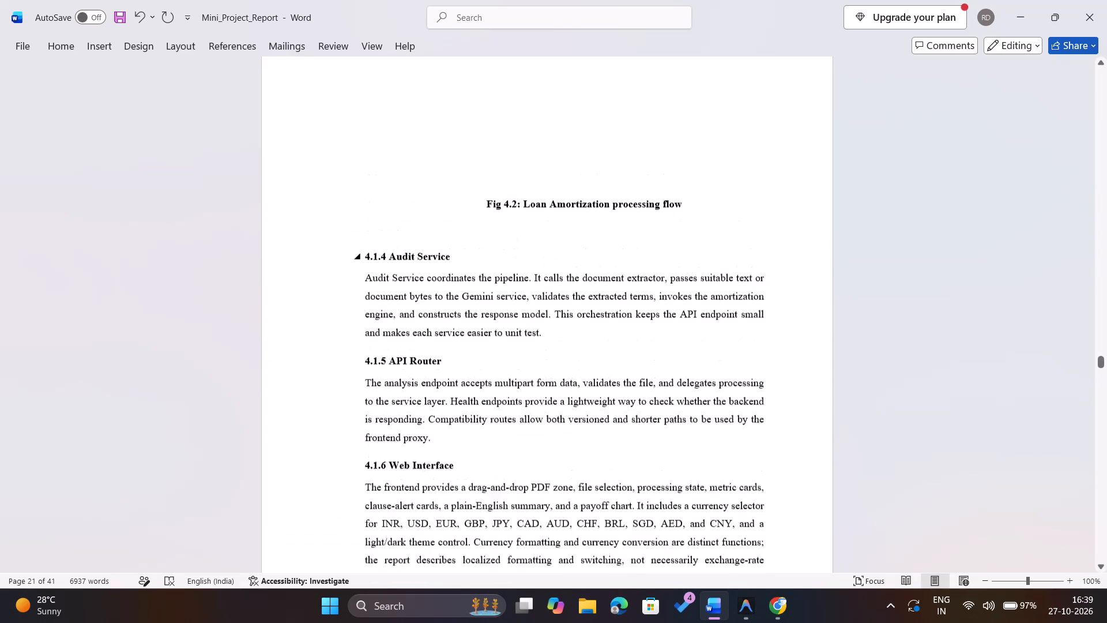
pyautogui.scroll(4, 472, 283)
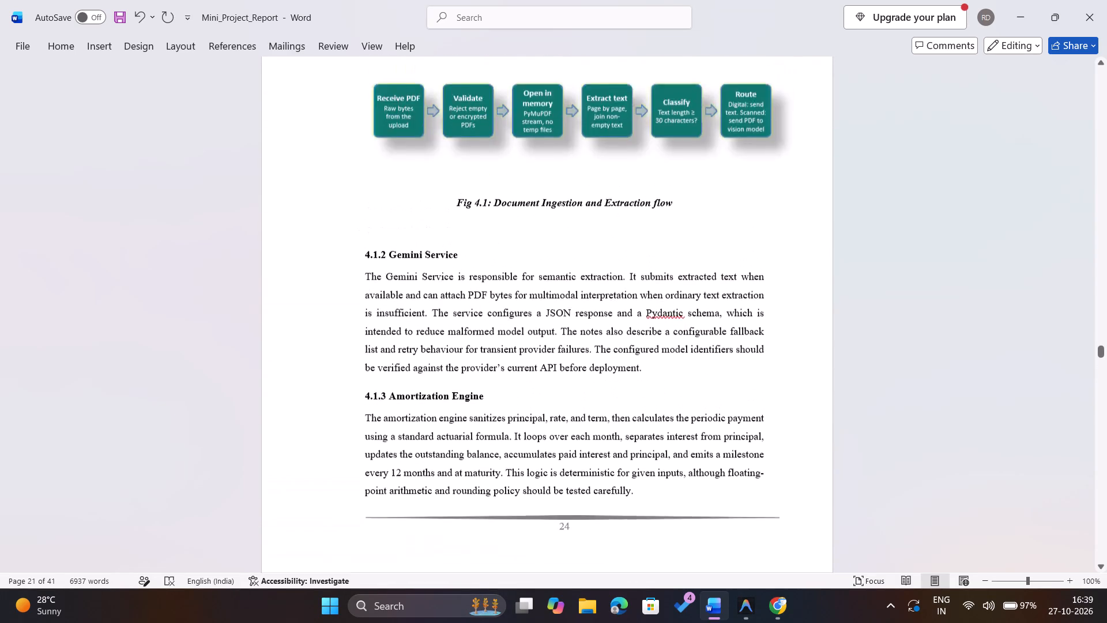
pyautogui.scroll(2, 472, 283)
pyautogui.scroll(-3, 472, 283)
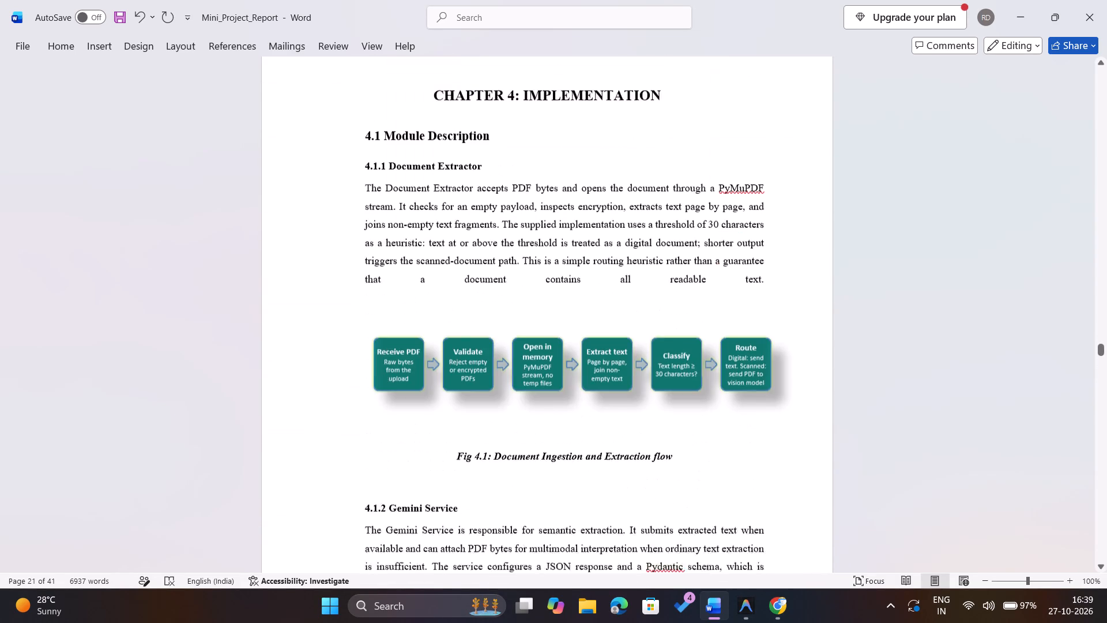
# Renumber the User Interface Components table caption in Chapter 4 so that it reads "Table 4.1 User Interface Components".
pyautogui.scroll(-4, 472, 283)
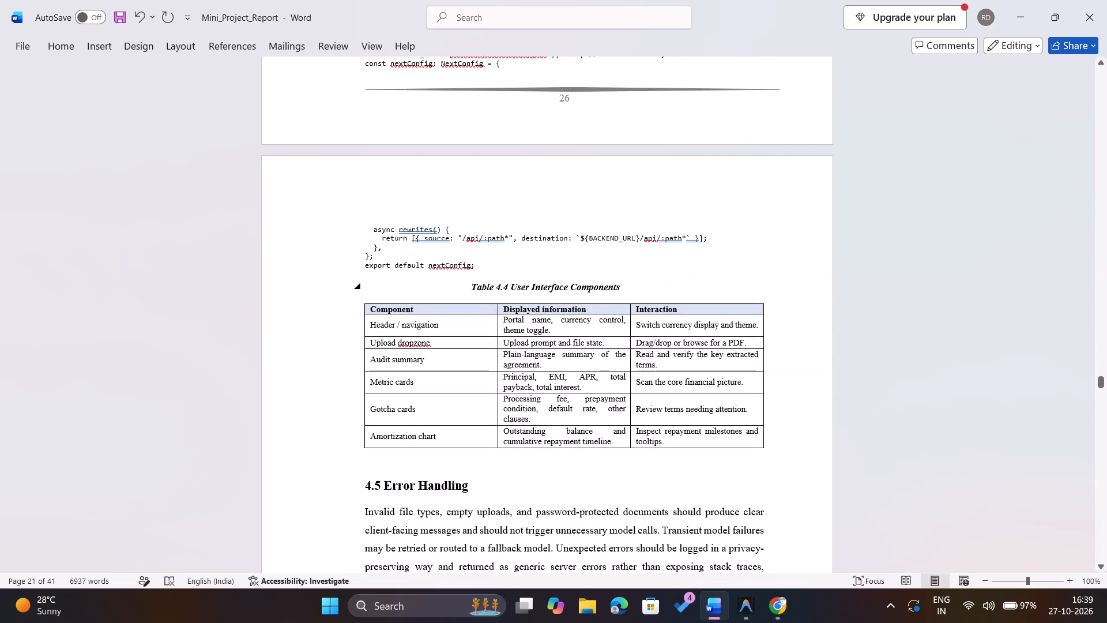
pyautogui.click(511, 286)
pyautogui.press('BackSpace')
pyautogui.press('BackSpace')
pyautogui.press('1')
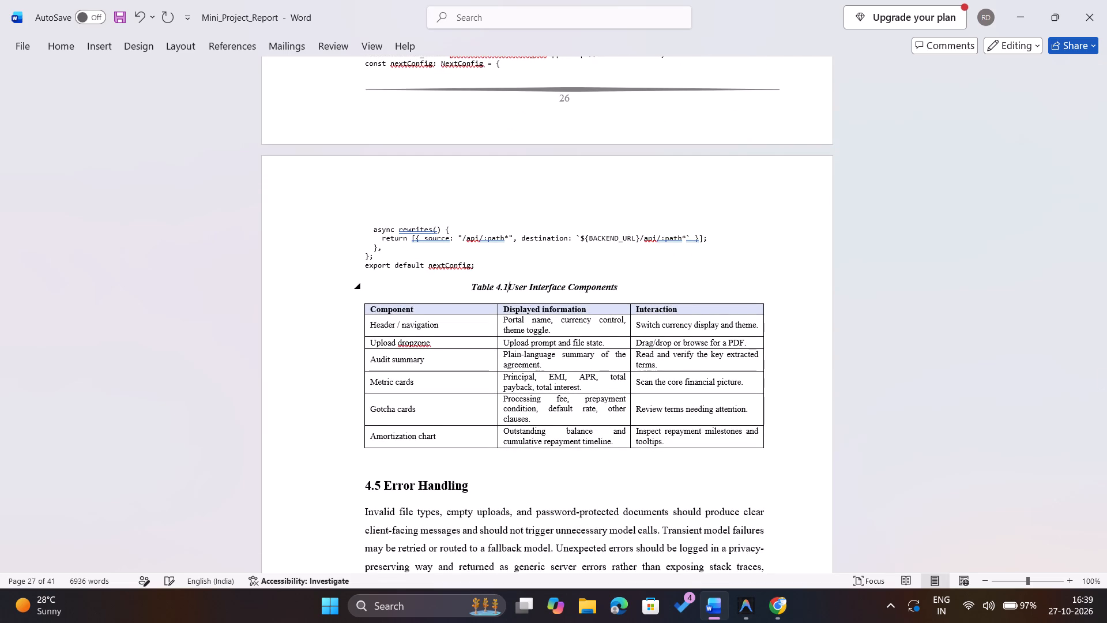
pyautogui.press('space')
# Add an indented caption line starting "Table 5.1" between the section 5.1 Testing Strategy paragraph and its test level table.
pyautogui.scroll(-1, 511, 286)
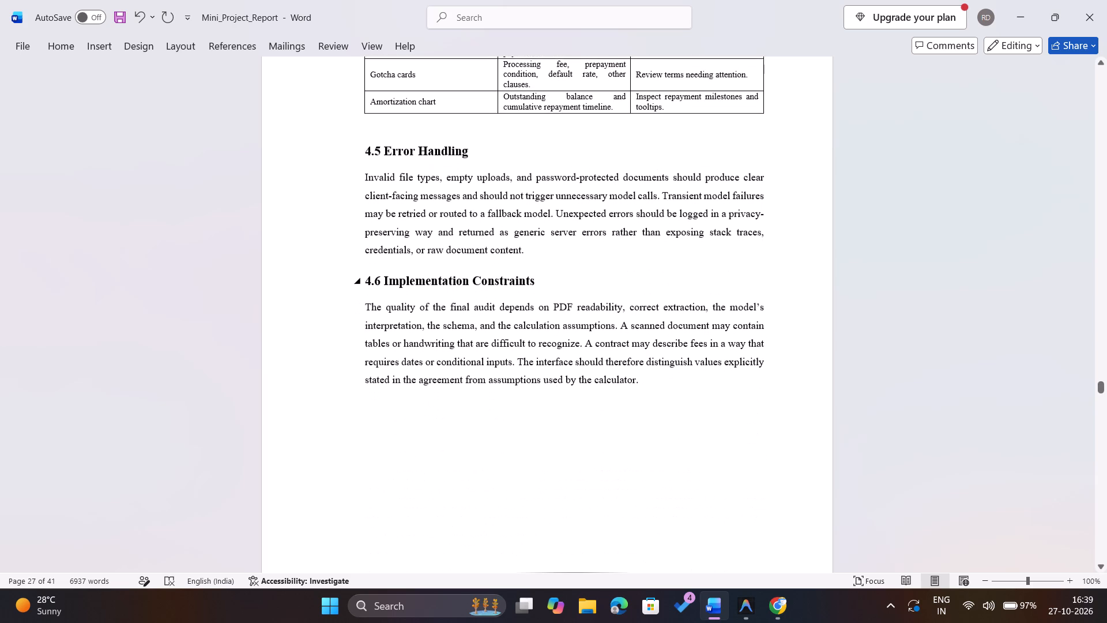
pyautogui.scroll(-3, 511, 286)
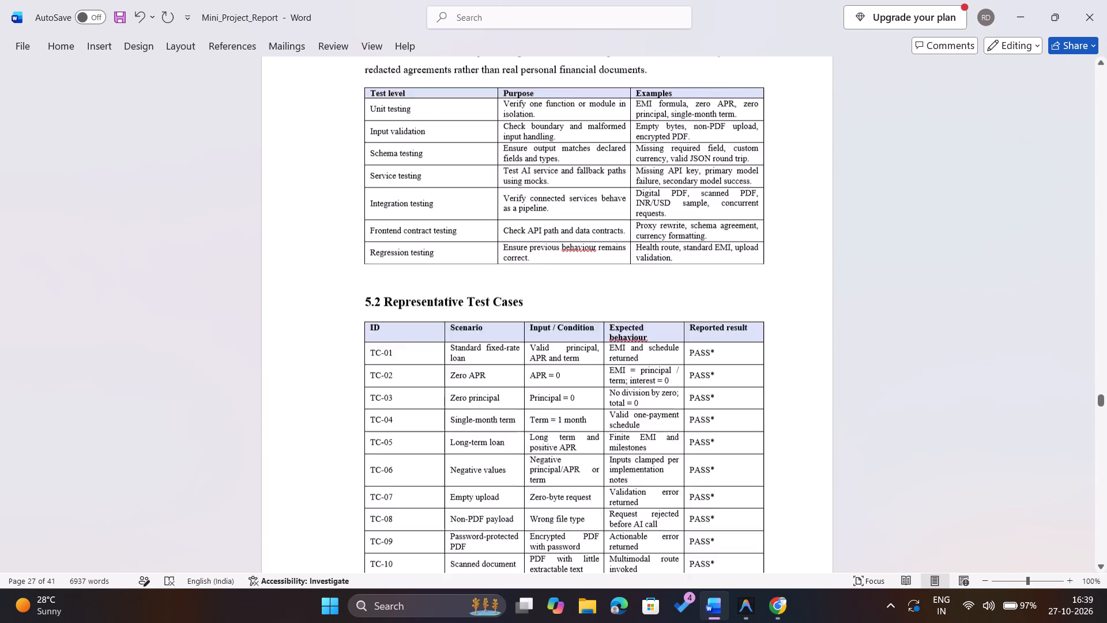
pyautogui.scroll(2, 511, 286)
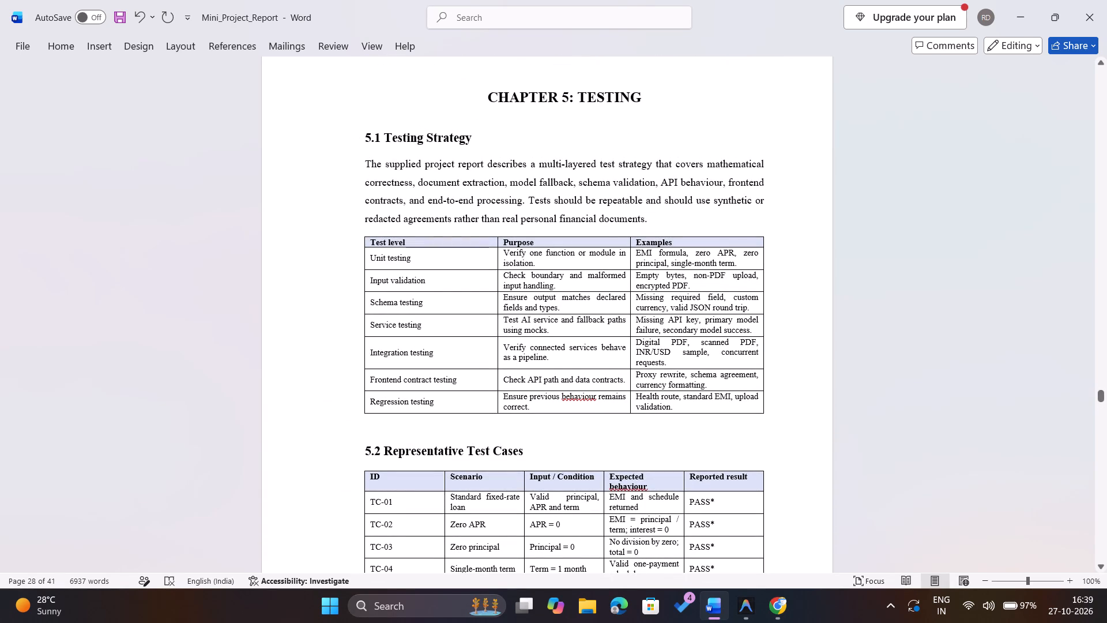
pyautogui.click(466, 228)
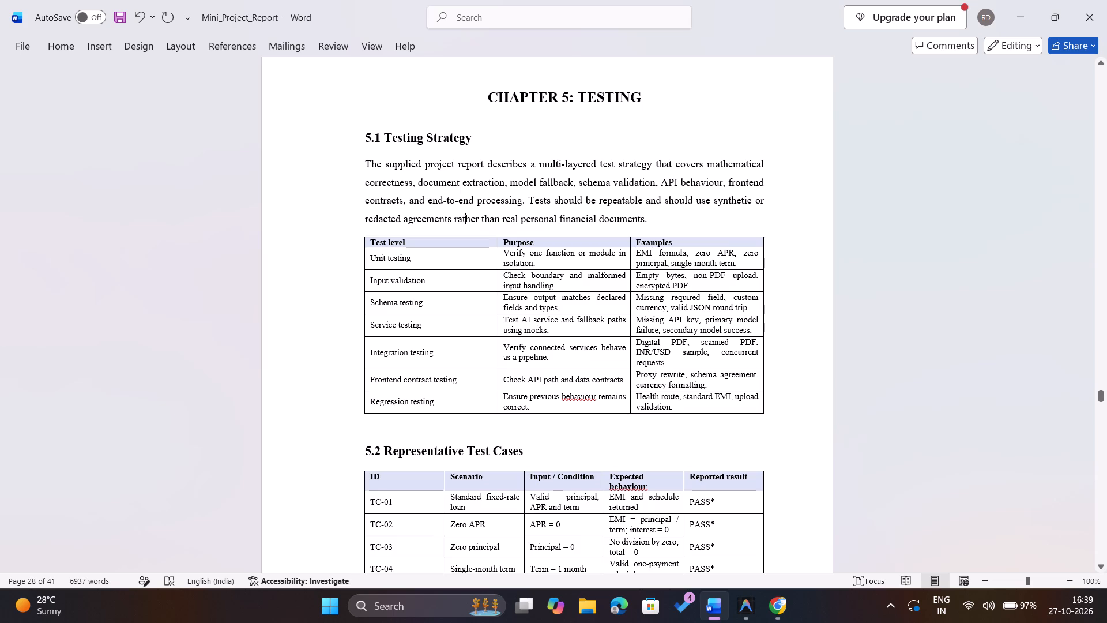
pyautogui.click(647, 221)
pyautogui.press('Return')
pyautogui.press('space')
pyautogui.press('space')
pyautogui.press('space')
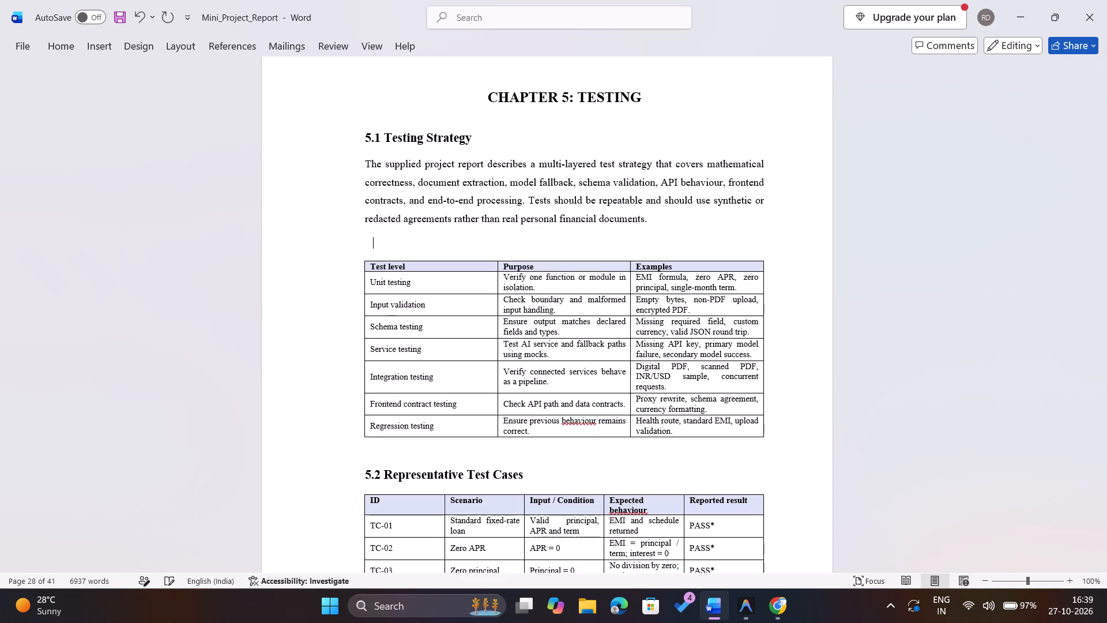
pyautogui.press('space')
pyautogui.hotkey('shift', 't')
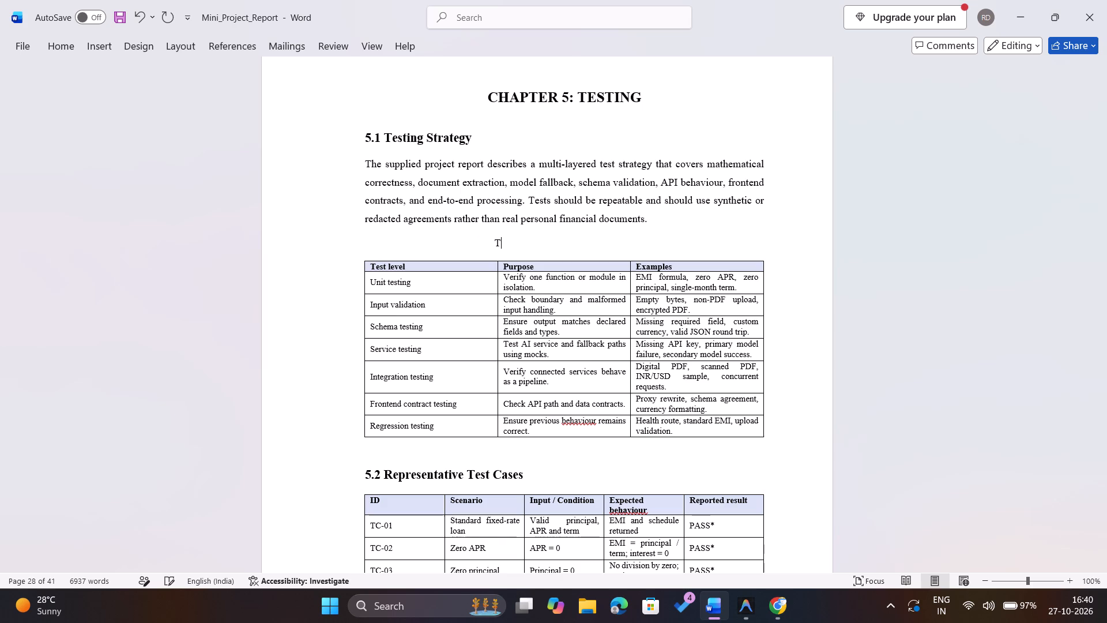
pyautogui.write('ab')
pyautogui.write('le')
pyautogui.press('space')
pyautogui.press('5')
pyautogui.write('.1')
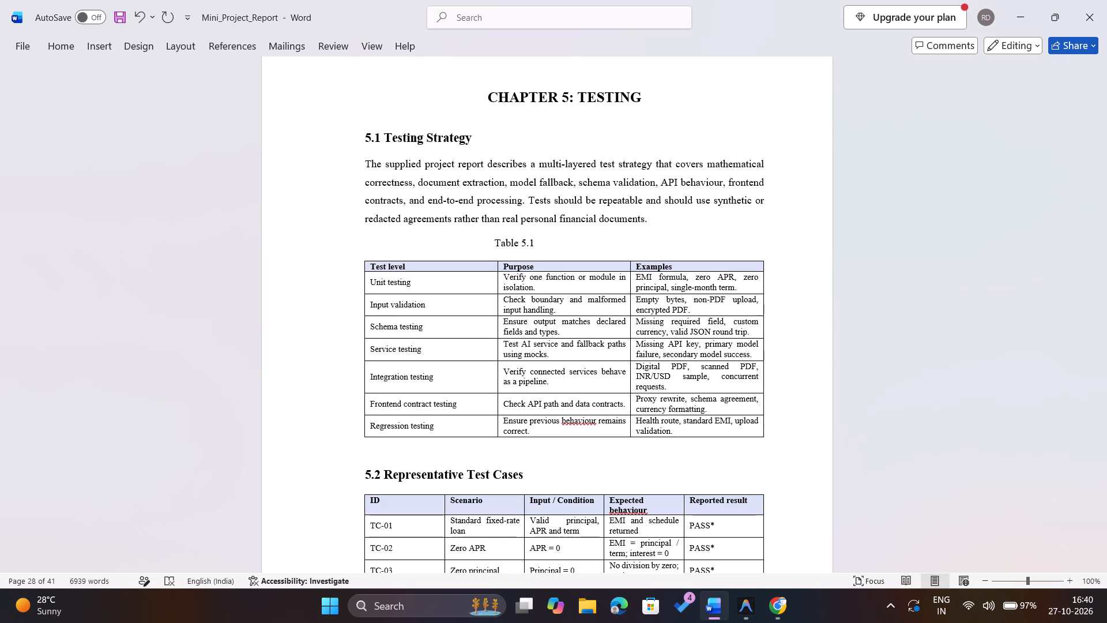
# Complete the caption above the test level table so that it reads "Table 5.1: Test level".
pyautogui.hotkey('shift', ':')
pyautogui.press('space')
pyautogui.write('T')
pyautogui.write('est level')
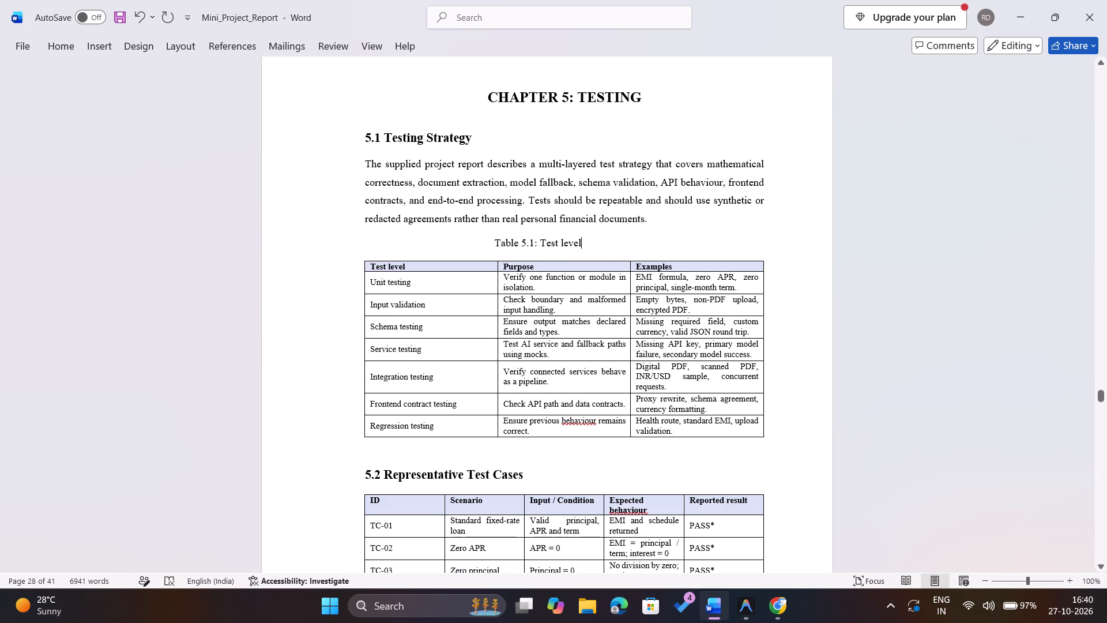
# Format the "Table 5.1: Test level" caption as bold italic.
pyautogui.moveTo(589, 238); pyautogui.dragTo(497, 238)
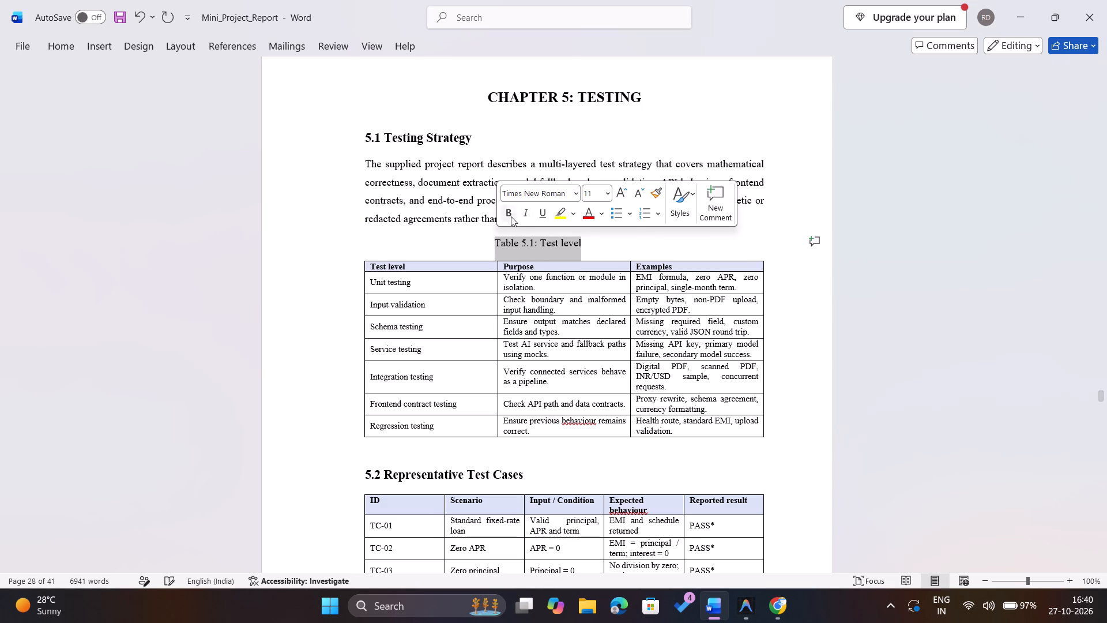
pyautogui.click(509, 216)
pyautogui.click(527, 210)
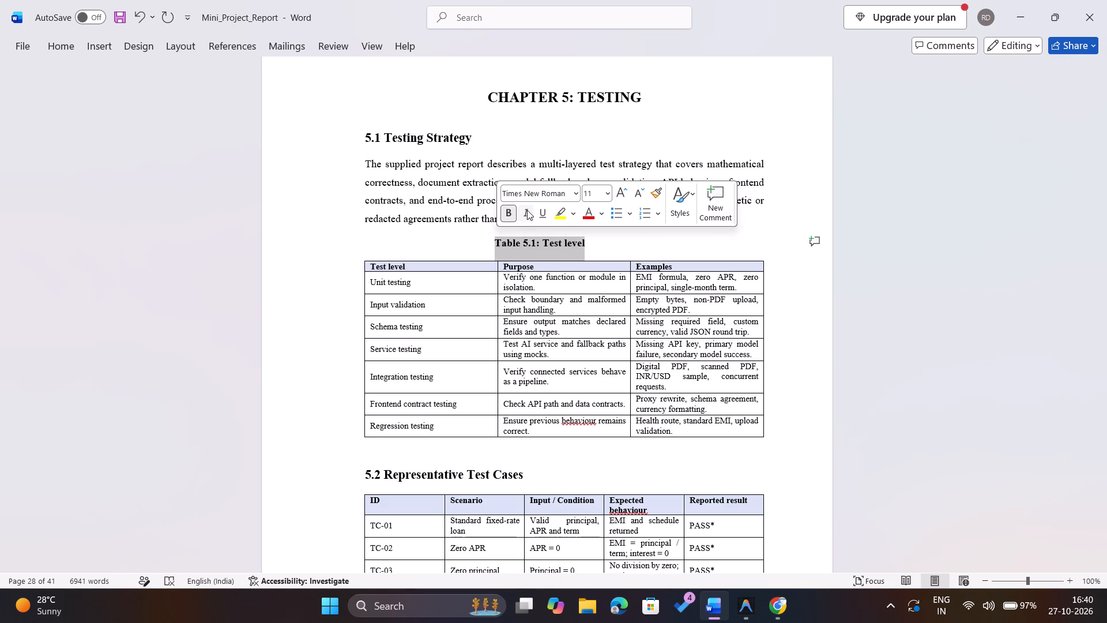
pyautogui.click(603, 244)
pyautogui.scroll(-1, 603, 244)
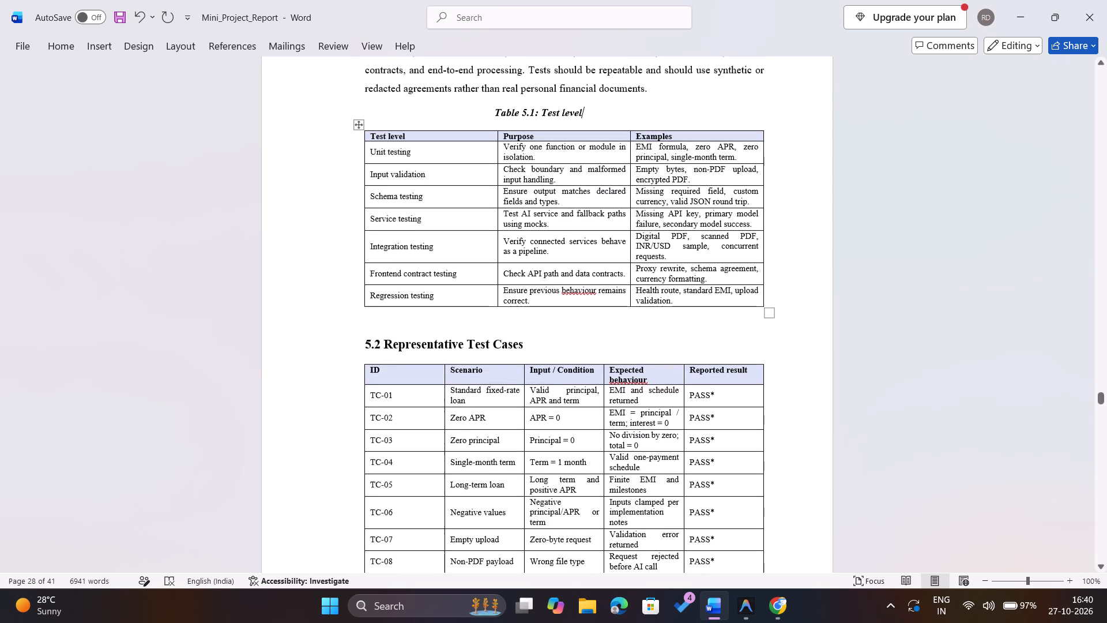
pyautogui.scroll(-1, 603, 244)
# Search the computer for the WhatsApp app.
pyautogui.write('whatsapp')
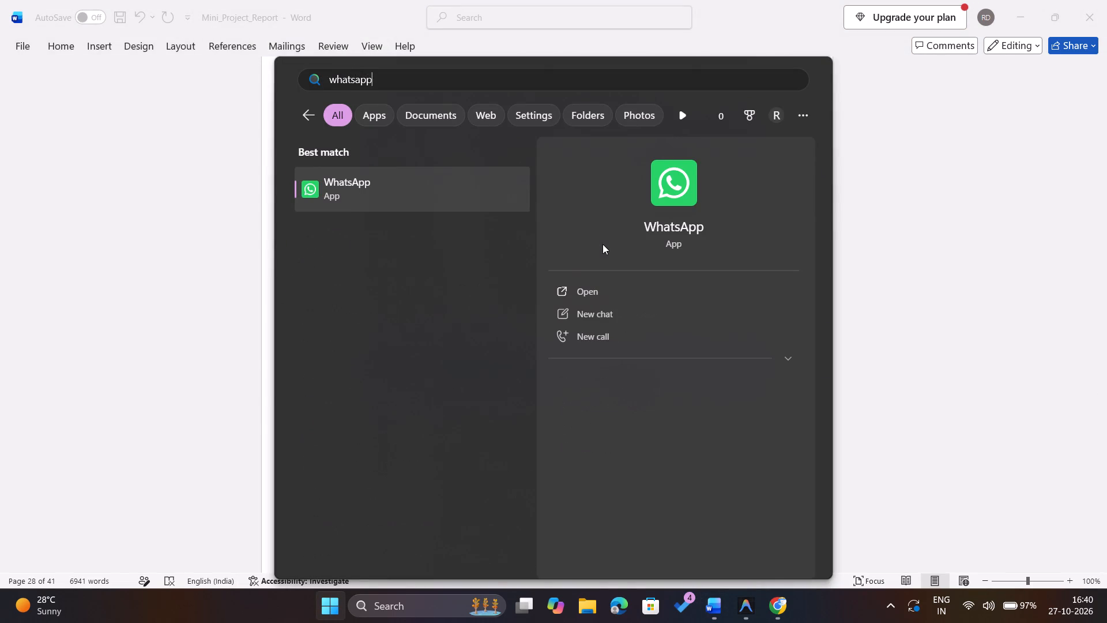
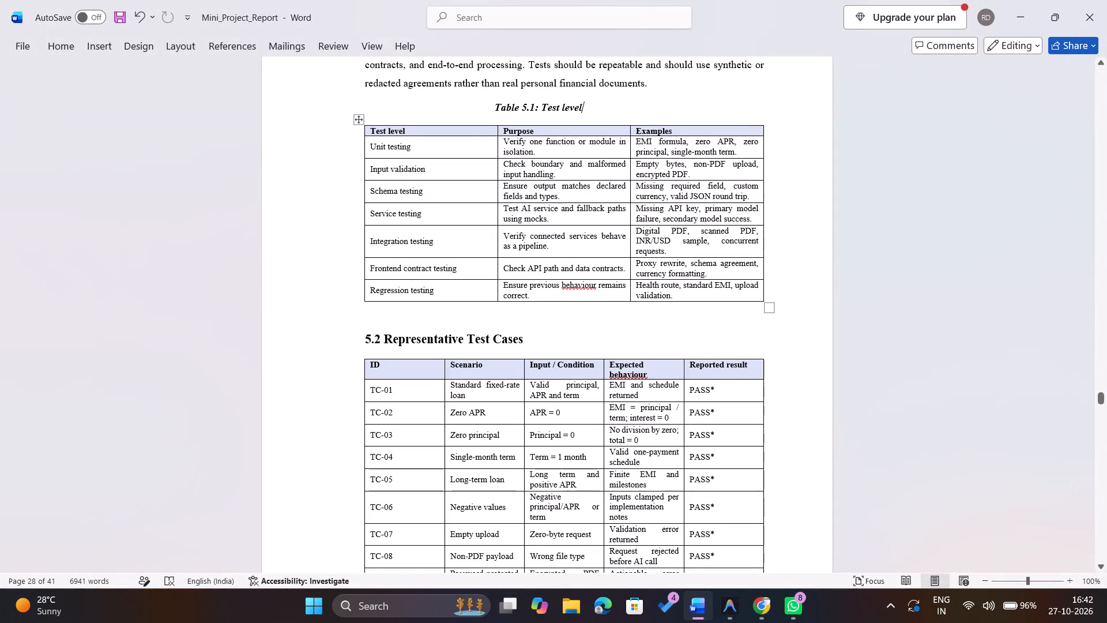
# Add an indented caption line starting "Table 5.2: Test" between the 5.2 Representative Test Cases heading and its table.
pyautogui.click(535, 354)
pyautogui.press('Return')
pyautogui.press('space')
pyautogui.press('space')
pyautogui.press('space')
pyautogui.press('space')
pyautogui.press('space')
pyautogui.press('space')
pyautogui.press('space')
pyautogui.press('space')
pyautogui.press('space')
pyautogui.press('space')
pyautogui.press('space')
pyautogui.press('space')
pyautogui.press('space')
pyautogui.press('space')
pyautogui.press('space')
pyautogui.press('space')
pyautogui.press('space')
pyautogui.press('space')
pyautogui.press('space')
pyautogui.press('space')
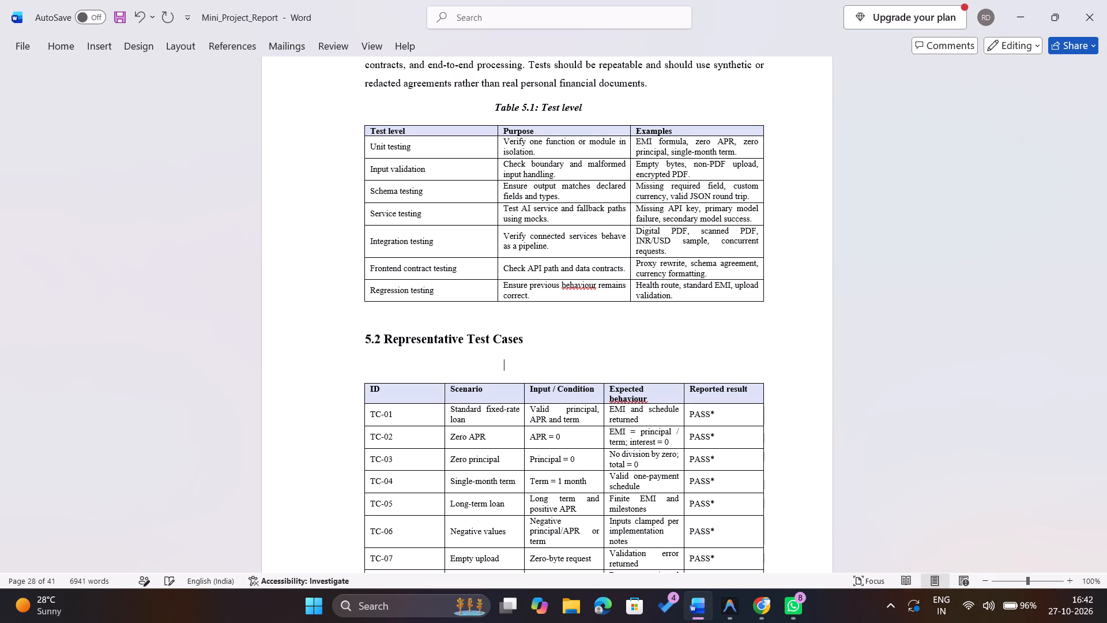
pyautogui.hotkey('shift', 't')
# Complete the caption line under the 5.2 Representative Test Cases heading so that it reads "Table 5.2: Test cses".
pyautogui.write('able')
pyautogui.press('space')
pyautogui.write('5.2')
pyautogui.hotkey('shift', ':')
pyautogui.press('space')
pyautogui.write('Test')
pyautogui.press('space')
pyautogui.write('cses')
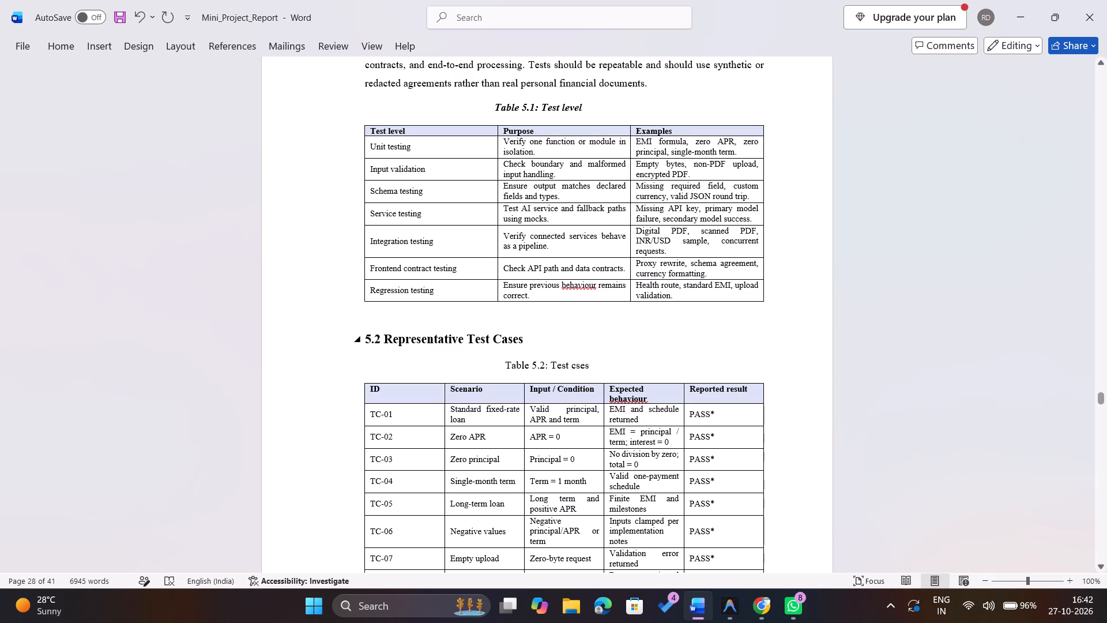
# Format the "Table 5.2" caption as bold italic and center it above the test cases table.
pyautogui.moveTo(600, 365); pyautogui.dragTo(503, 361)
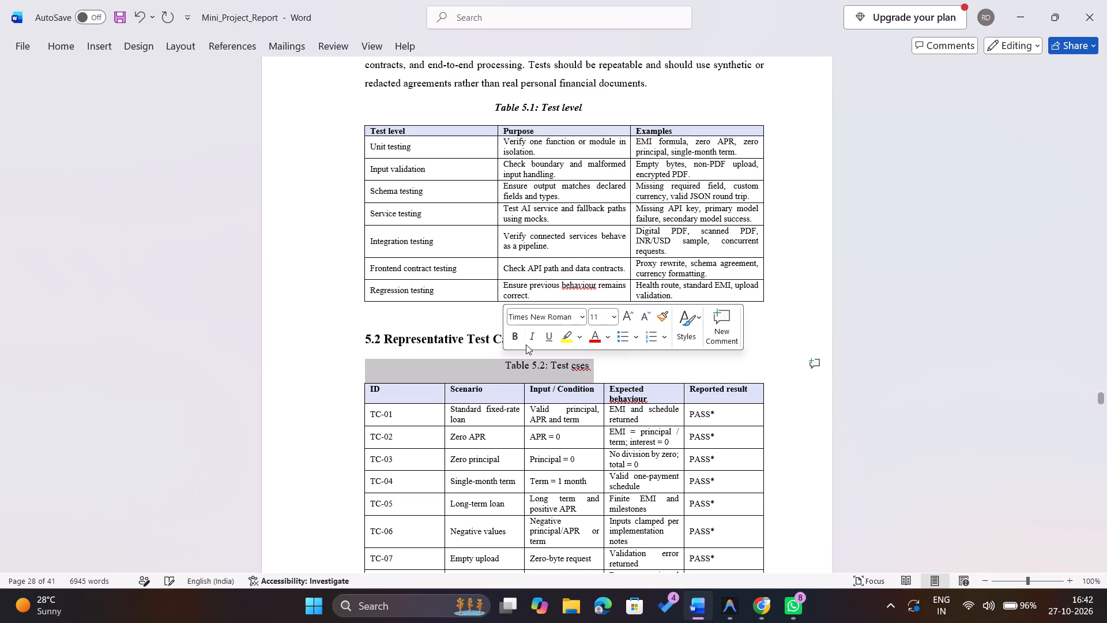
pyautogui.click(515, 333)
pyautogui.click(525, 334)
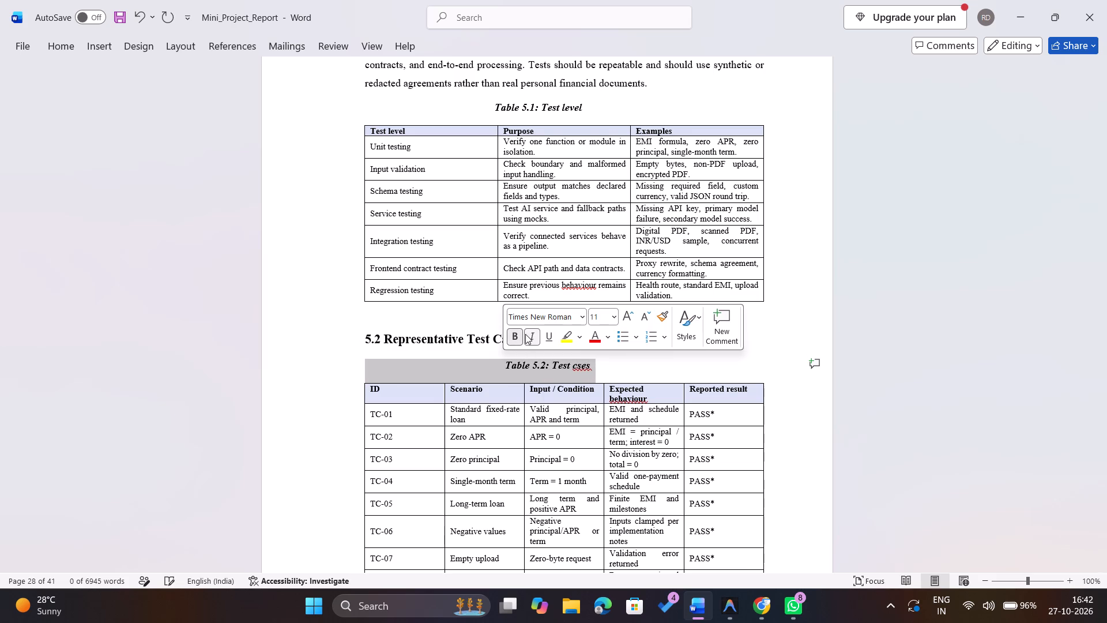
pyautogui.click(63, 43)
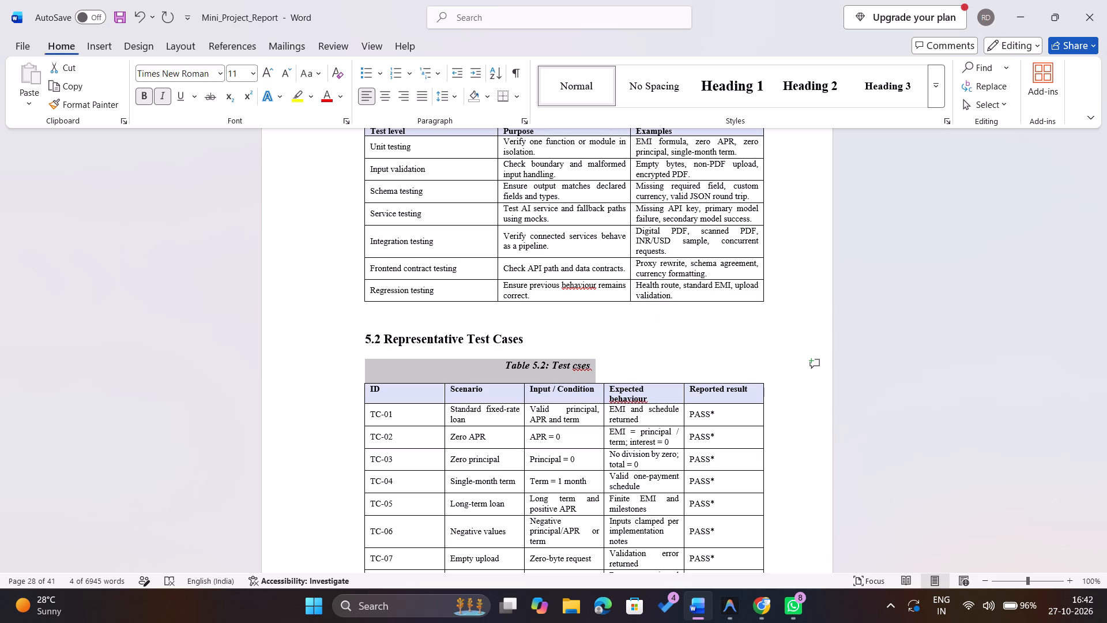
pyautogui.click(381, 99)
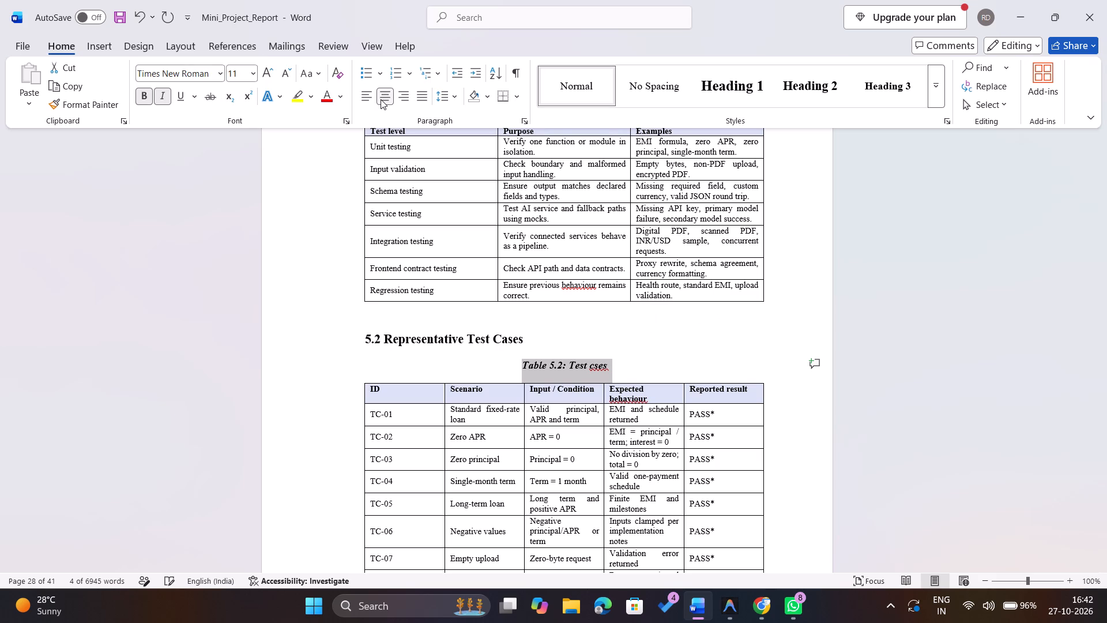
pyautogui.click(561, 341)
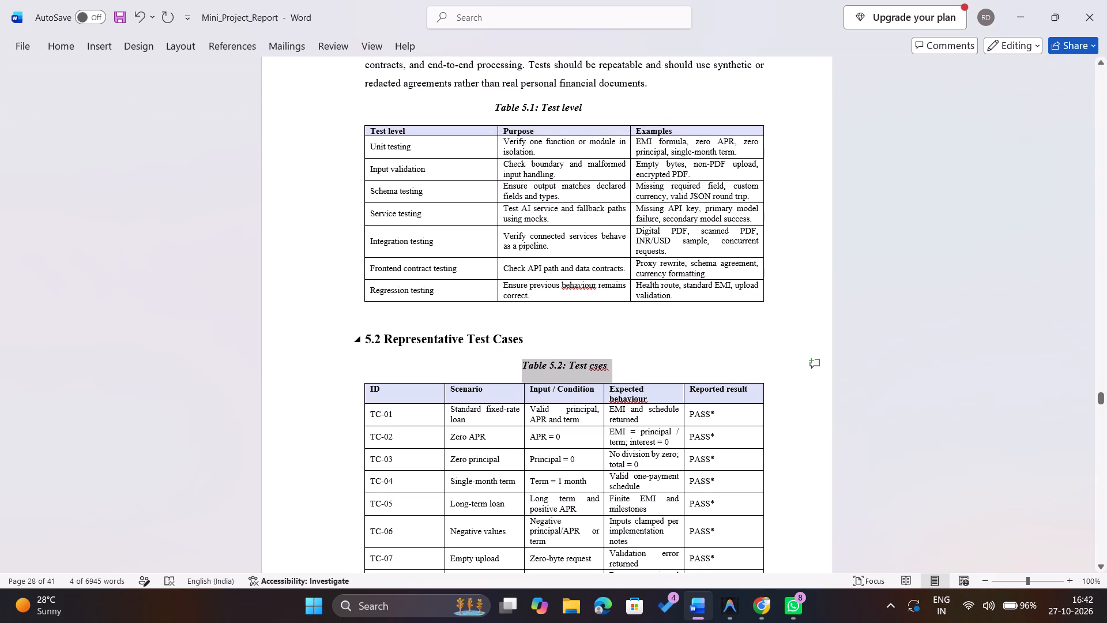
# Add an indented caption line starting "Table 5.3" between the 5.3 Reported Automated Test Summary heading and its table.
pyautogui.scroll(-3, 561, 341)
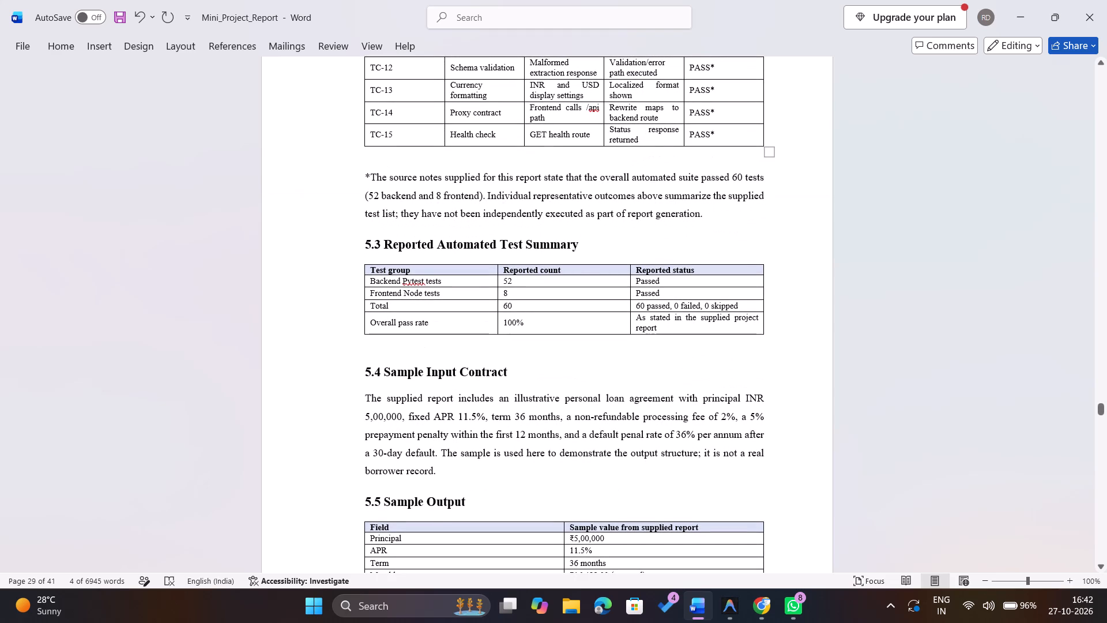
pyautogui.click(583, 247)
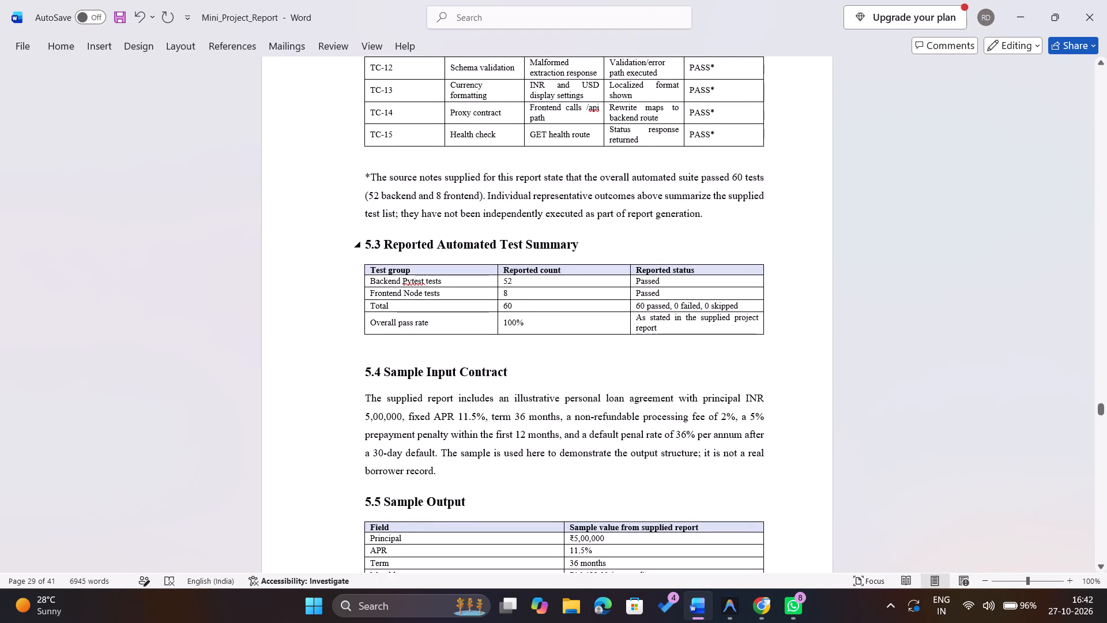
pyautogui.press('Return')
pyautogui.press('space')
pyautogui.press('space')
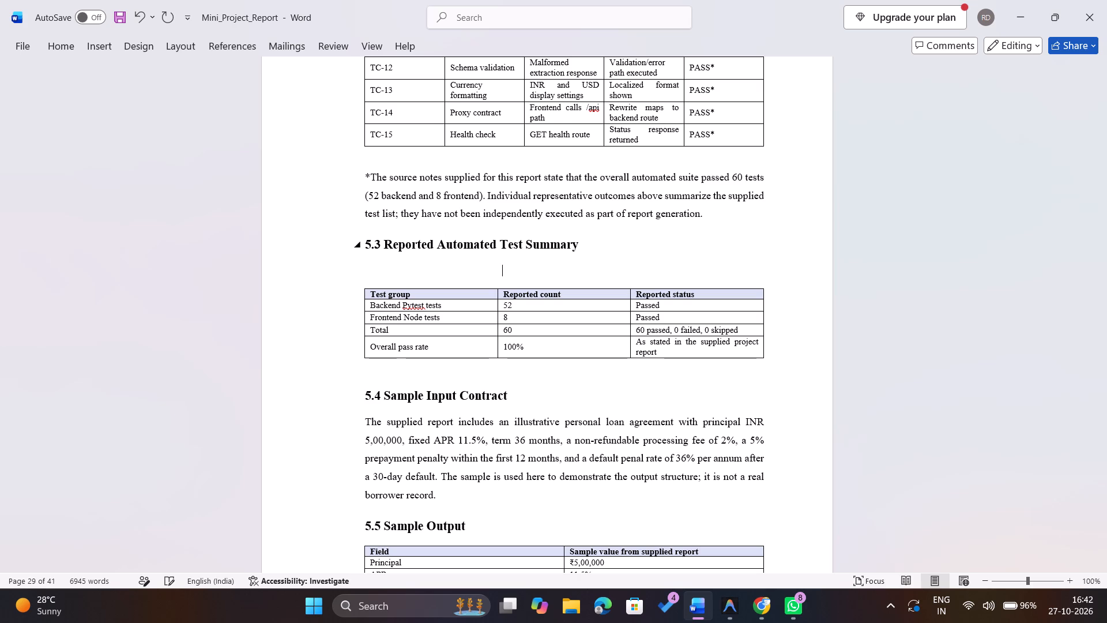
pyautogui.write('test')
pyautogui.press('space')
pyautogui.press('BackSpace')
pyautogui.press('BackSpace')
pyautogui.press('BackSpace')
pyautogui.press('BackSpace')
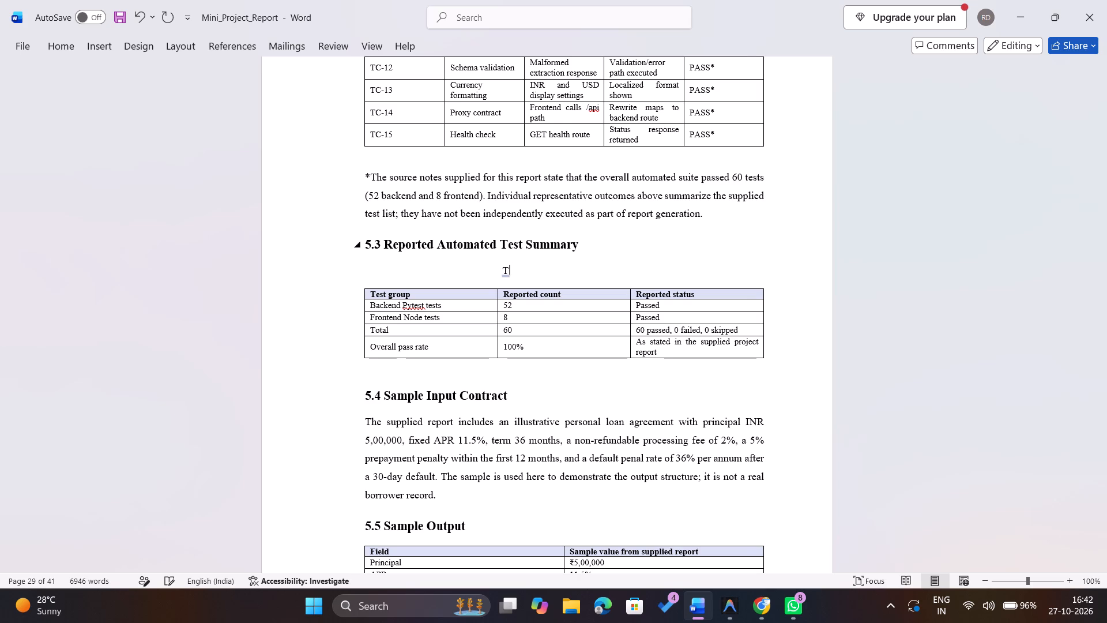
pyautogui.write('able')
pyautogui.press('space')
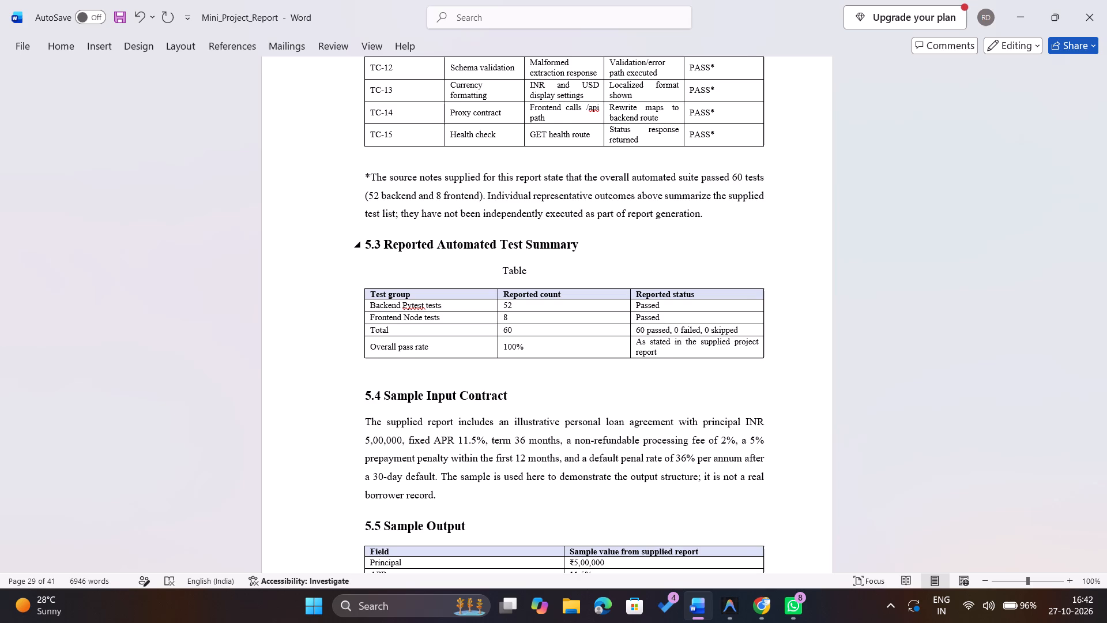
pyautogui.write('5.')
pyautogui.press('3')
# Complete the section 5.3 table caption so that it reads "Table 5.3: Automated test summary", following the Table 5.2 caption's pattern.
pyautogui.scroll(2, 583, 247)
pyautogui.scroll(-1, 583, 247)
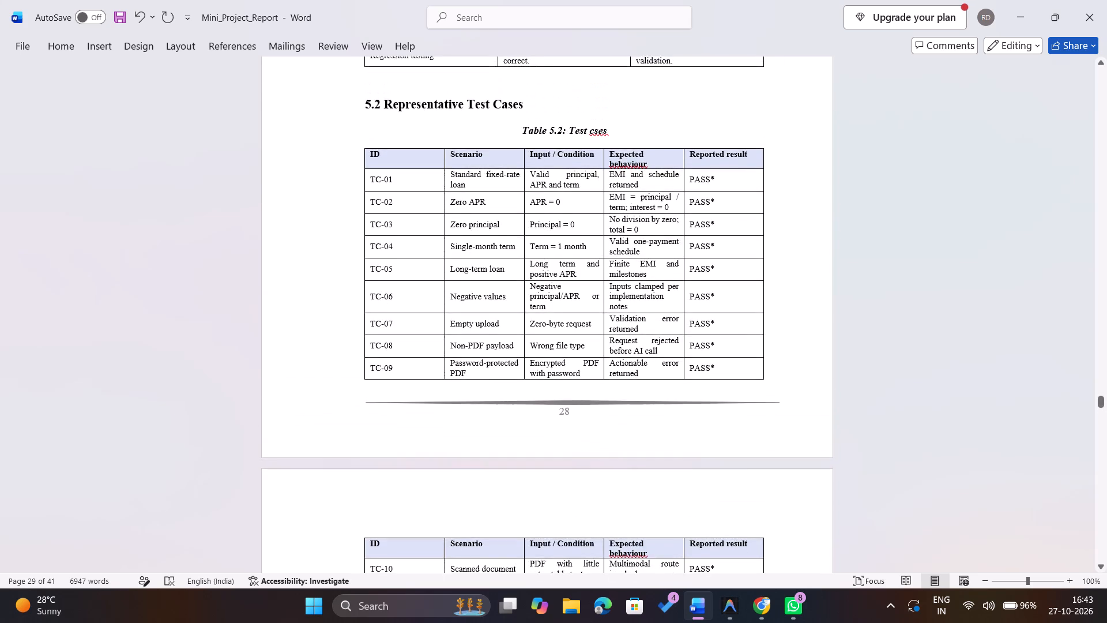
pyautogui.scroll(-2, 583, 247)
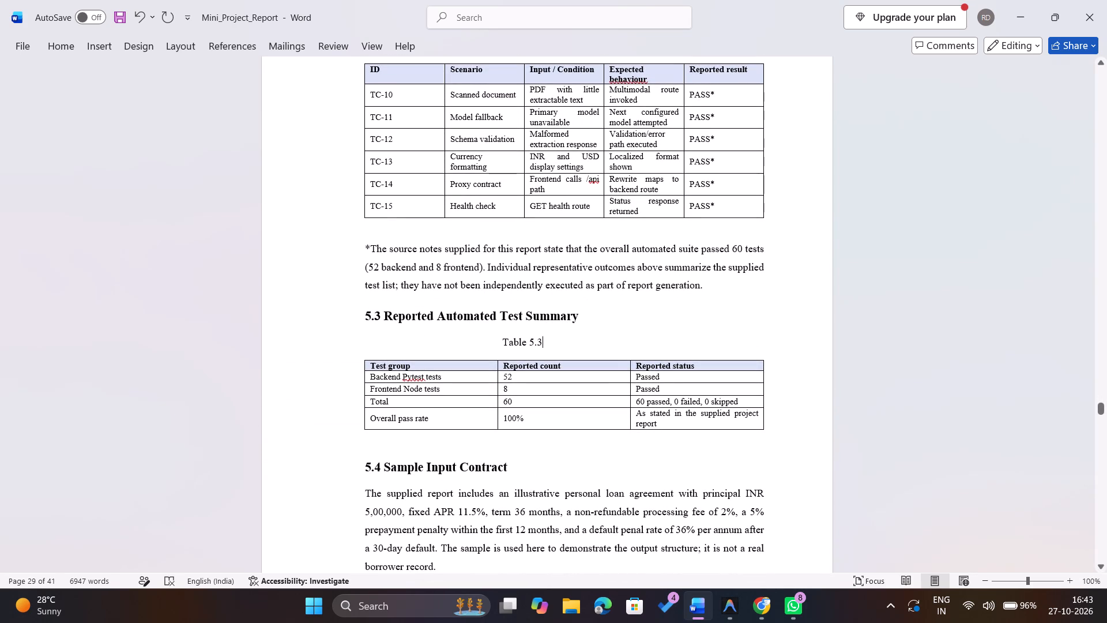
pyautogui.hotkey('shift', ':')
pyautogui.press('a')
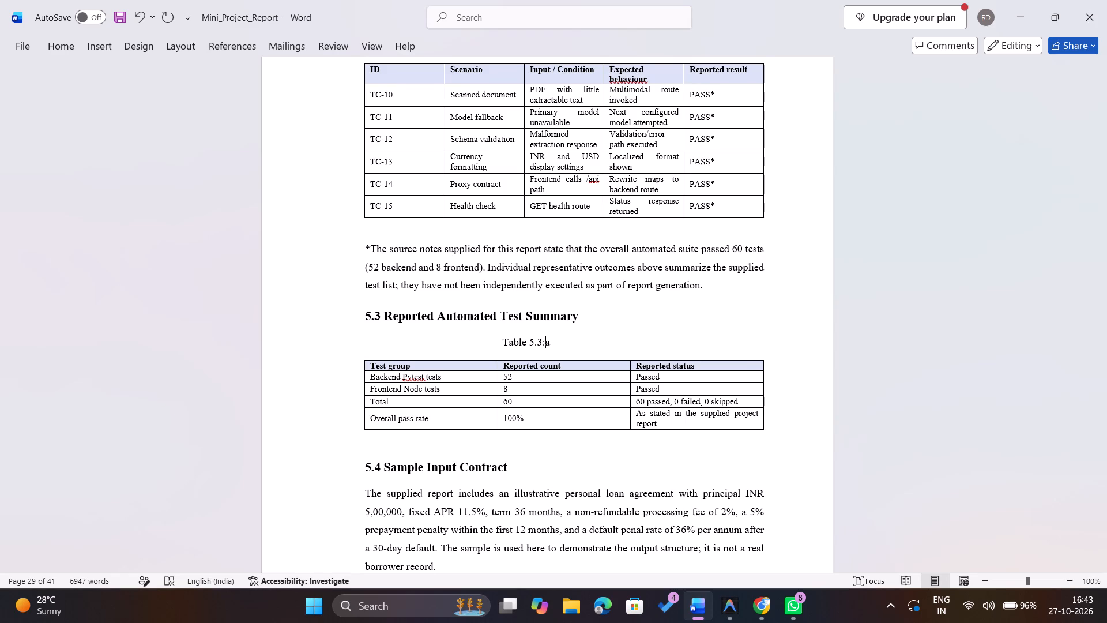
pyautogui.press('BackSpace')
pyautogui.press('space')
pyautogui.hotkey('shift', 'a')
pyautogui.write('utomated test ser')
pyautogui.write('vice')
pyautogui.press('space')
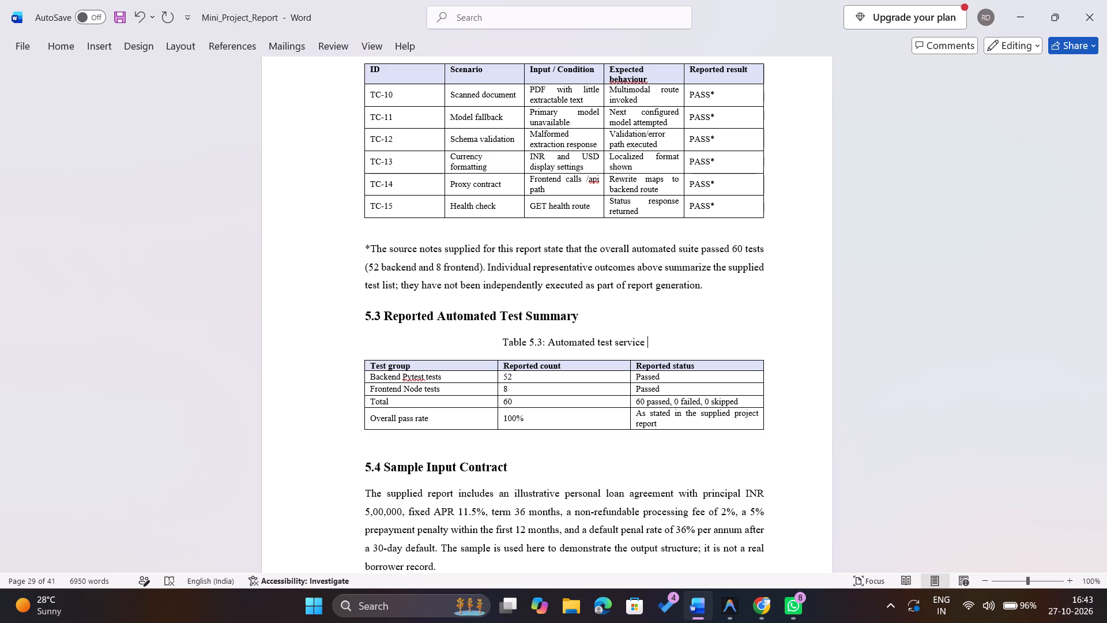
pyautogui.press('BackSpace')
pyautogui.press('BackSpace')
pyautogui.press('BackSpace')
pyautogui.press('BackSpace')
pyautogui.press('BackSpace')
pyautogui.press('BackSpace')
pyautogui.press('BackSpace')
pyautogui.press('BackSpace')
pyautogui.write('summar')
pyautogui.write('y')
pyautogui.press('space')
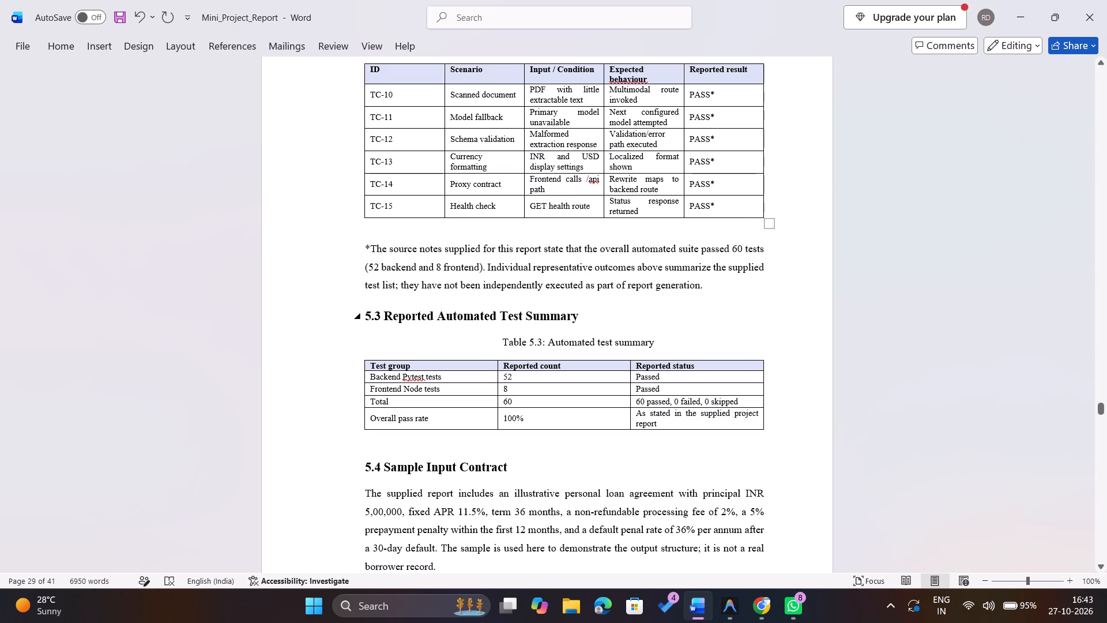
# Format the "Table 5.3: Automated test summary" caption as bold italic.
pyautogui.moveTo(665, 338); pyautogui.dragTo(507, 348)
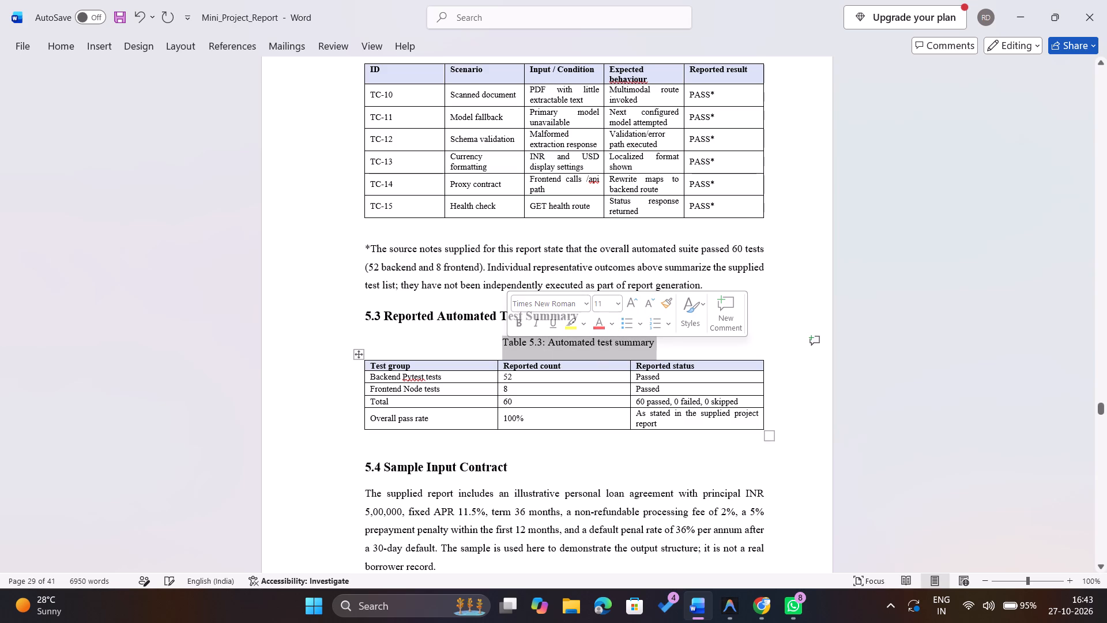
pyautogui.click(519, 324)
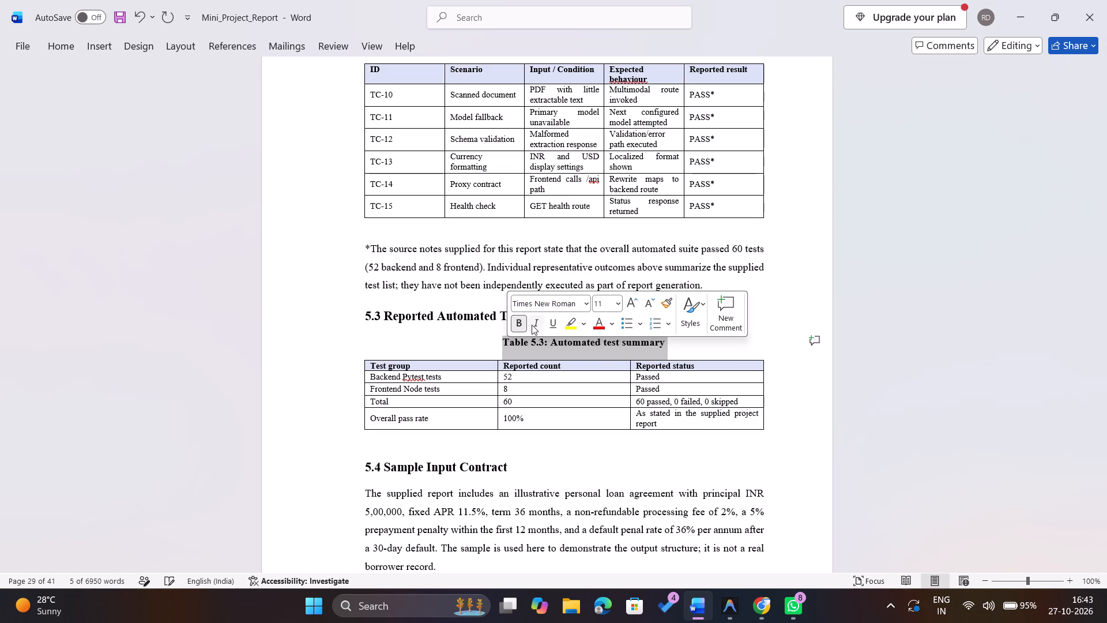
pyautogui.click(532, 325)
pyautogui.click(467, 347)
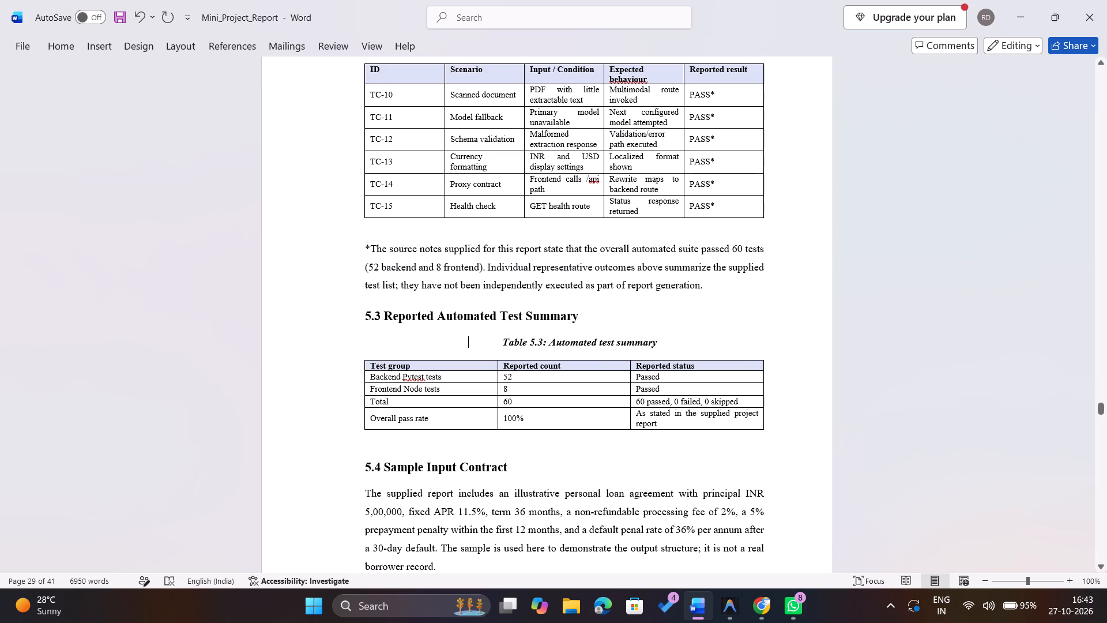
# Continue past section 5.5 to Chapter 6 and start a caption line after the section 6.1 paragraph, above the dashboard area table.
pyautogui.scroll(-1, 467, 347)
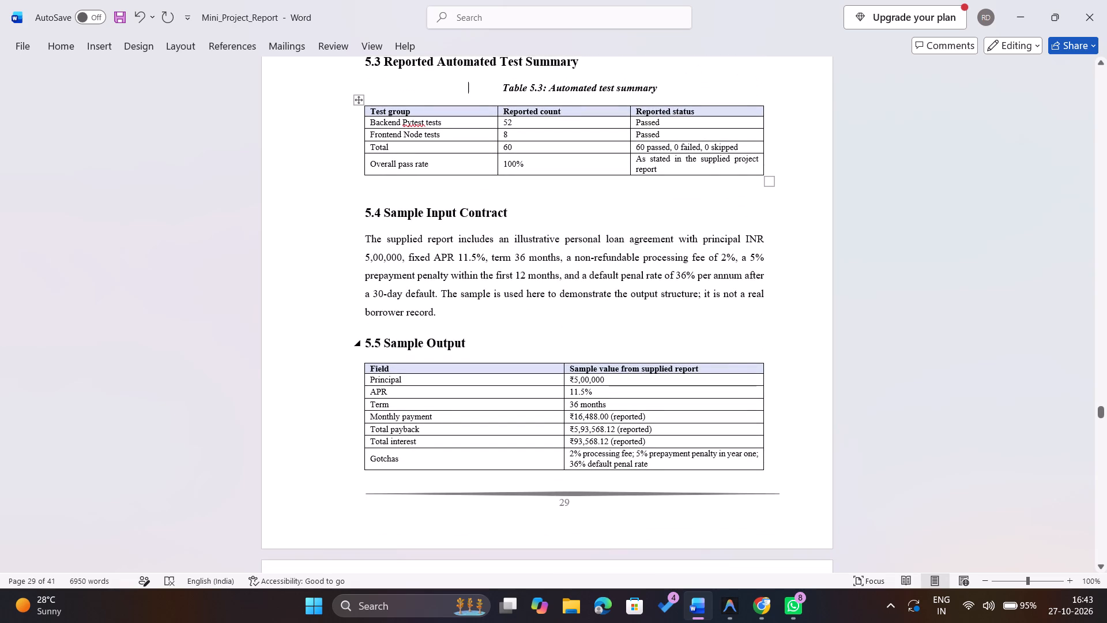
pyautogui.click(466, 344)
pyautogui.scroll(-4, 466, 344)
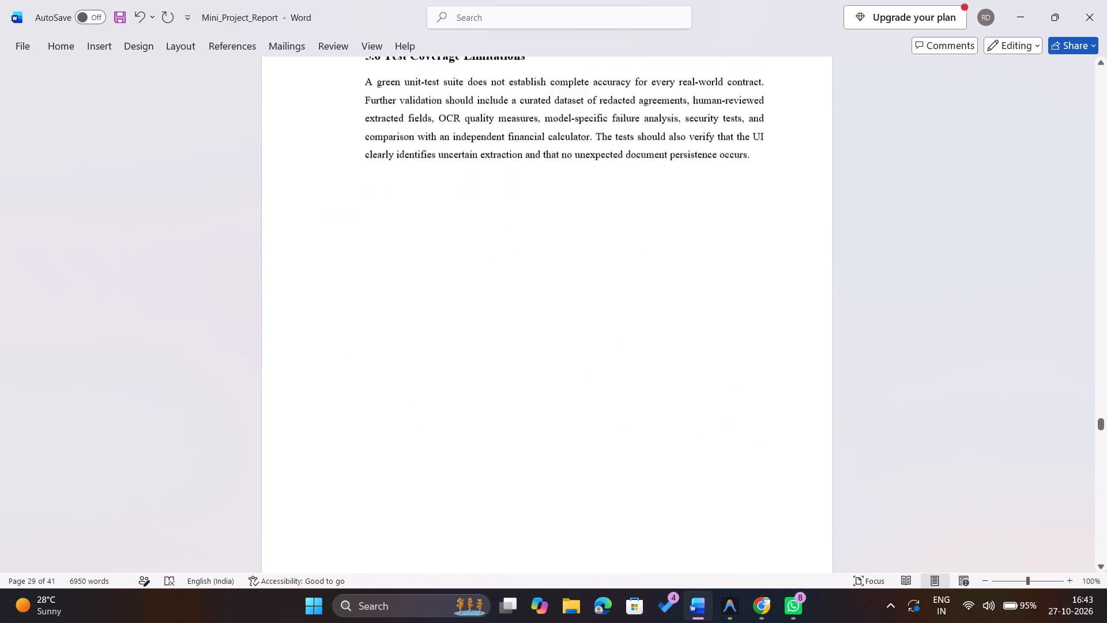
pyautogui.scroll(-3, 466, 344)
pyautogui.scroll(1, 466, 344)
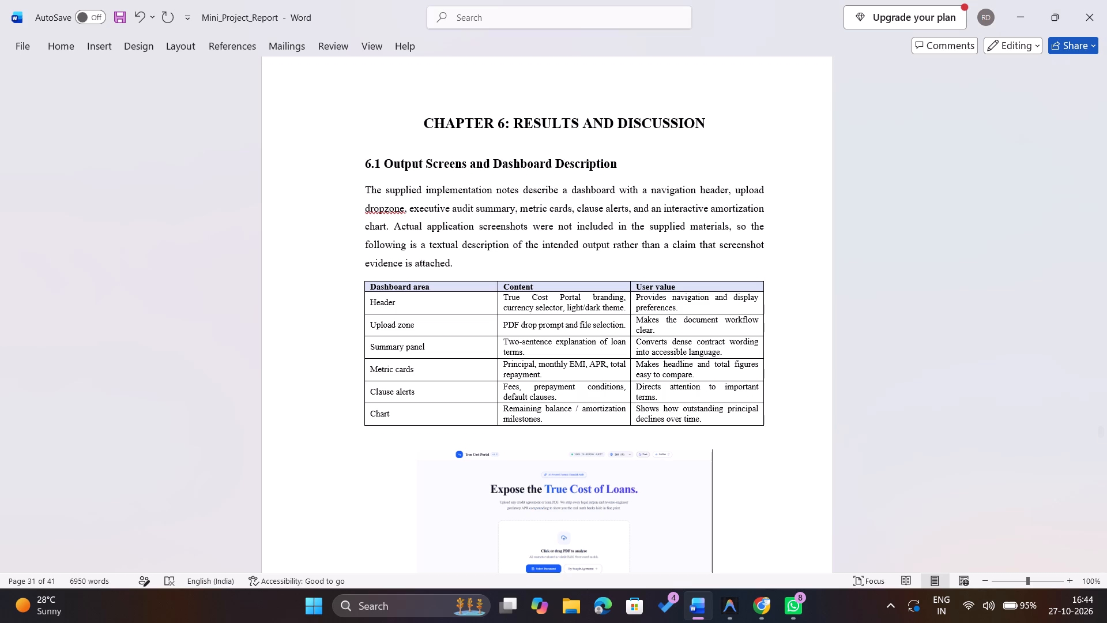
pyautogui.click(458, 264)
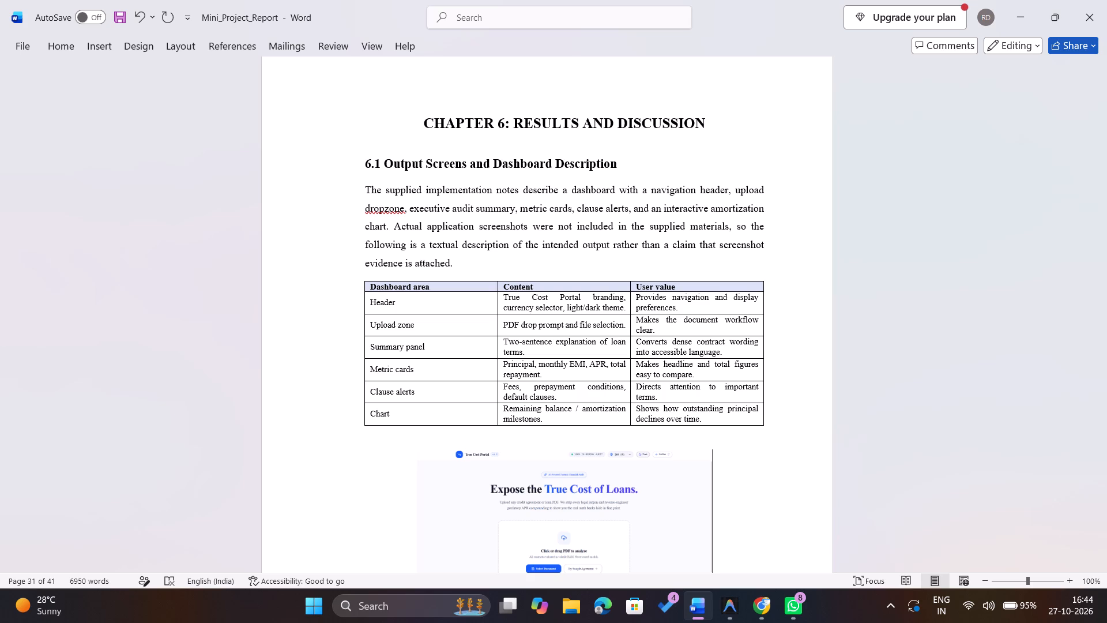
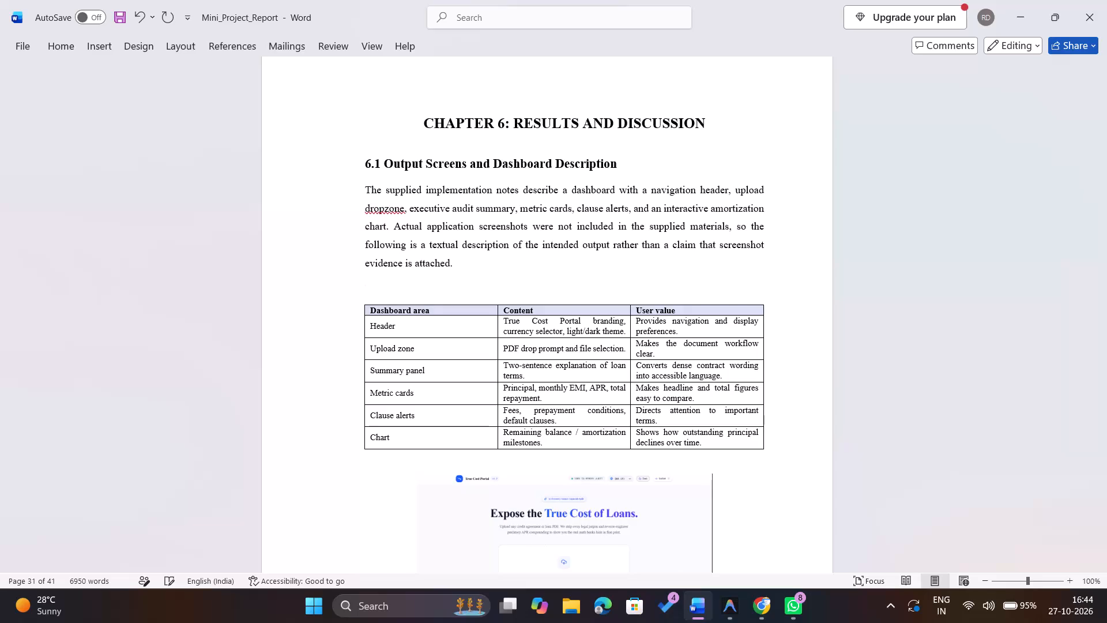
# Indent the new caption line above the dashboard area table in section 6.1 with four leading spaces.
pyautogui.press('space')
pyautogui.press('space')
pyautogui.press('space')
pyautogui.press('space')
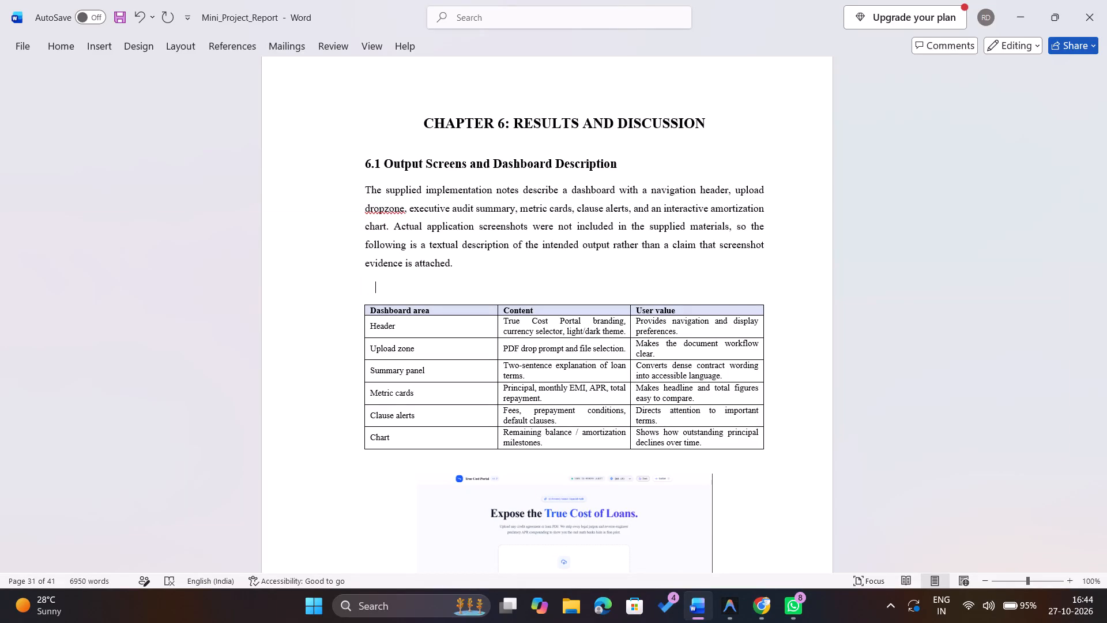
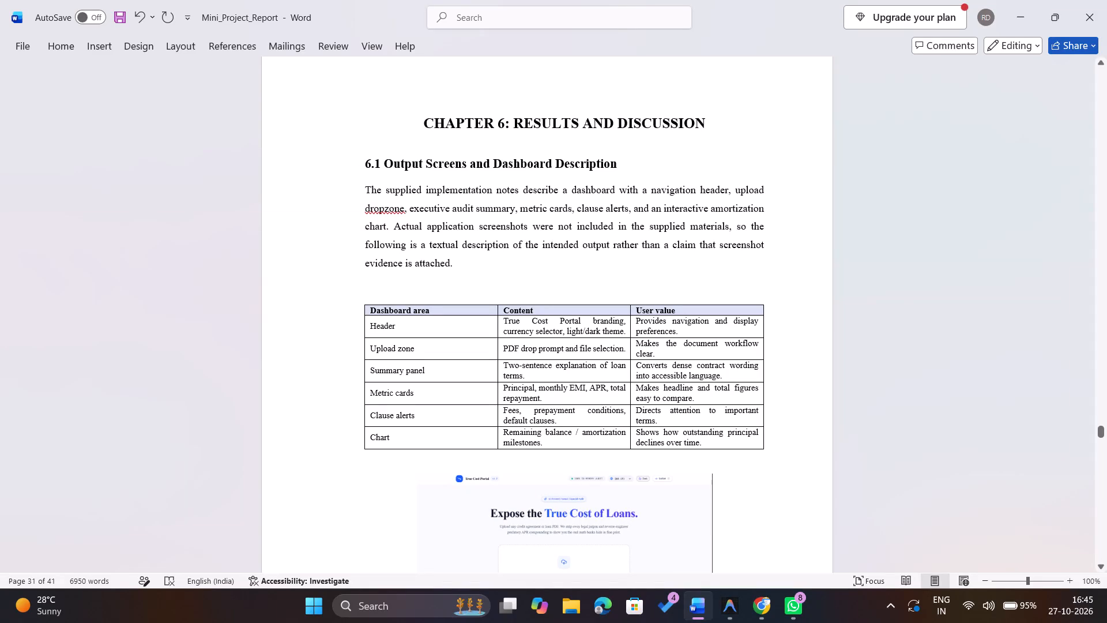
# Enter the caption "Table 6.1: Results and Discussions" on the indented line above the dashboard area table in section 6.1.
pyautogui.hotkey('shift', 't')
pyautogui.write('able')
pyautogui.press('space')
pyautogui.press('6')
pyautogui.write('.1')
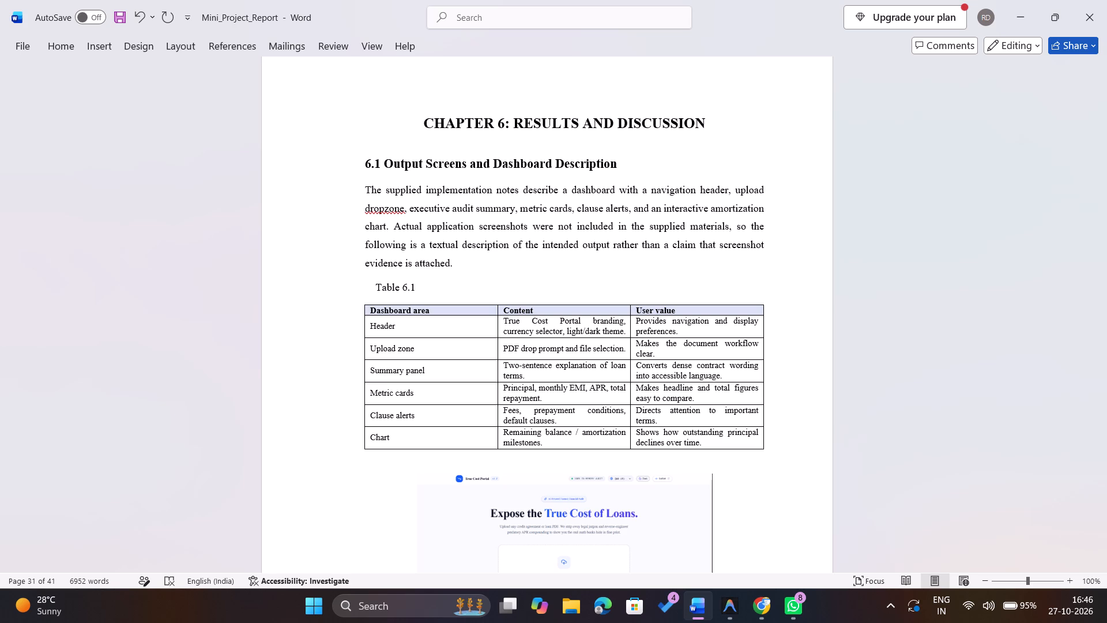
pyautogui.press('space')
pyautogui.press('BackSpace')
pyautogui.hotkey('shift', ':')
pyautogui.press('space')
pyautogui.hotkey('shift', 'r')
pyautogui.write('esults')
pyautogui.press('space')
pyautogui.write('and')
pyautogui.press('space')
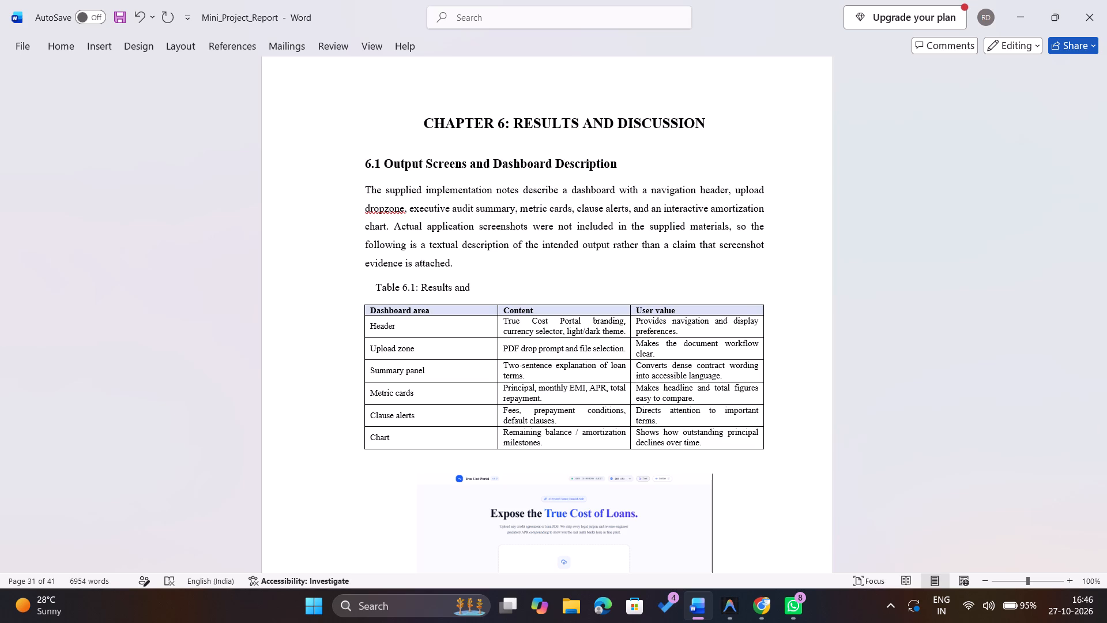
pyautogui.write('Discussions')
# Make the Table 6.1 caption bold and italic and centre it above the table.
pyautogui.moveTo(543, 284); pyautogui.dragTo(517, 288)
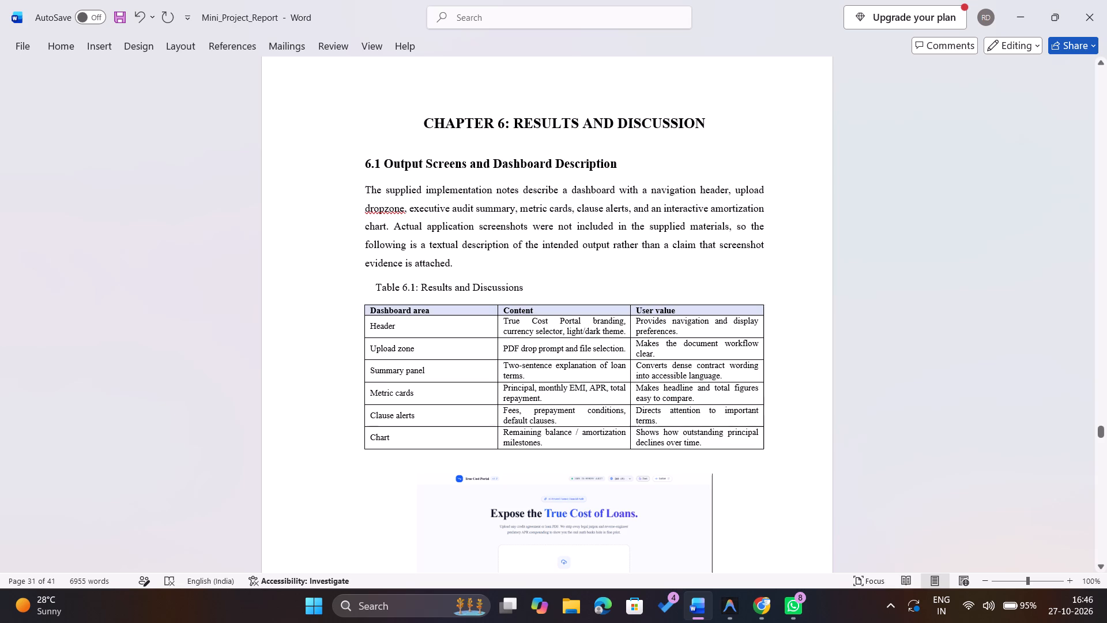
pyautogui.moveTo(517, 288); pyautogui.dragTo(385, 282)
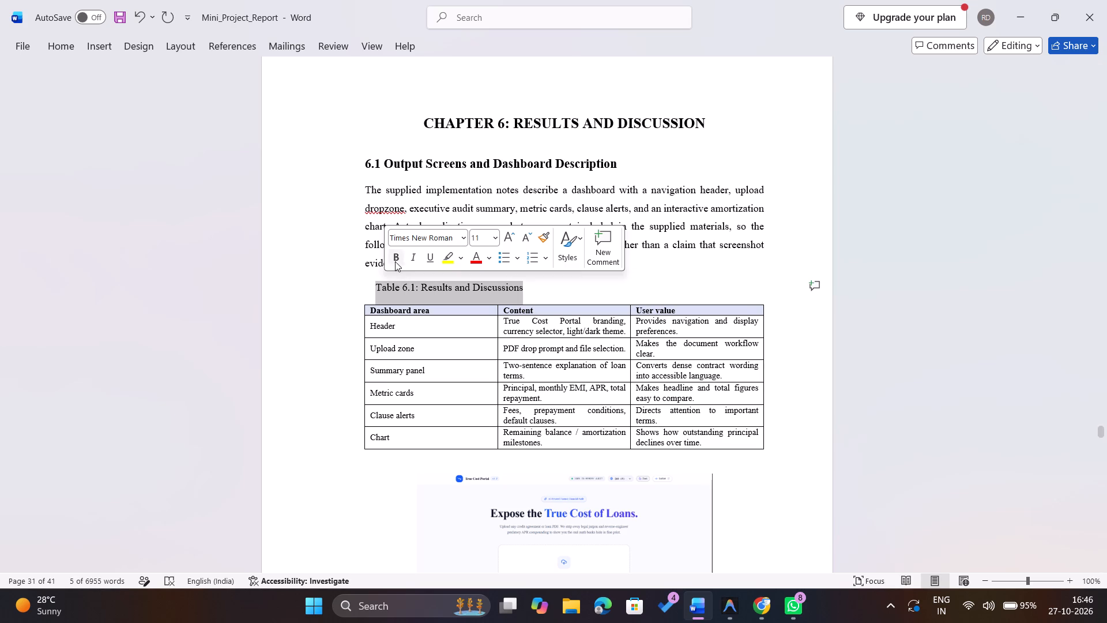
pyautogui.click(394, 261)
pyautogui.click(413, 257)
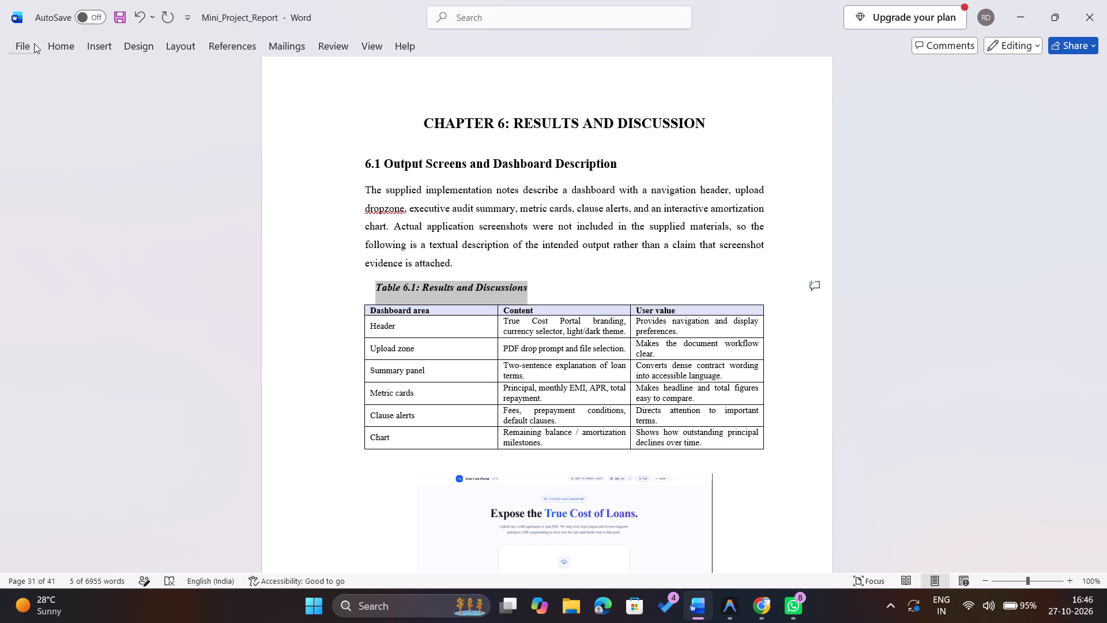
pyautogui.click(53, 43)
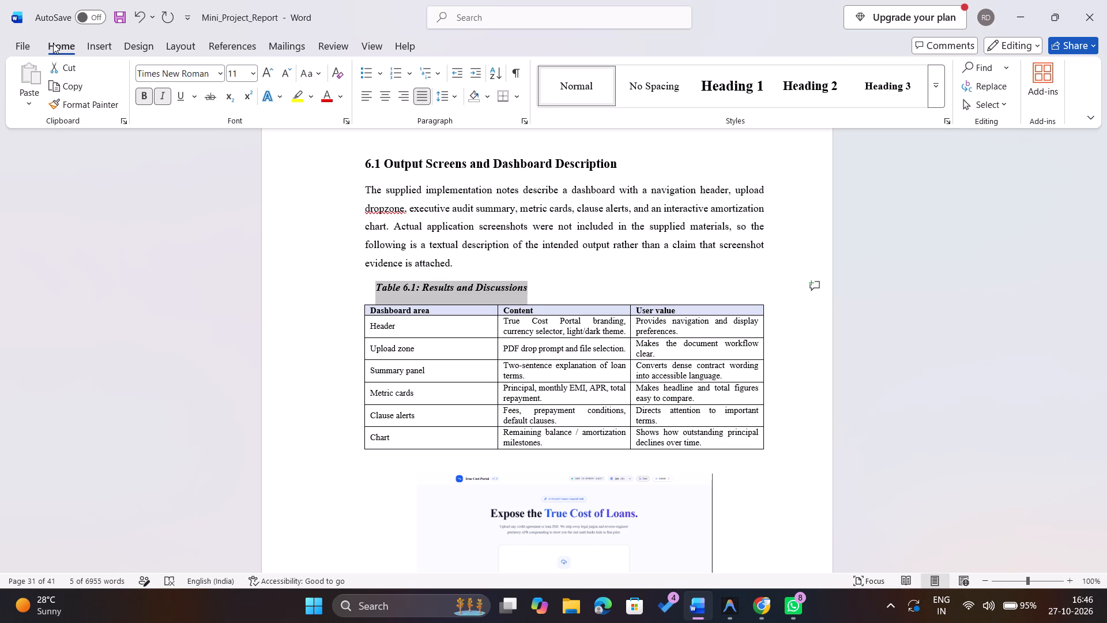
pyautogui.click(383, 99)
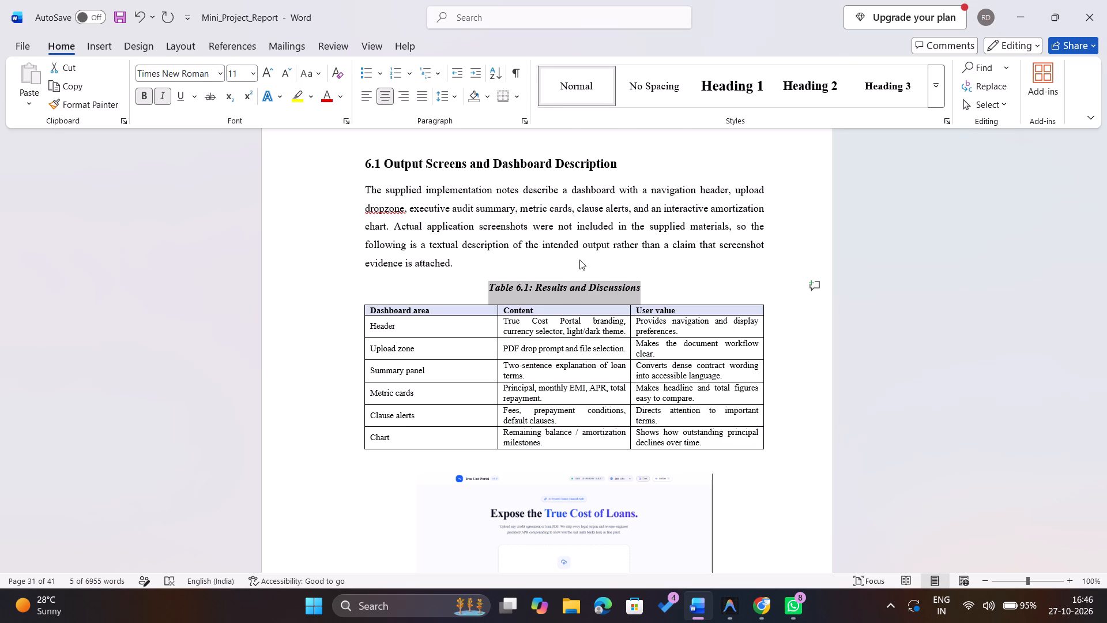
pyautogui.click(579, 260)
pyautogui.click(648, 273)
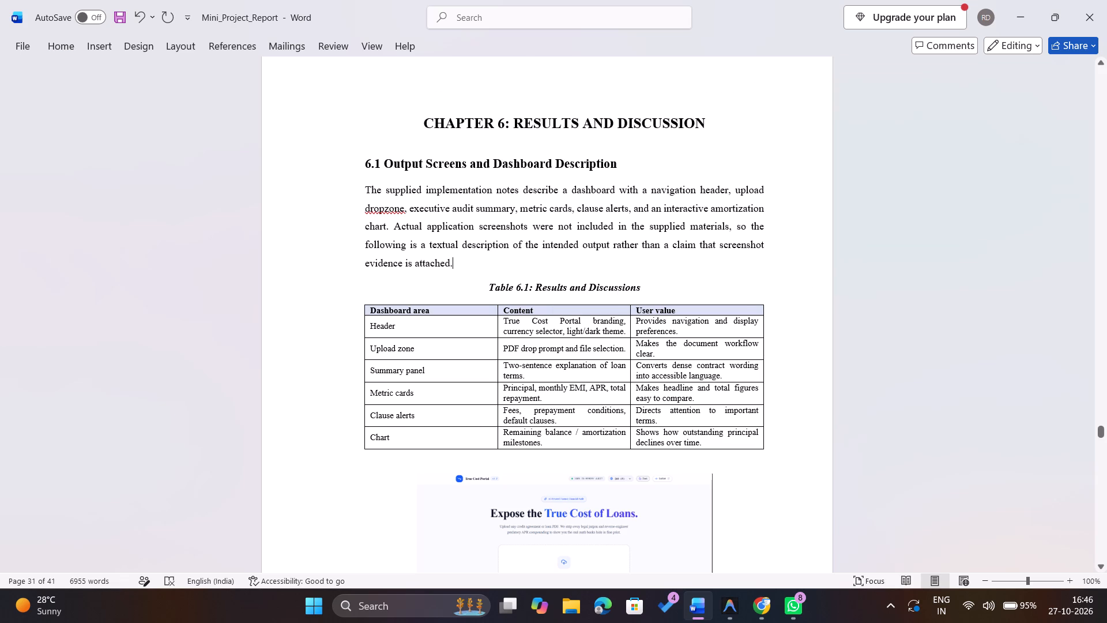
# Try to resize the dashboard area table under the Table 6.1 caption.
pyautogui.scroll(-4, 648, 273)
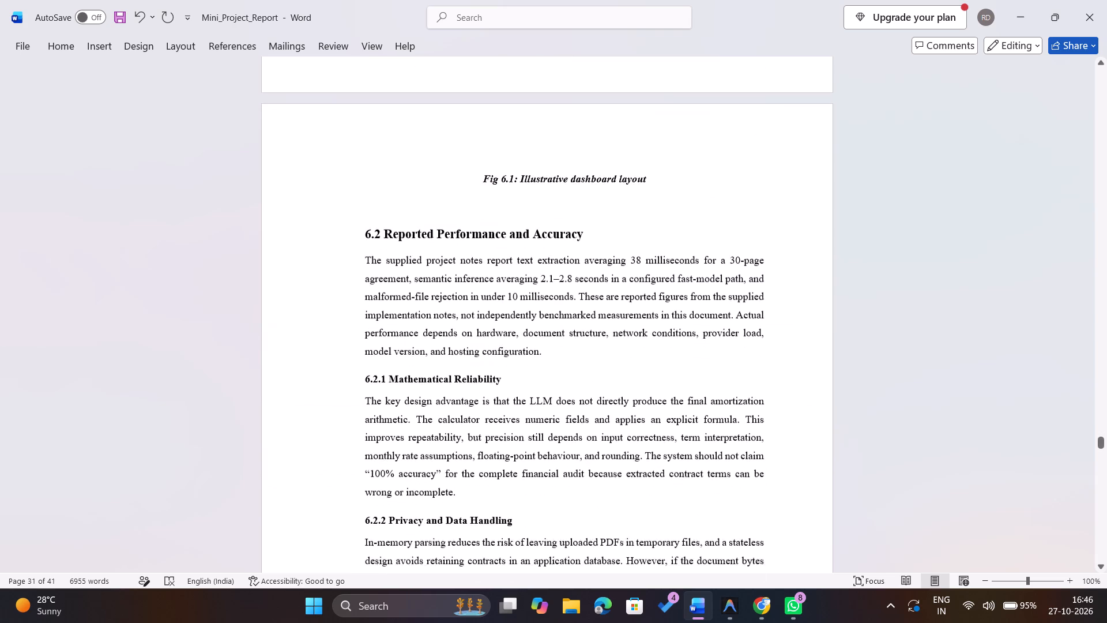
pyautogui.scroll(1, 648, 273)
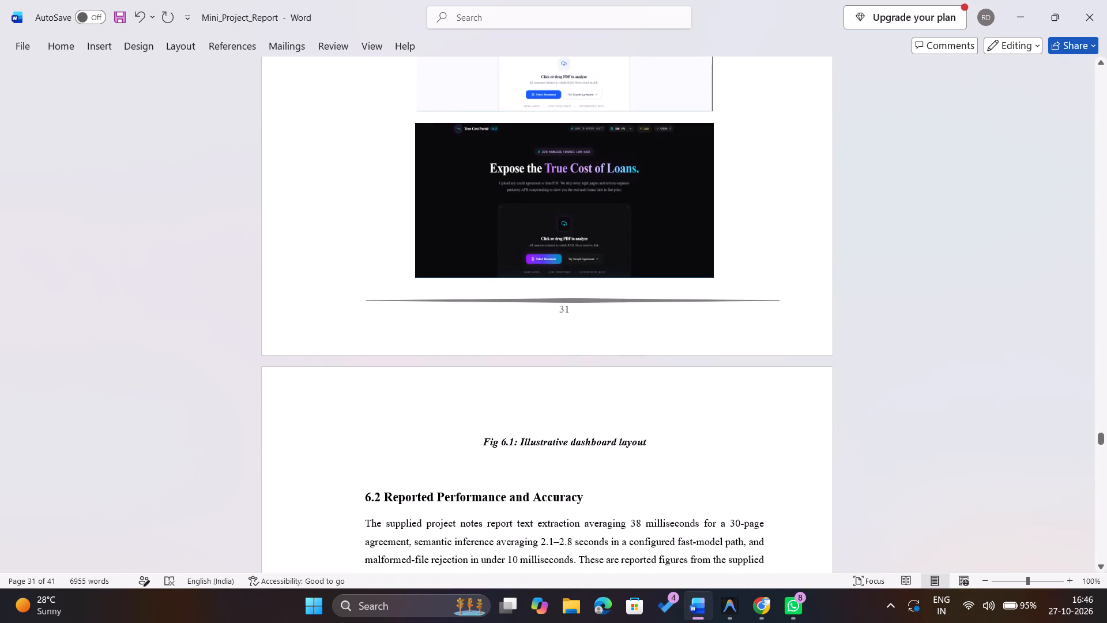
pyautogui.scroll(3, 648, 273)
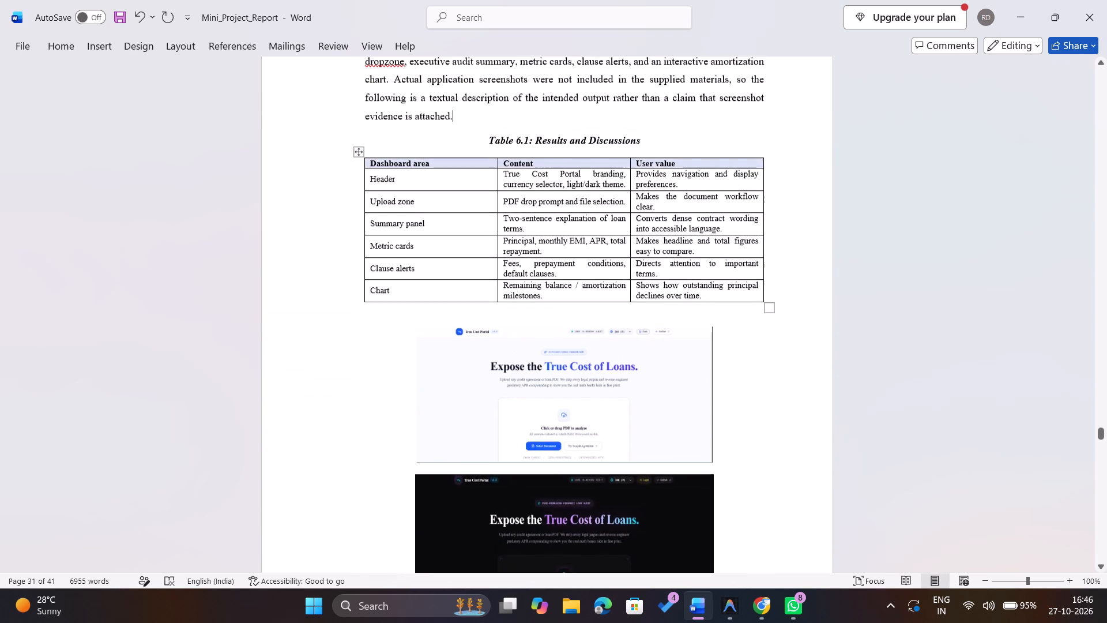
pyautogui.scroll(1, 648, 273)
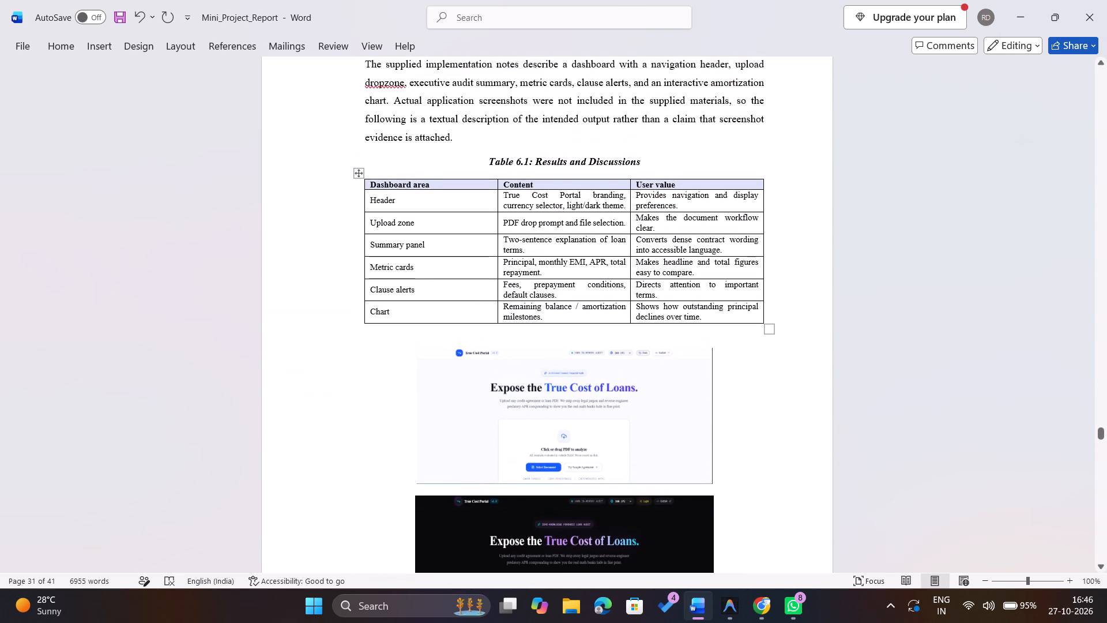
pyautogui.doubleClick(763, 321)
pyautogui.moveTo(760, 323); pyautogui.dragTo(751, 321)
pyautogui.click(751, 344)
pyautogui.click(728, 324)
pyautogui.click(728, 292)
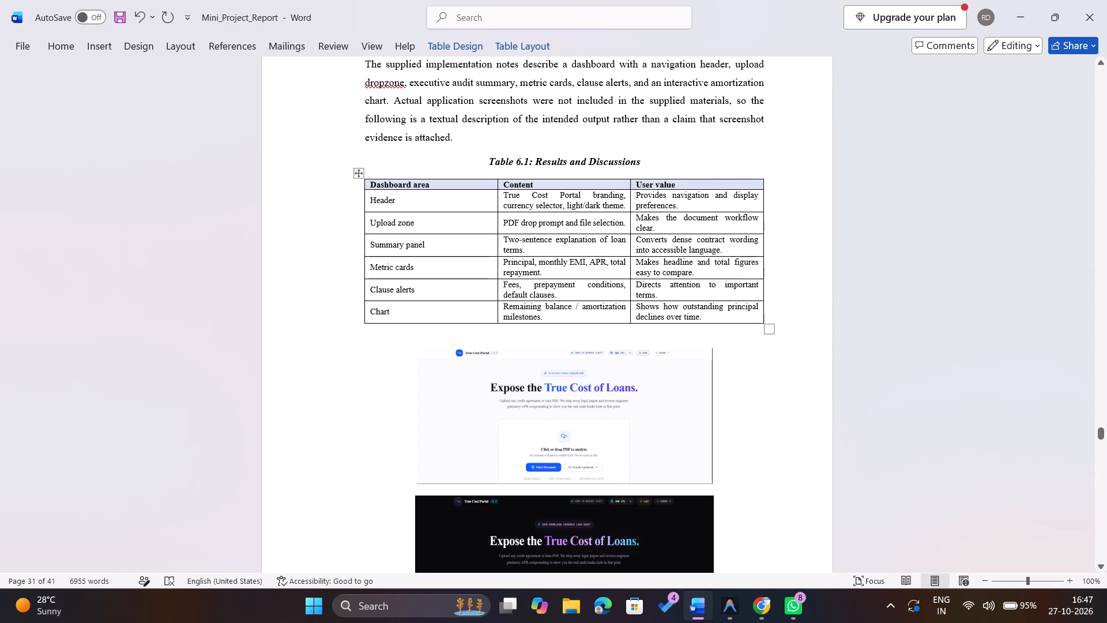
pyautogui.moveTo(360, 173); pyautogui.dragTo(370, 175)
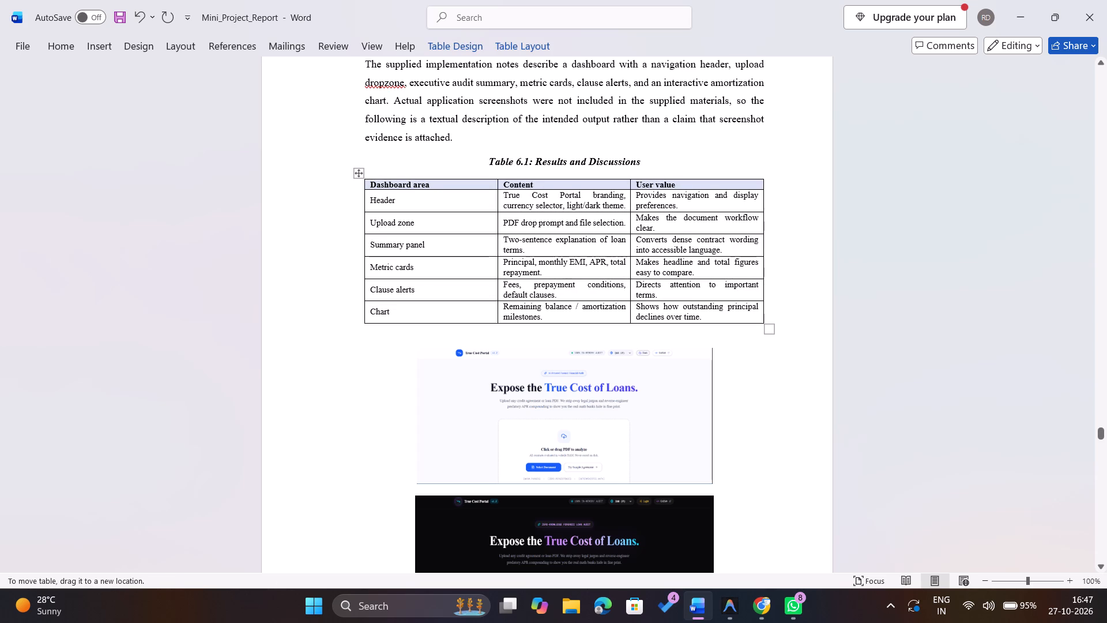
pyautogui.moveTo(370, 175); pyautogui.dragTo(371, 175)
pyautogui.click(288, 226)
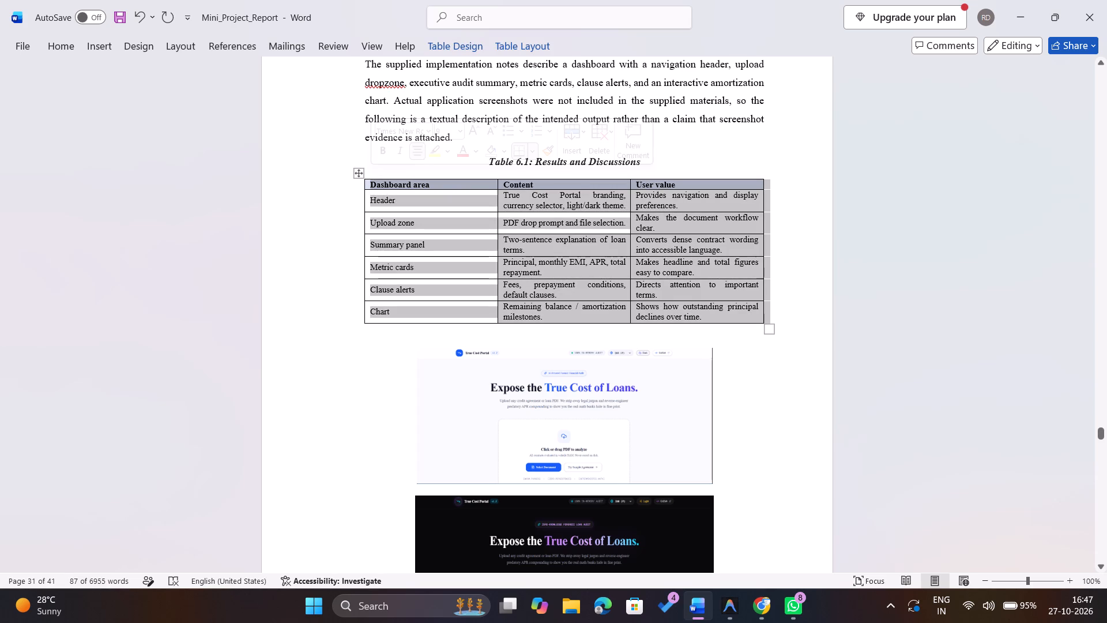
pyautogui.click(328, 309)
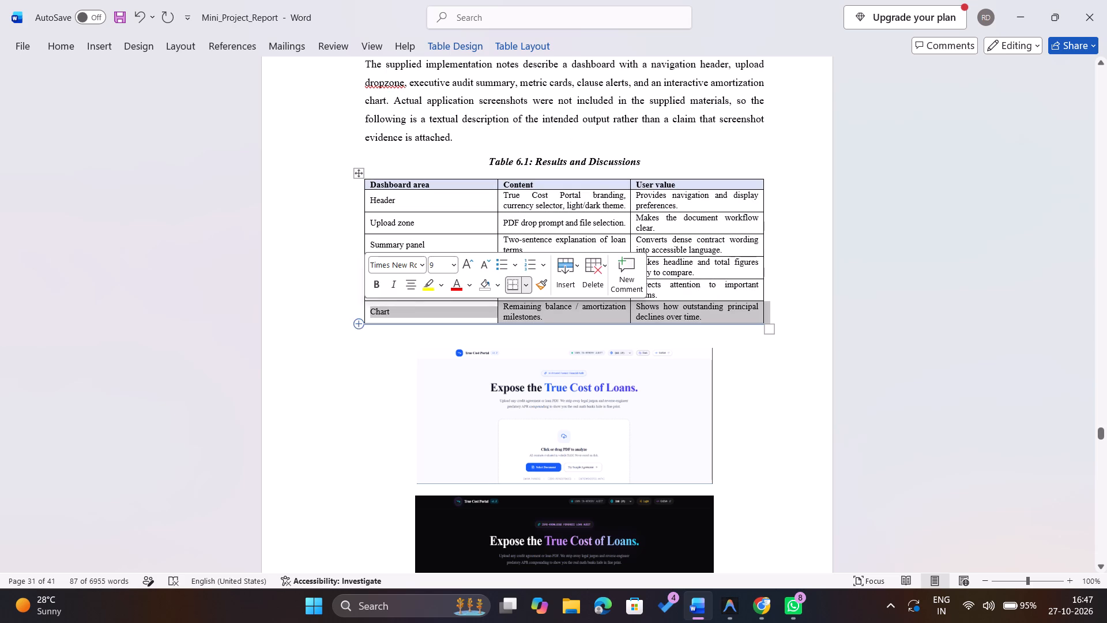
# Shrink the light and dark dashboard screenshots below Table 6.1 slightly so the Fig 6.1 caption fits on the same page.
pyautogui.click(499, 407)
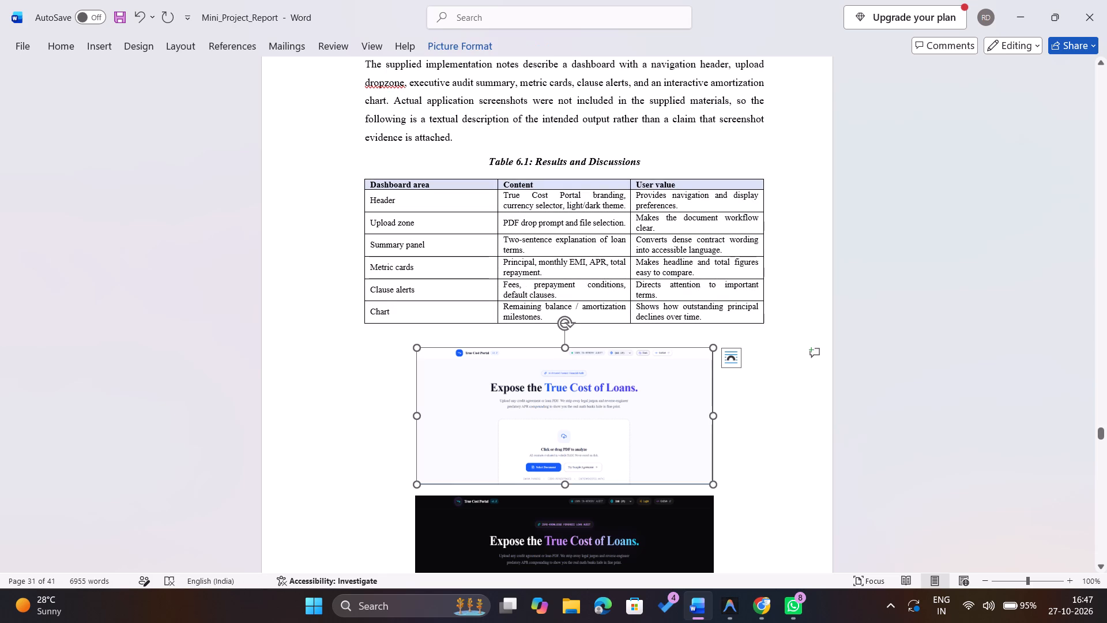
pyautogui.moveTo(711, 481); pyautogui.dragTo(699, 468)
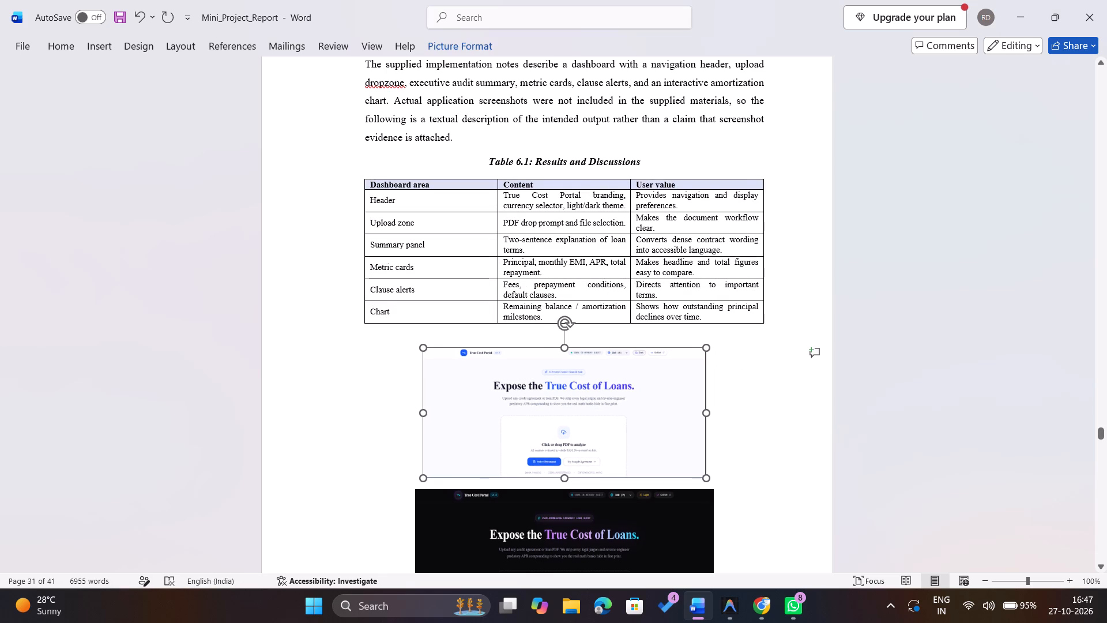
pyautogui.moveTo(699, 468); pyautogui.dragTo(684, 453)
pyautogui.scroll(-1, 773, 448)
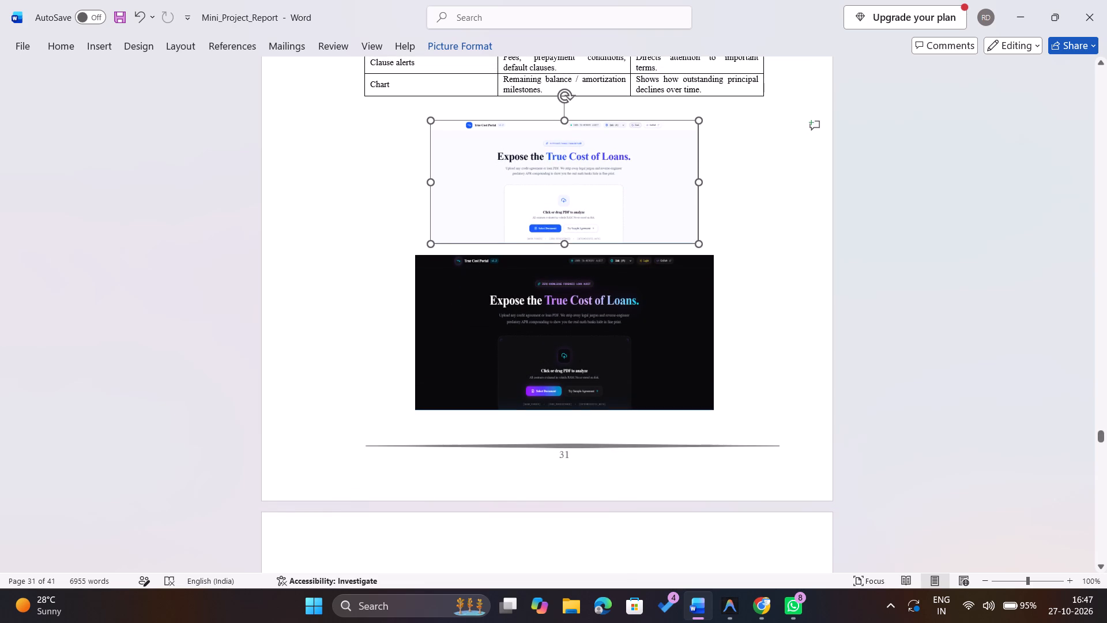
pyautogui.click(706, 402)
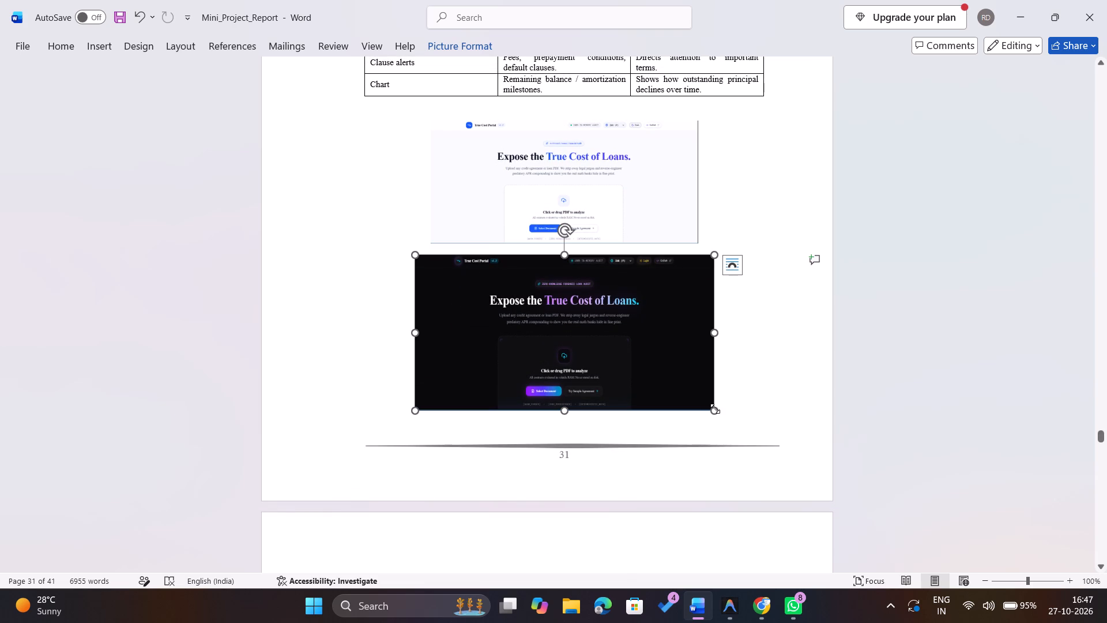
pyautogui.moveTo(715, 408); pyautogui.dragTo(687, 362)
pyautogui.click(756, 191)
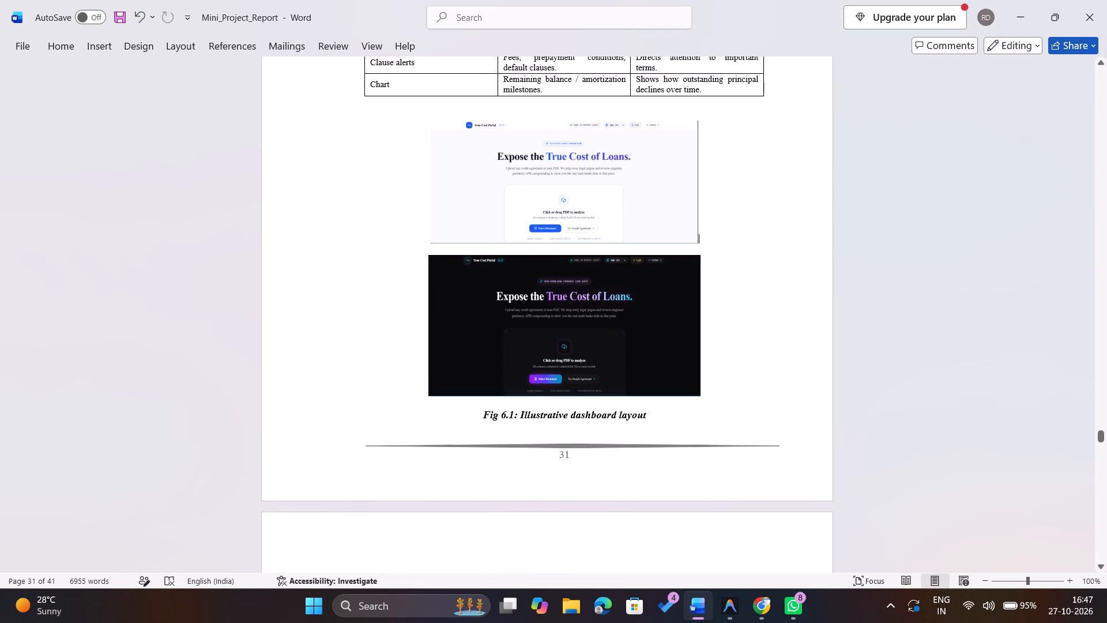
# Review the pages from section 6.2 into chapter 7 and the chapter 3 design pages for table and figure captions.
pyautogui.scroll(-4, 756, 191)
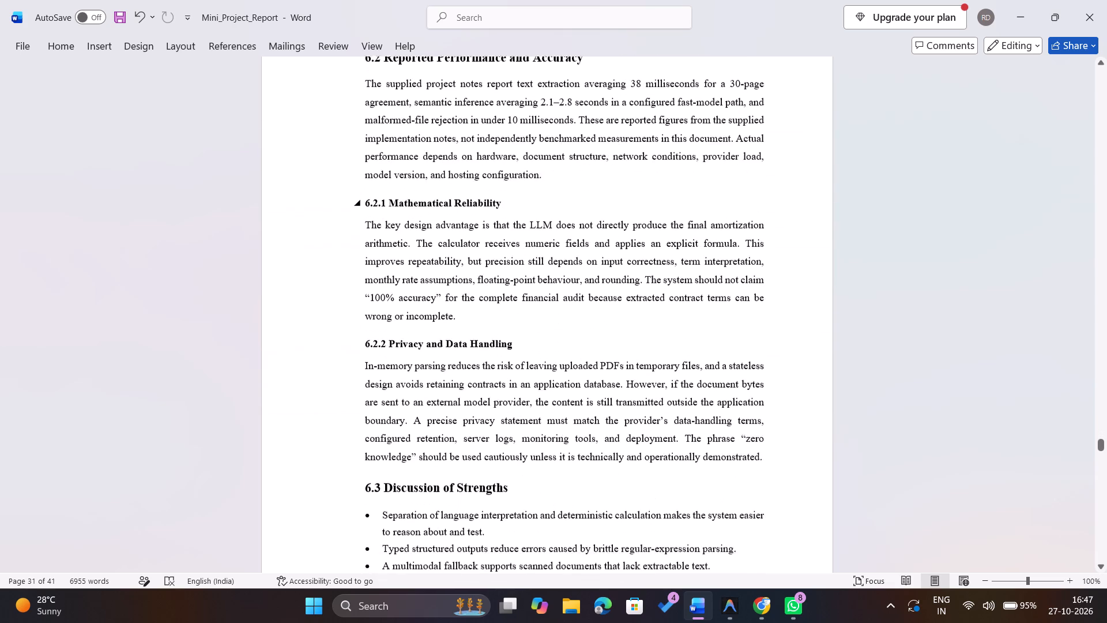
pyautogui.scroll(-5, 756, 191)
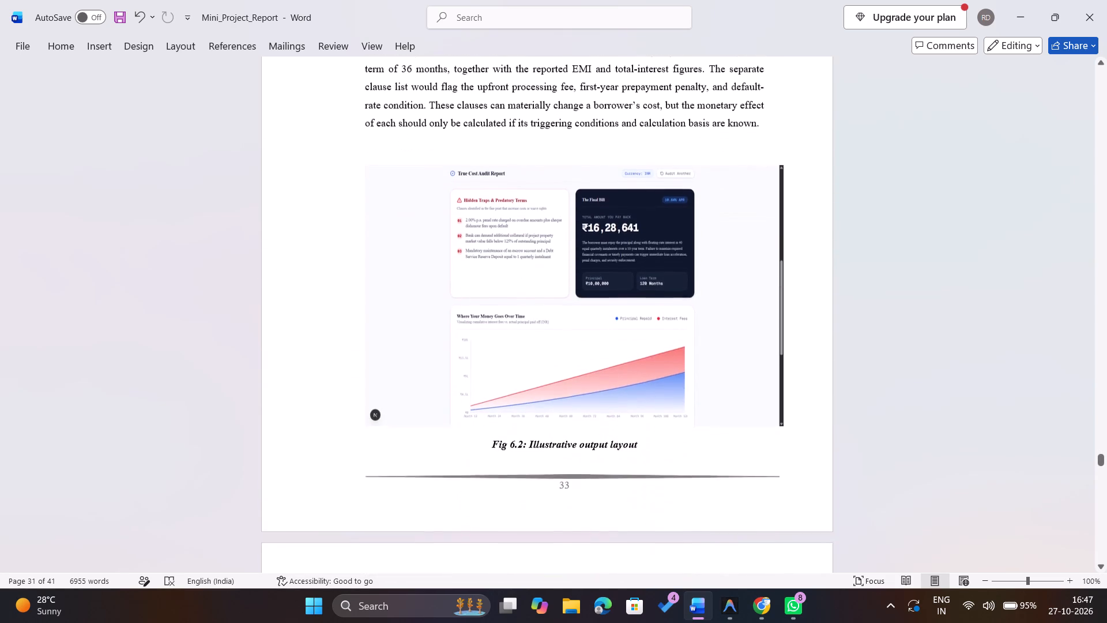
pyautogui.scroll(-3, 756, 191)
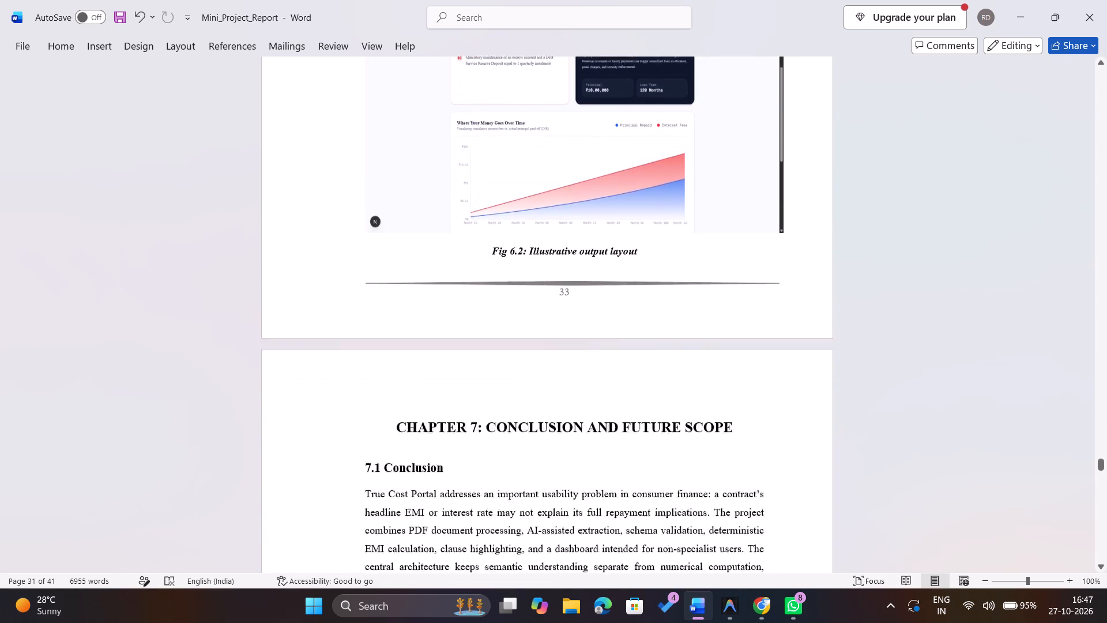
pyautogui.scroll(-3, 756, 191)
pyautogui.scroll(3, 756, 191)
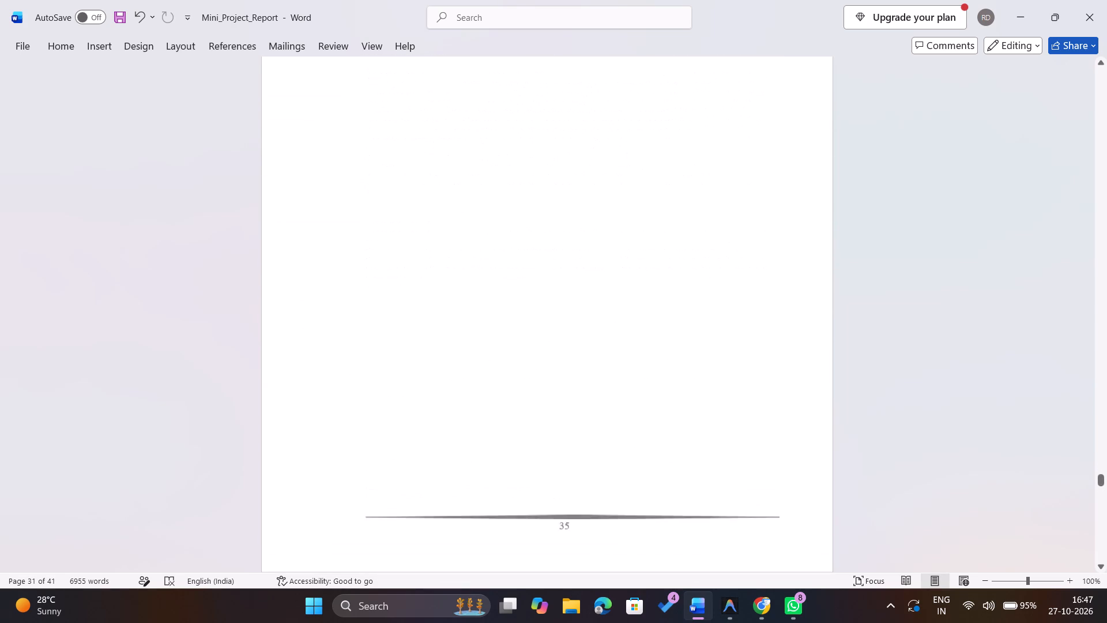
pyautogui.scroll(2, 756, 191)
pyautogui.scroll(20, 756, 191)
pyautogui.scroll(20, 756, 191)
pyautogui.scroll(20, 756, 191)
pyautogui.scroll(20, 756, 191)
pyautogui.scroll(20, 756, 191)
pyautogui.scroll(9, 756, 191)
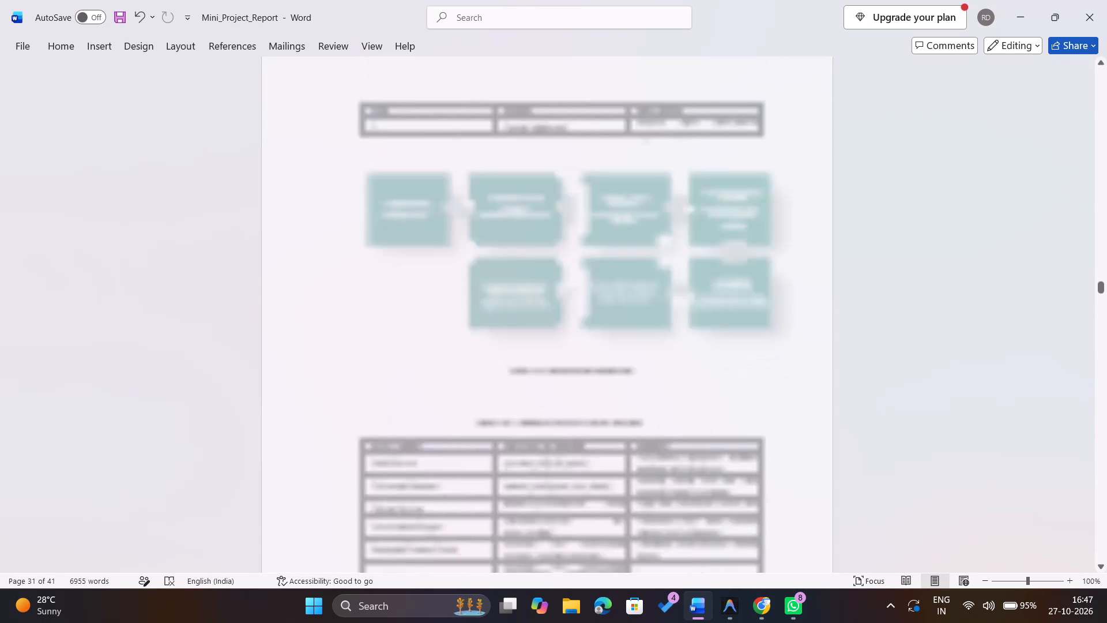
pyautogui.scroll(-2, 756, 191)
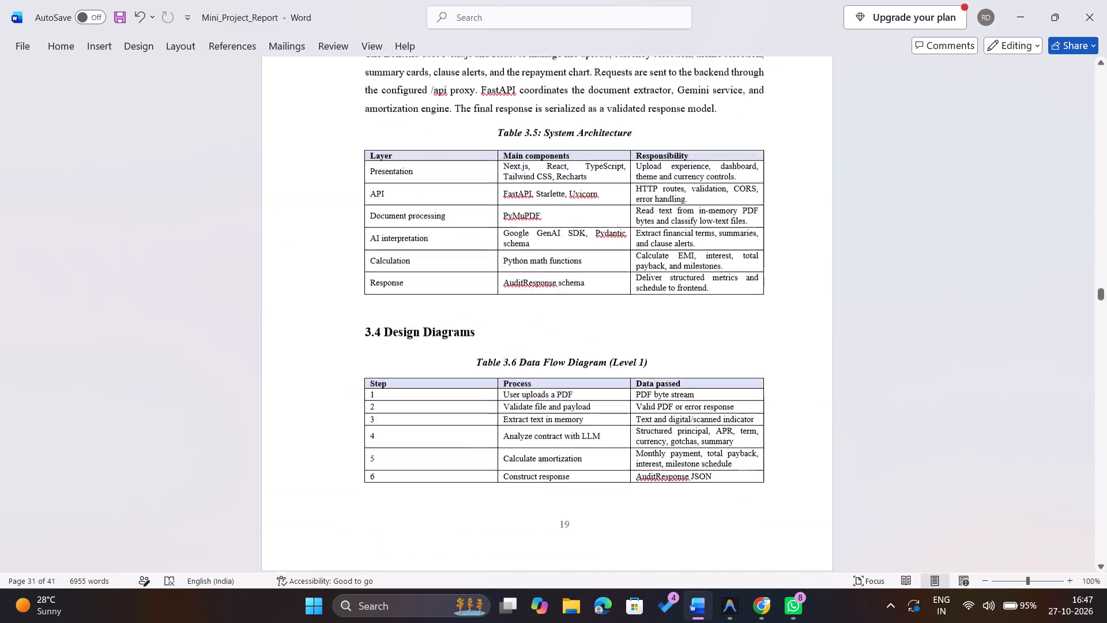
pyautogui.scroll(-3, 756, 191)
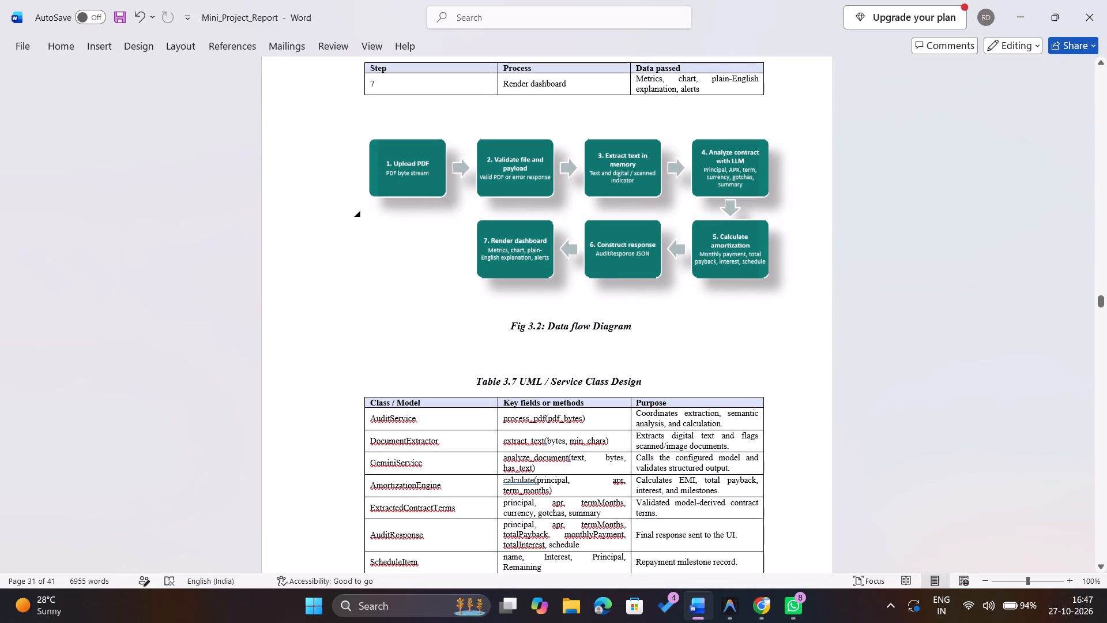
# In the List of Tables, renumber the Technology stack entry as Table 3.6.
pyautogui.scroll(5, 756, 191)
pyautogui.scroll(20, 756, 191)
pyautogui.scroll(17, 756, 191)
pyautogui.scroll(17, 756, 191)
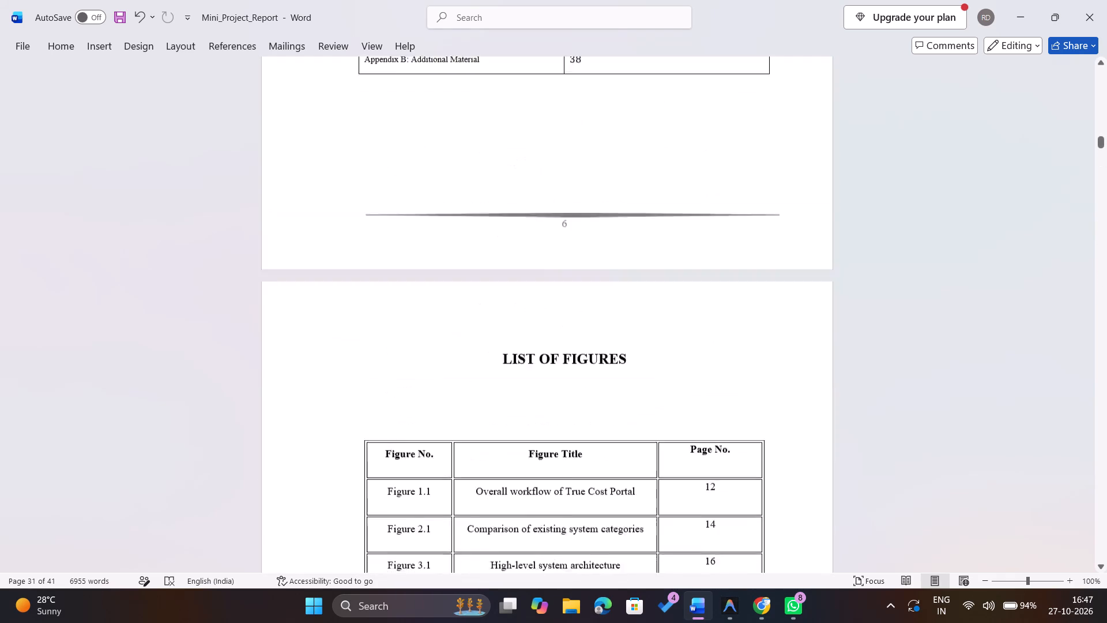
pyautogui.scroll(-3, 756, 191)
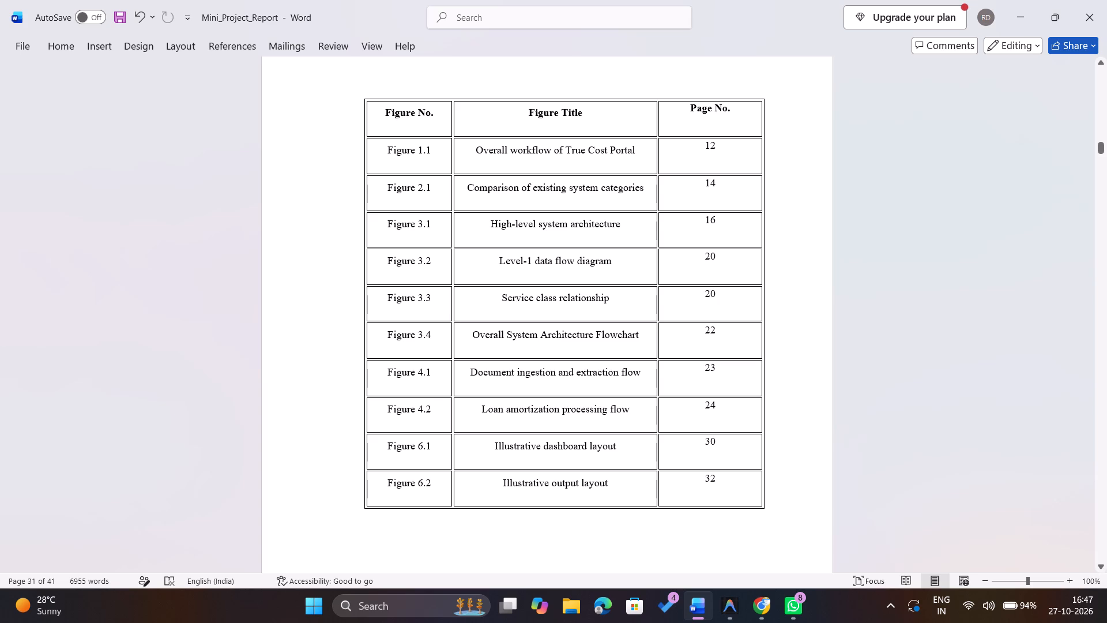
pyautogui.scroll(-4, 455, 326)
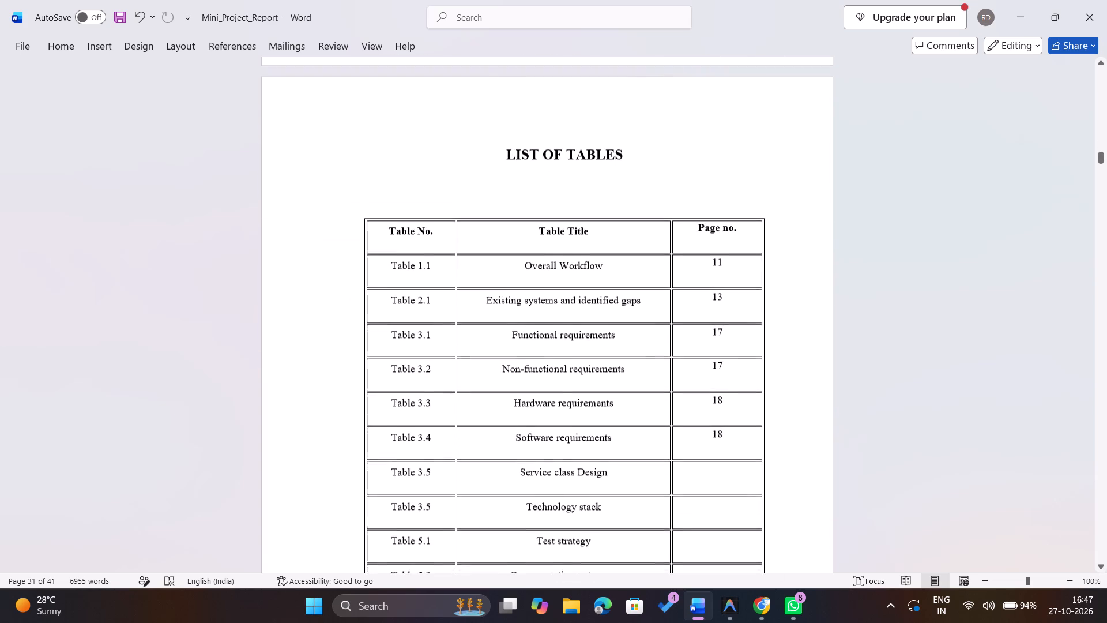
pyautogui.scroll(-1, 455, 326)
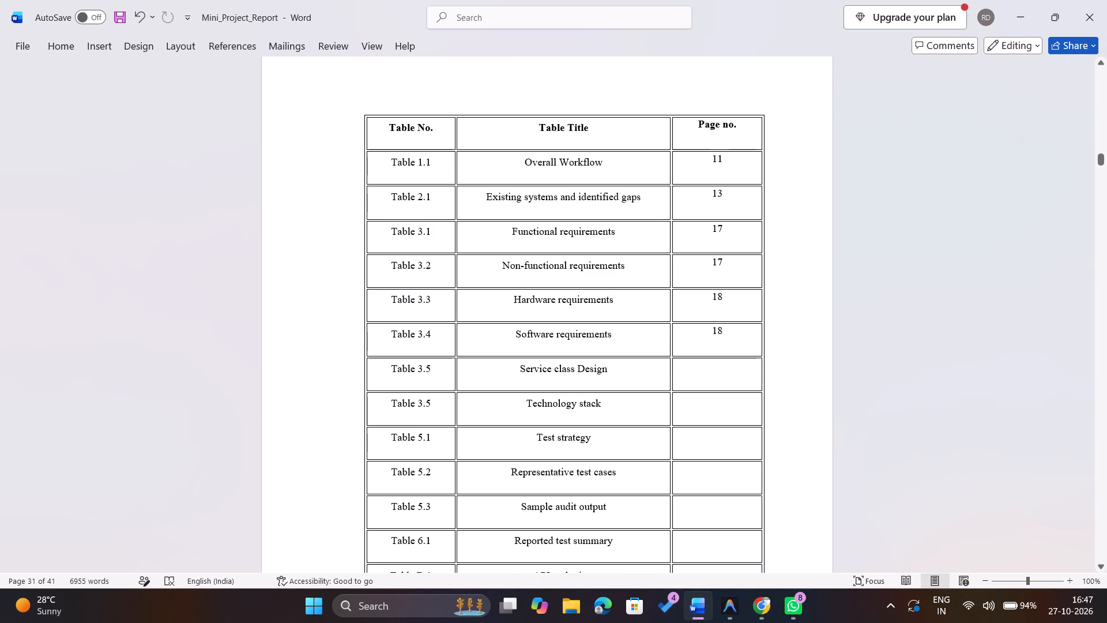
pyautogui.click(438, 404)
pyautogui.press('BackSpace')
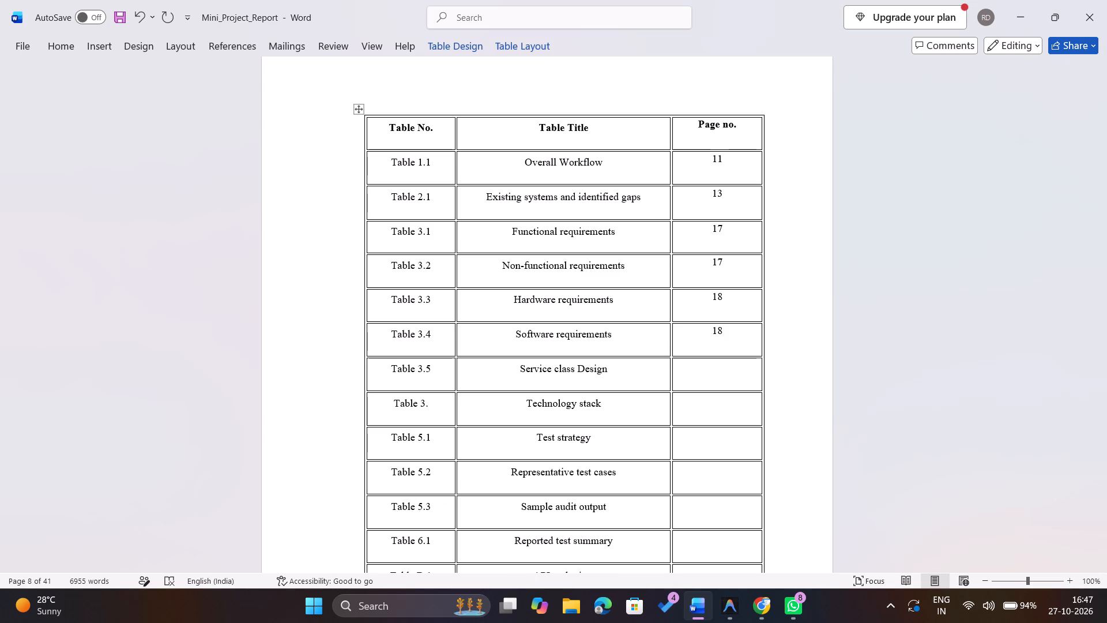
pyautogui.press('6')
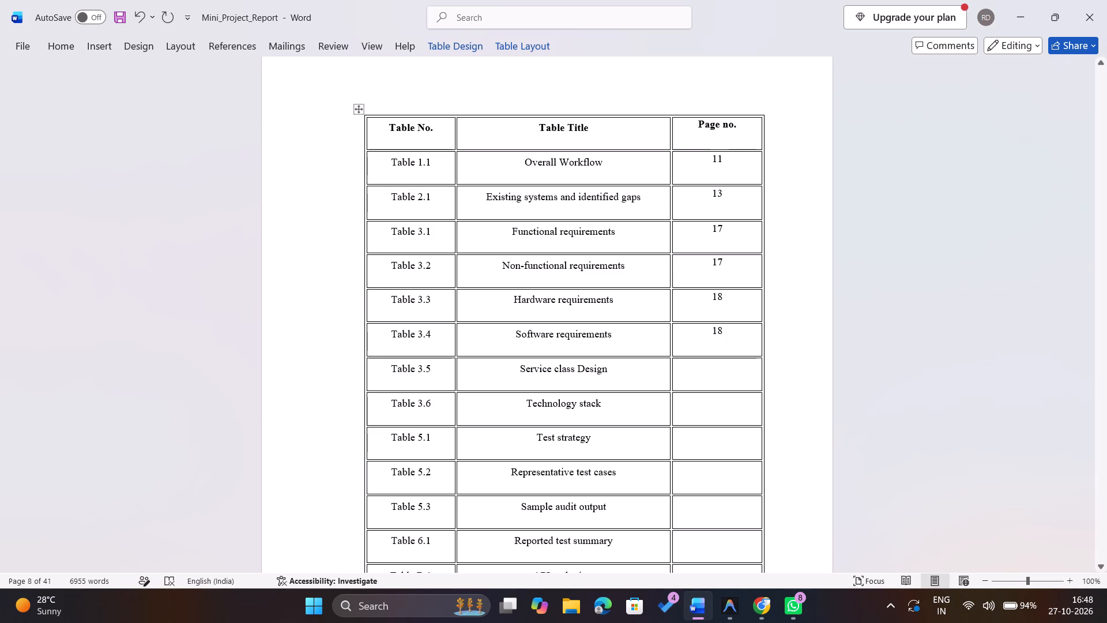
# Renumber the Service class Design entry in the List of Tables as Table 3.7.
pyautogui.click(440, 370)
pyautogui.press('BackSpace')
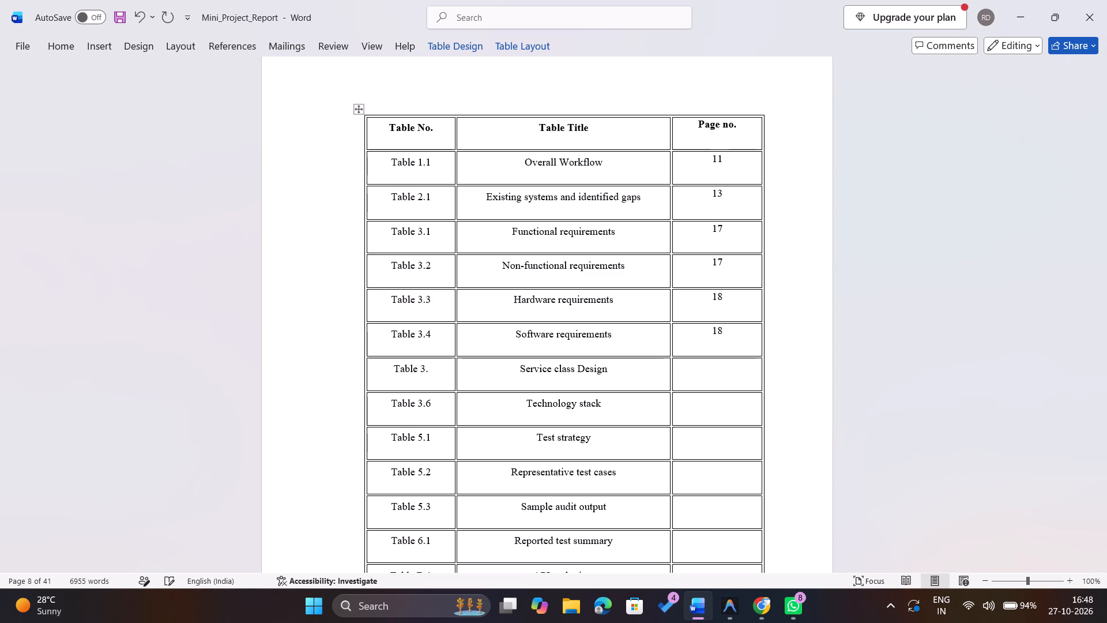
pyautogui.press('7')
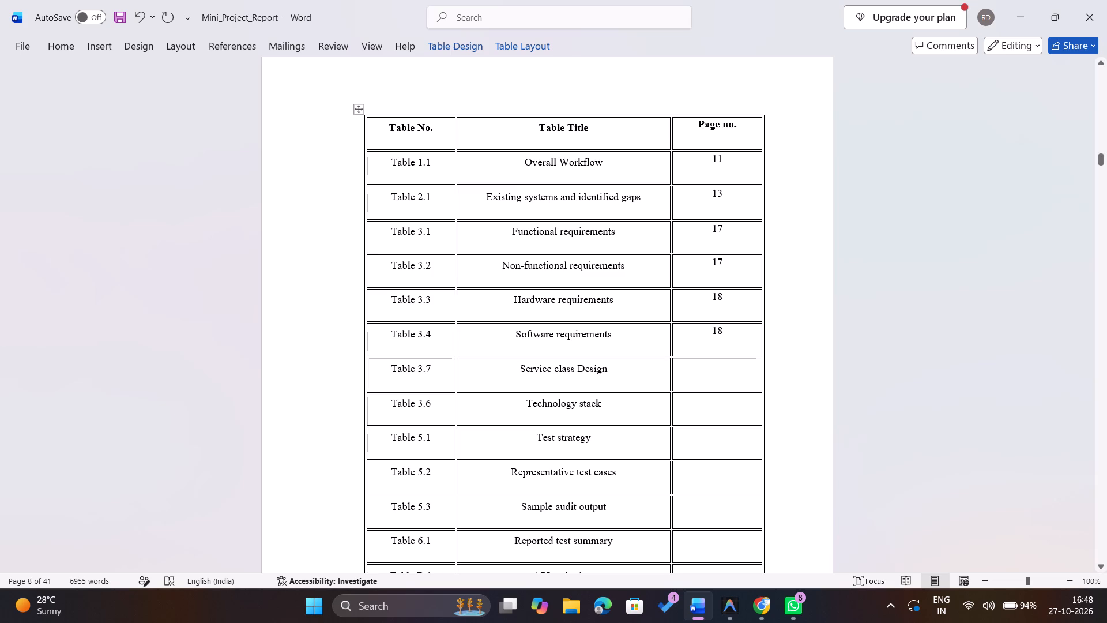
# Copy the Table 3.6 Technology stack row over the Service class Design row directly above it.
pyautogui.click(473, 407)
pyautogui.moveTo(379, 400); pyautogui.dragTo(524, 406)
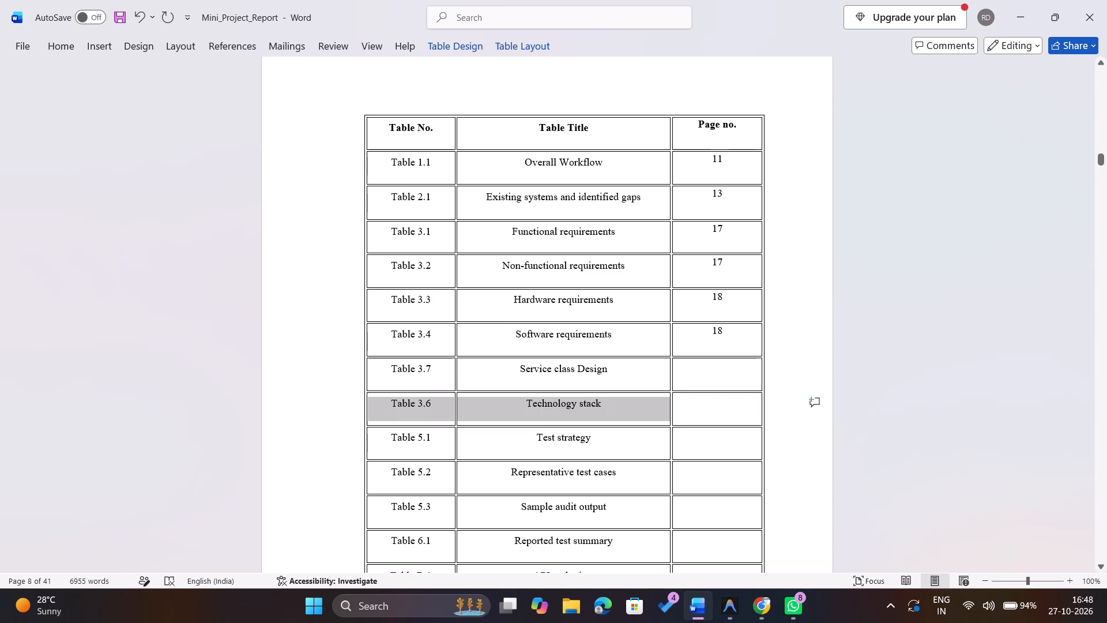
pyautogui.moveTo(524, 406); pyautogui.dragTo(733, 409)
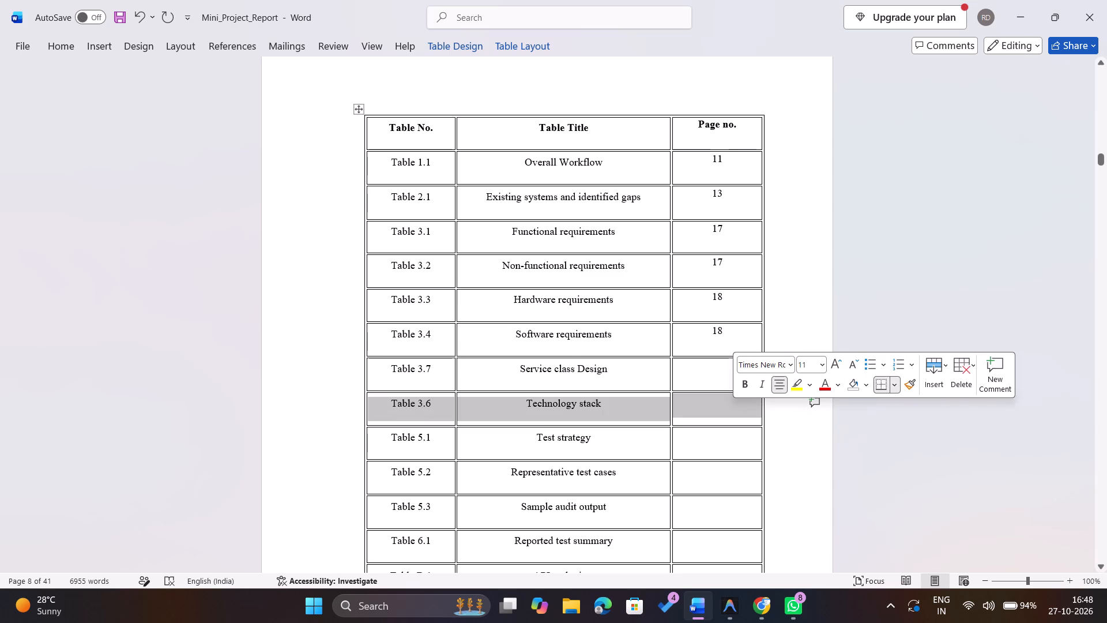
pyautogui.click(517, 46)
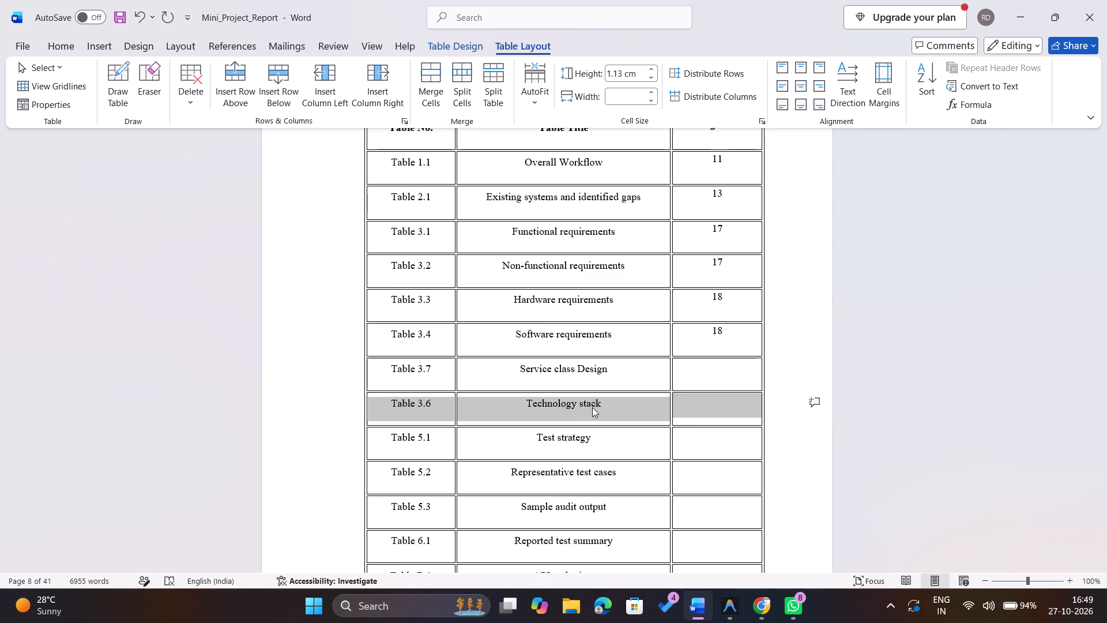
pyautogui.hotkey('ctrl', 'c')
pyautogui.moveTo(714, 367); pyautogui.dragTo(397, 366)
pyautogui.click(397, 366)
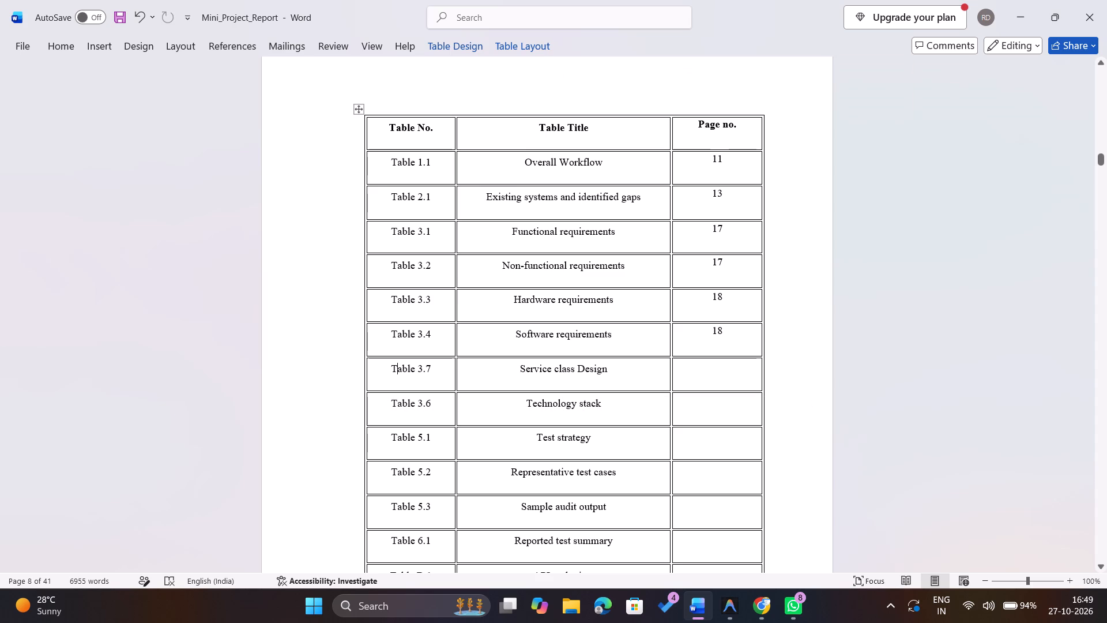
pyautogui.moveTo(389, 366); pyautogui.dragTo(702, 374)
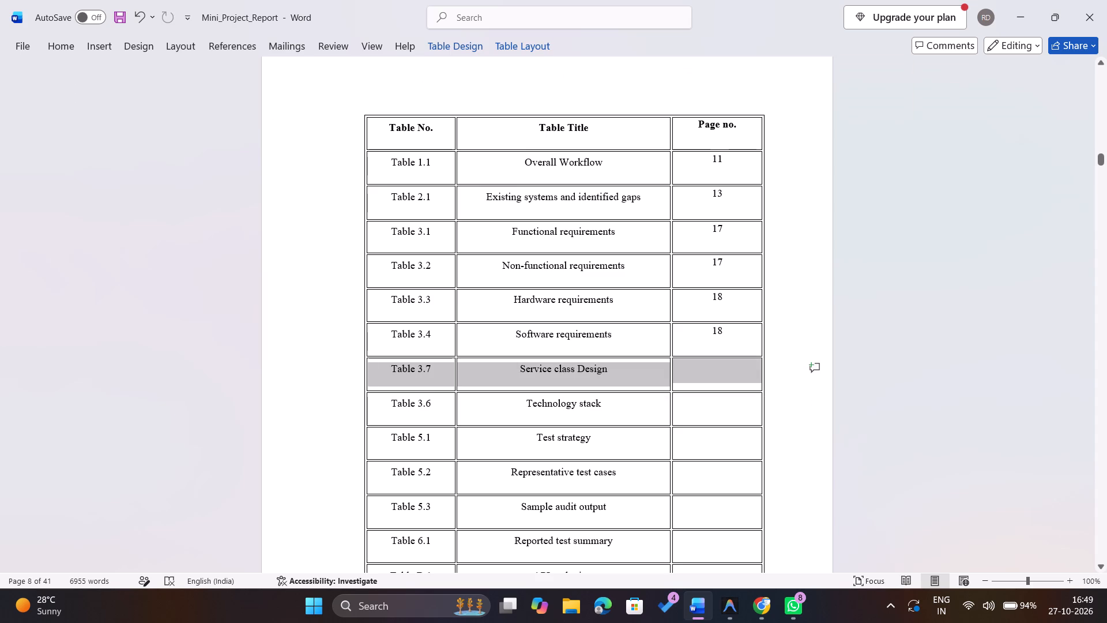
pyautogui.moveTo(702, 374); pyautogui.dragTo(717, 374)
pyautogui.hotkey('ctrl', 'v')
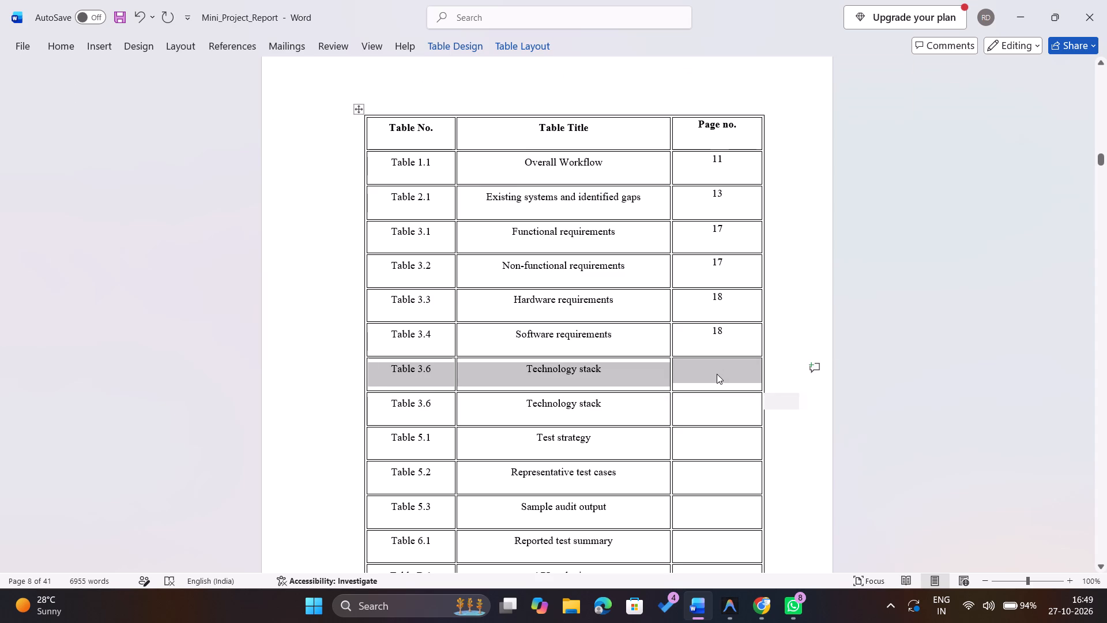
# Change the second, duplicate Technology stack row to the title "System class Design" and the number Table 3.7.
pyautogui.click(612, 400)
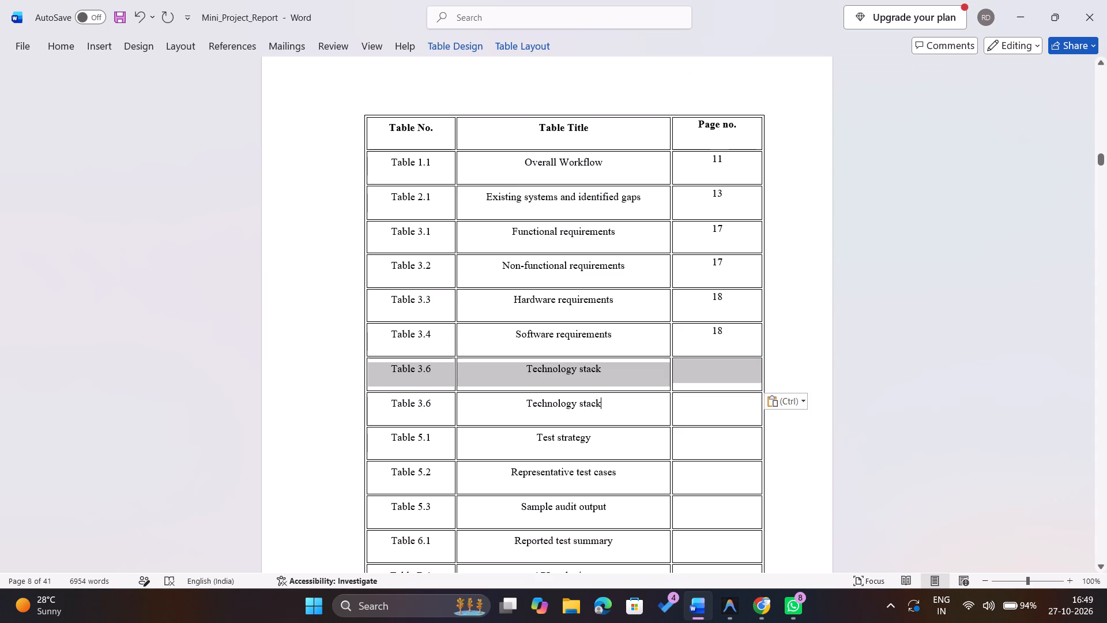
pyautogui.press('BackSpace')
pyautogui.press('BackSpace')
pyautogui.press('BackSpace')
pyautogui.press('BackSpace')
pyautogui.press('BackSpace')
pyautogui.press('BackSpace')
pyautogui.press('BackSpace')
pyautogui.press('BackSpace')
pyautogui.press('BackSpace')
pyautogui.press('BackSpace')
pyautogui.press('BackSpace')
pyautogui.press('BackSpace')
pyautogui.press('BackSpace')
pyautogui.press('BackSpace')
pyautogui.press('BackSpace')
pyautogui.press('BackSpace')
pyautogui.press('BackSpace')
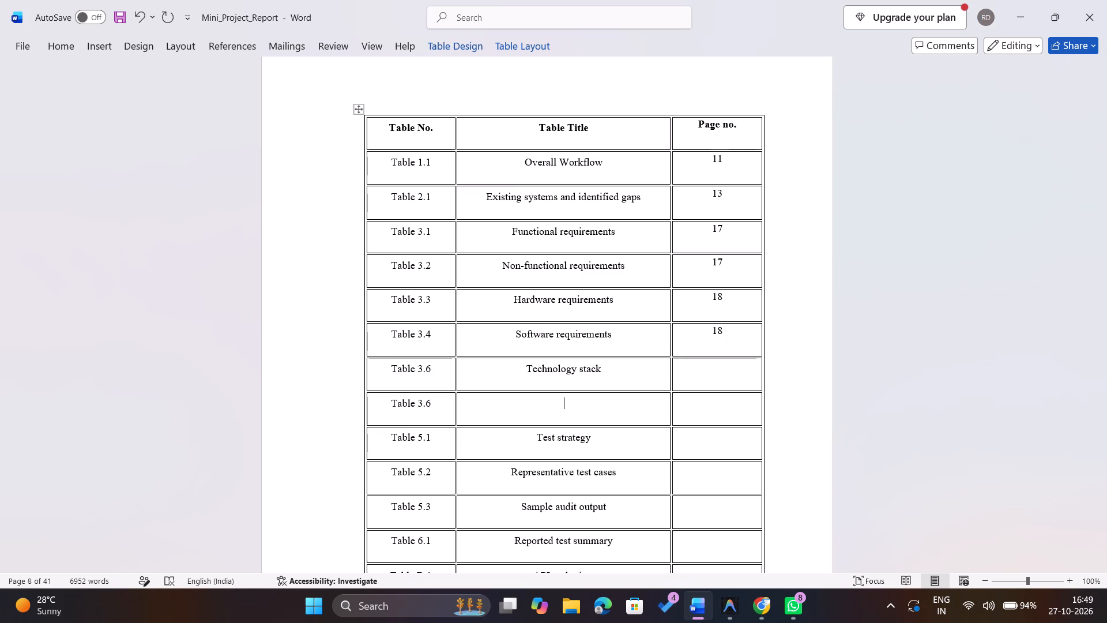
pyautogui.hotkey('shift', 's')
pyautogui.write('yste')
pyautogui.write('m class Design')
pyautogui.click(438, 401)
pyautogui.press('BackSpace')
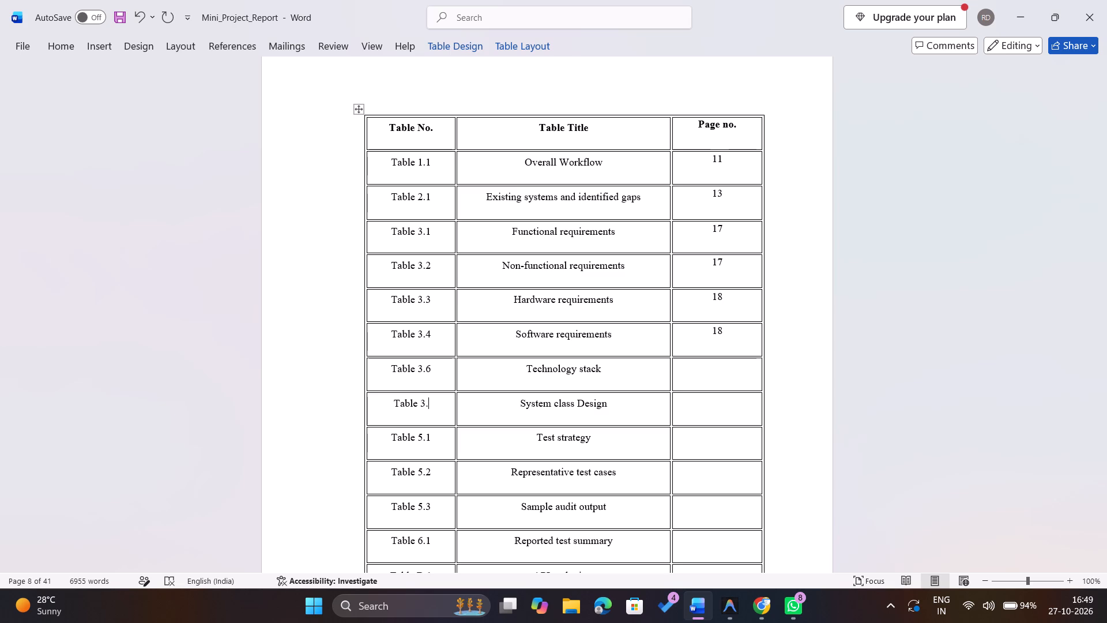
pyautogui.press('7')
# Insert a row below Table 3.4 Software requirements in the List of Tables and number it Table 3.5.
pyautogui.click(505, 332)
pyautogui.moveTo(385, 331); pyautogui.dragTo(722, 337)
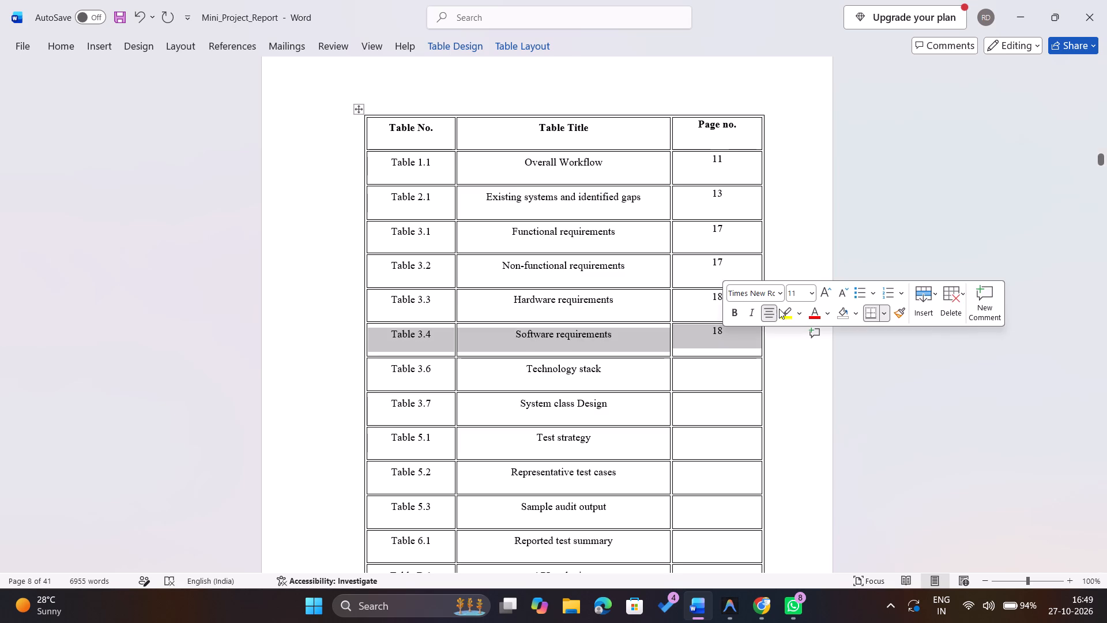
pyautogui.click(921, 301)
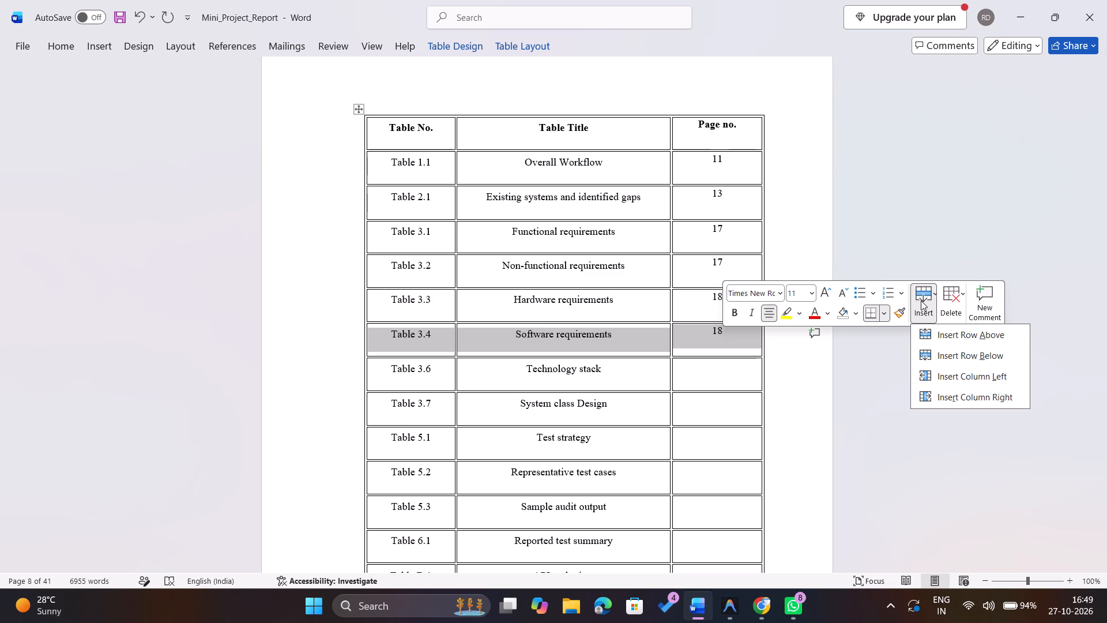
pyautogui.click(938, 354)
pyautogui.click(401, 371)
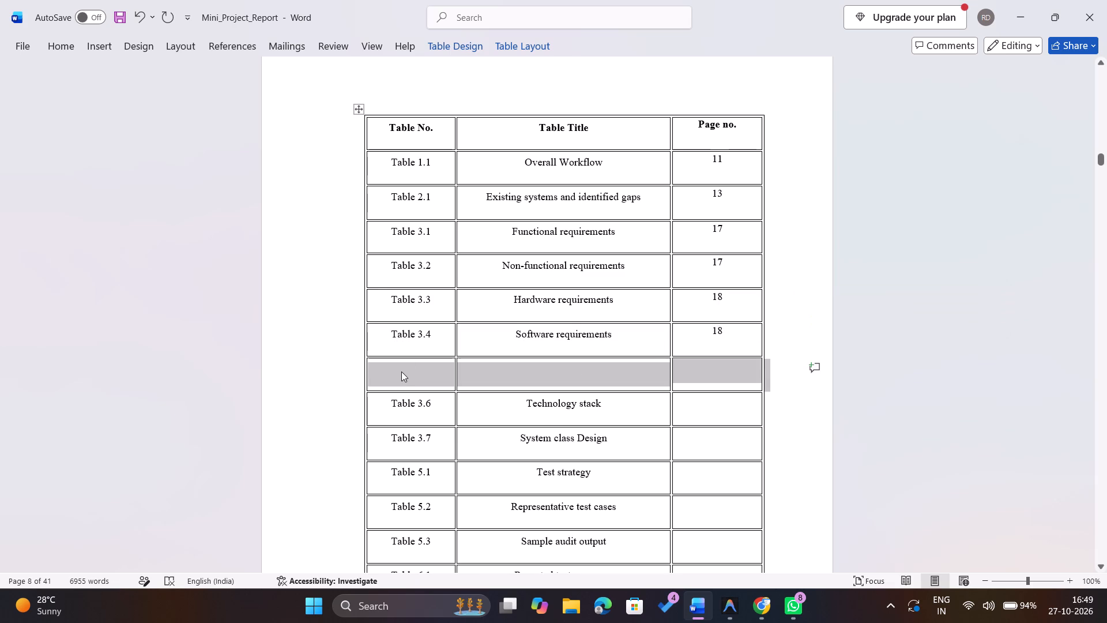
pyautogui.hotkey('shift', 't')
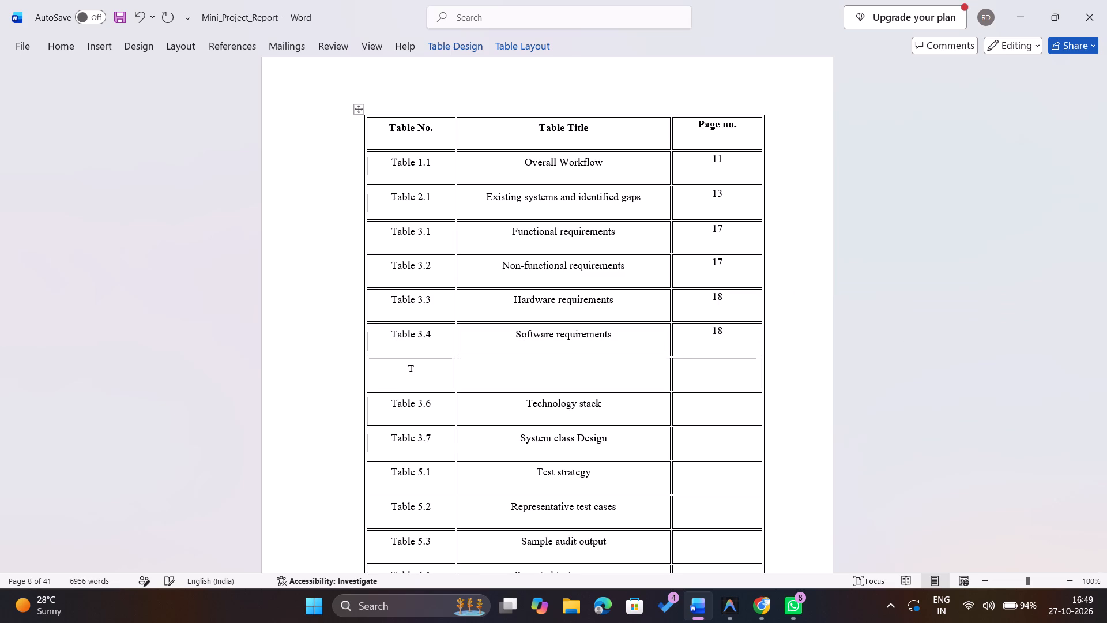
pyautogui.write('able')
pyautogui.press('space')
pyautogui.write('3.5')
# Check the Chapter 3 table captions for the title that belongs to the untitled Table 3.5 entry and the tables after it.
pyautogui.click(553, 356)
pyautogui.click(537, 366)
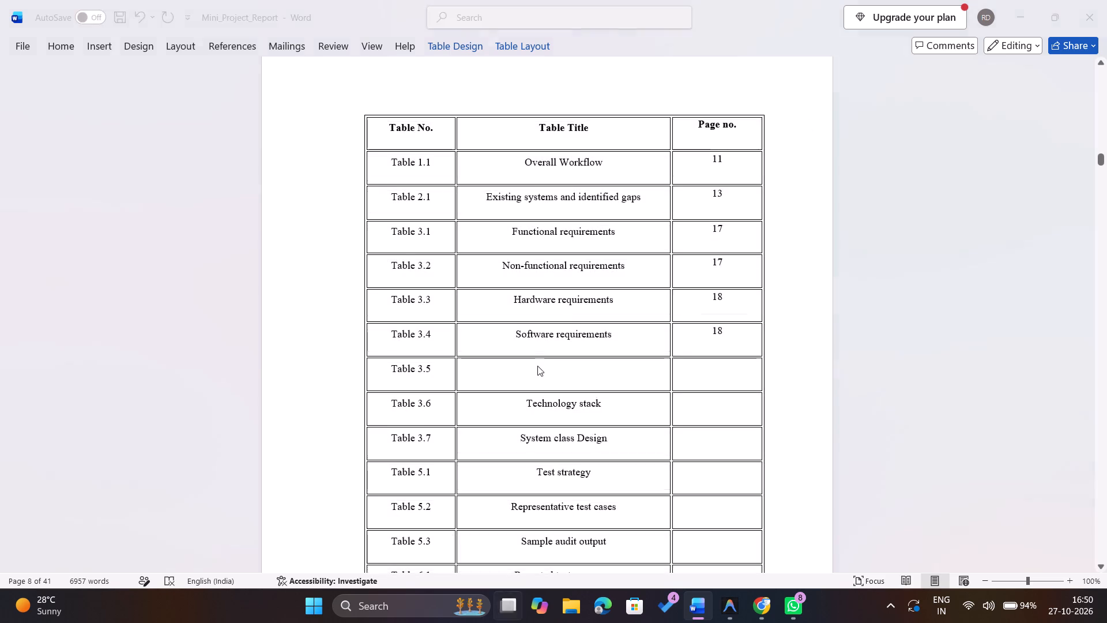
pyautogui.scroll(-8, 537, 366)
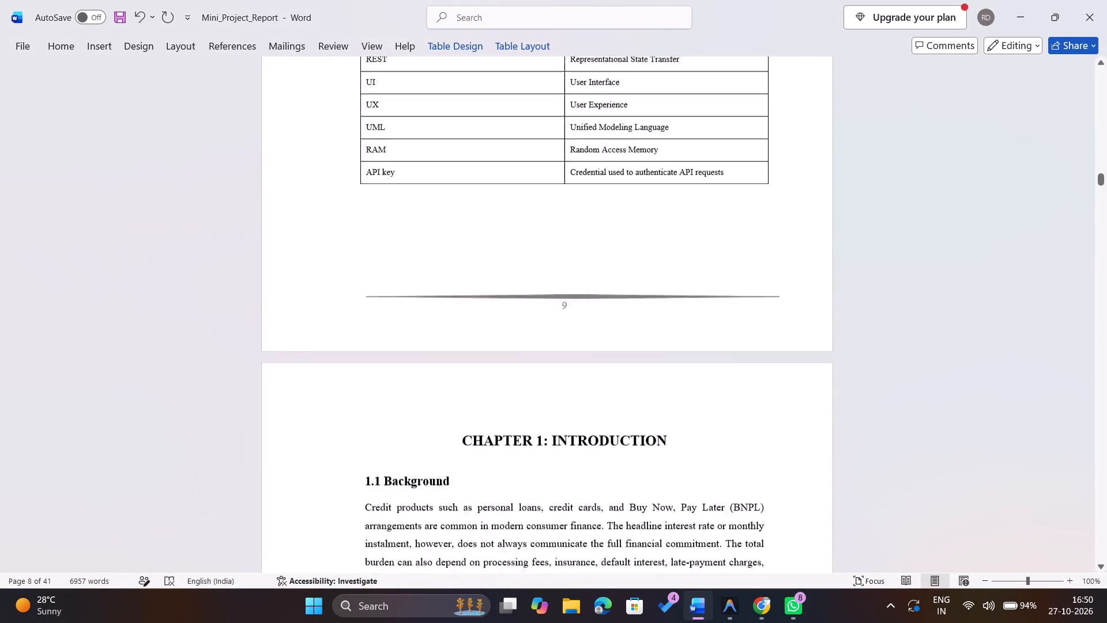
pyautogui.scroll(-16, 537, 366)
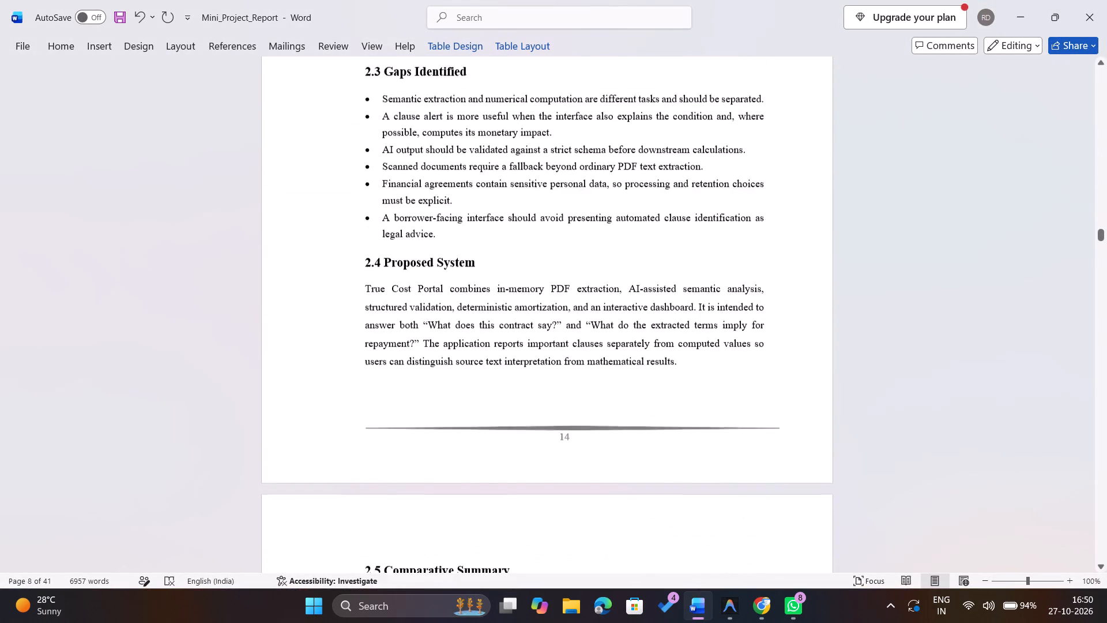
pyautogui.scroll(-9, 537, 366)
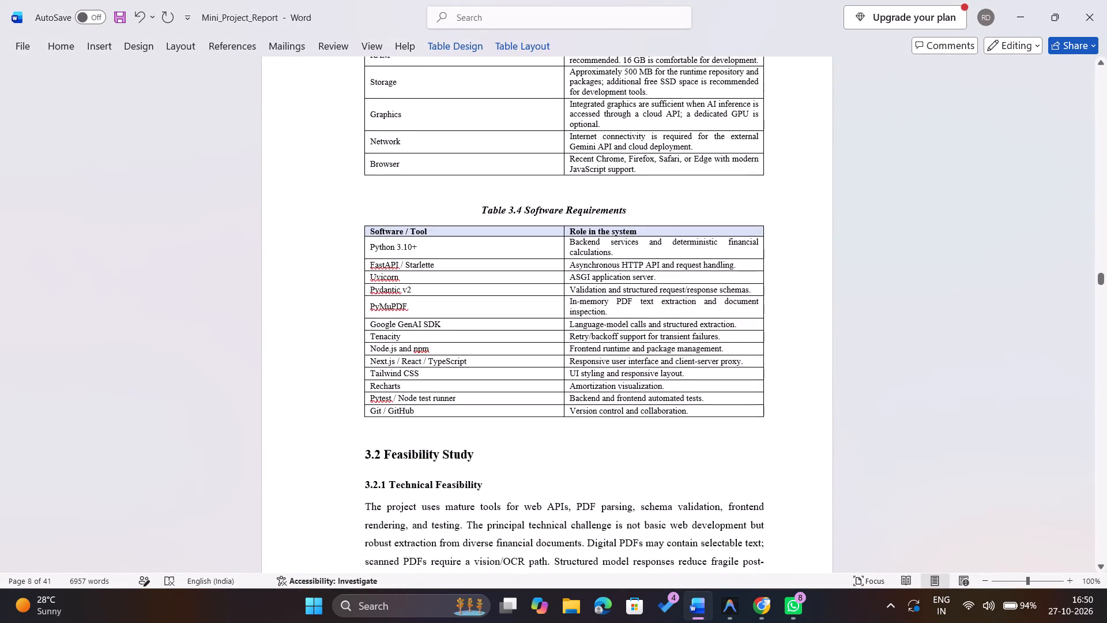
pyautogui.scroll(-2, 537, 366)
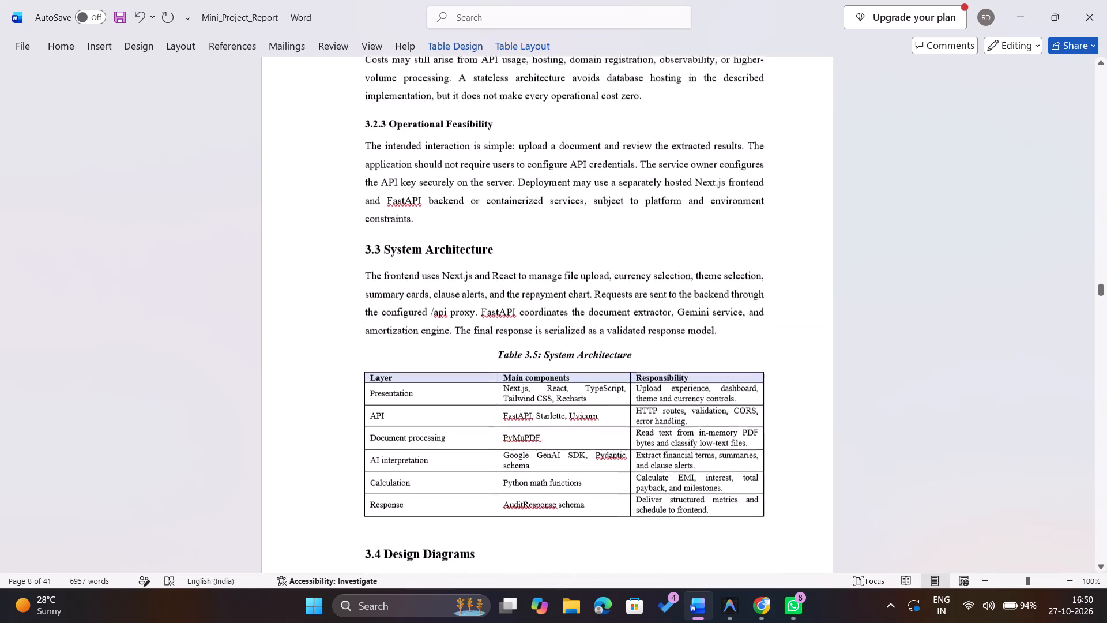
pyautogui.scroll(-2, 537, 366)
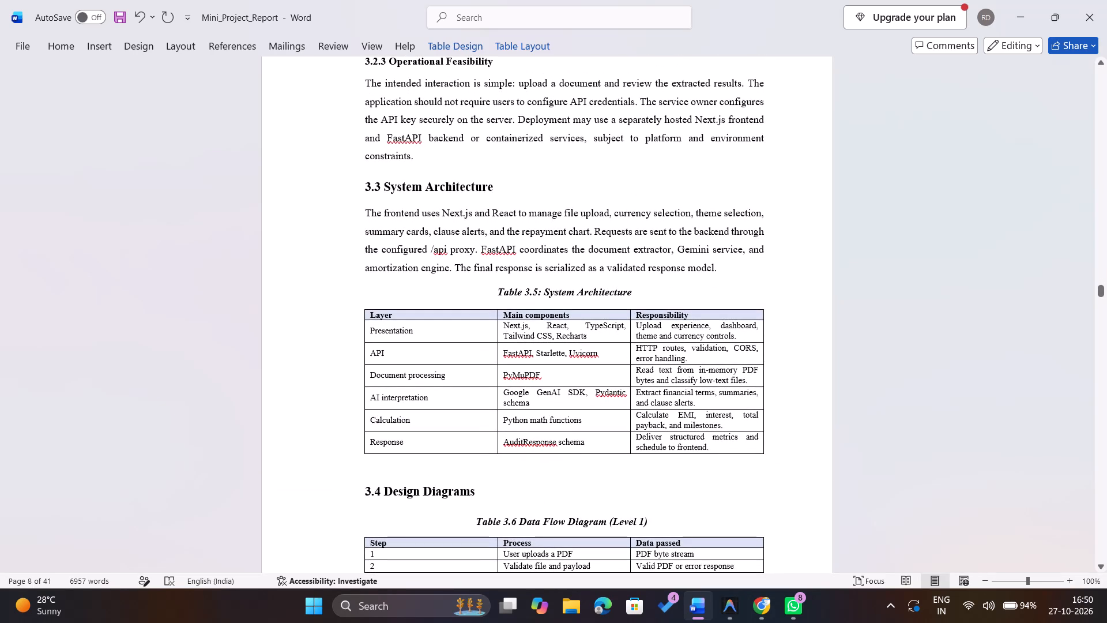
pyautogui.scroll(-1, 537, 366)
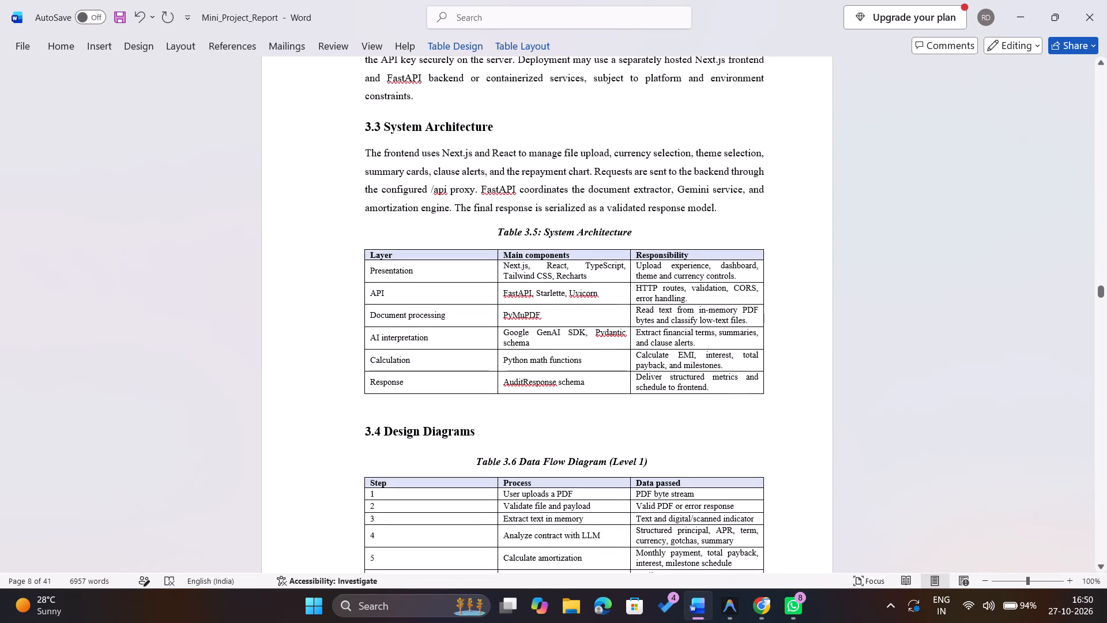
pyautogui.scroll(2, 537, 366)
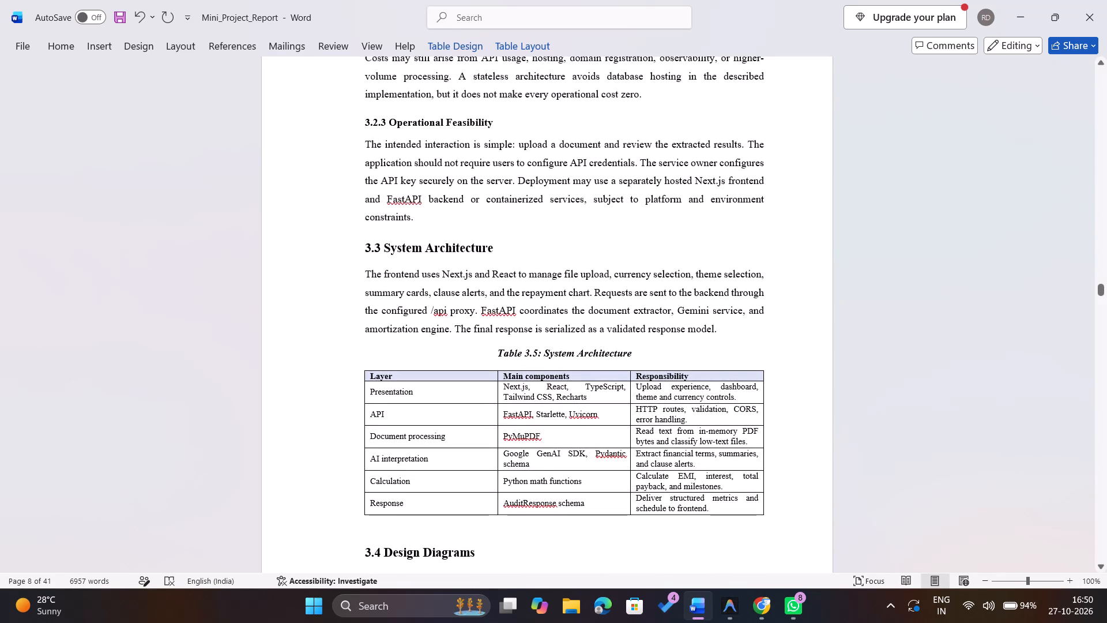
pyautogui.scroll(-3, 537, 366)
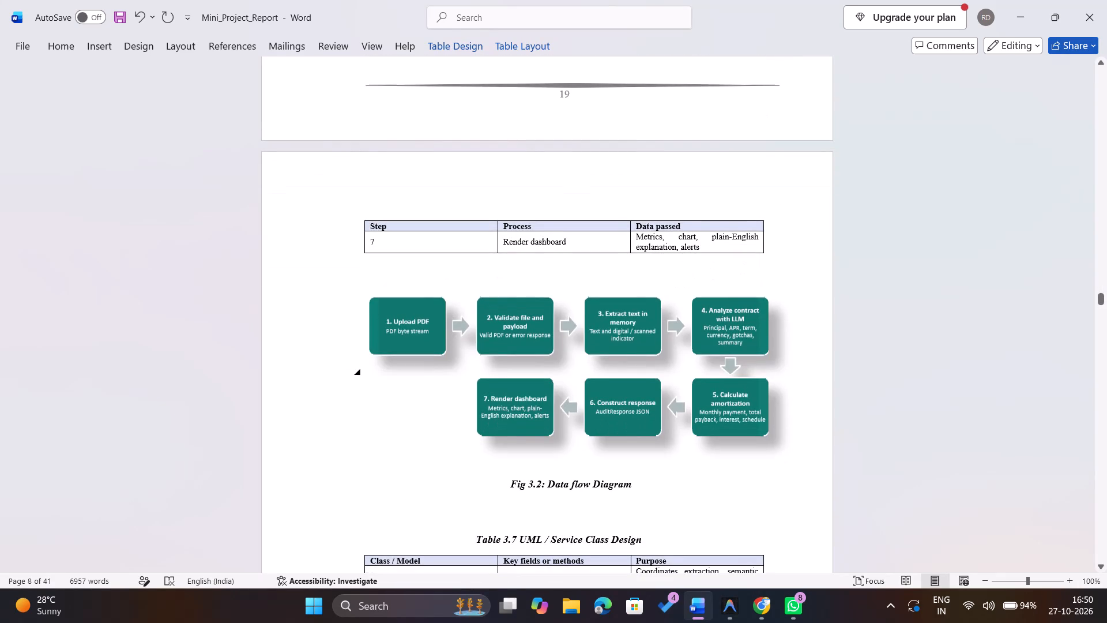
pyautogui.scroll(-3, 537, 366)
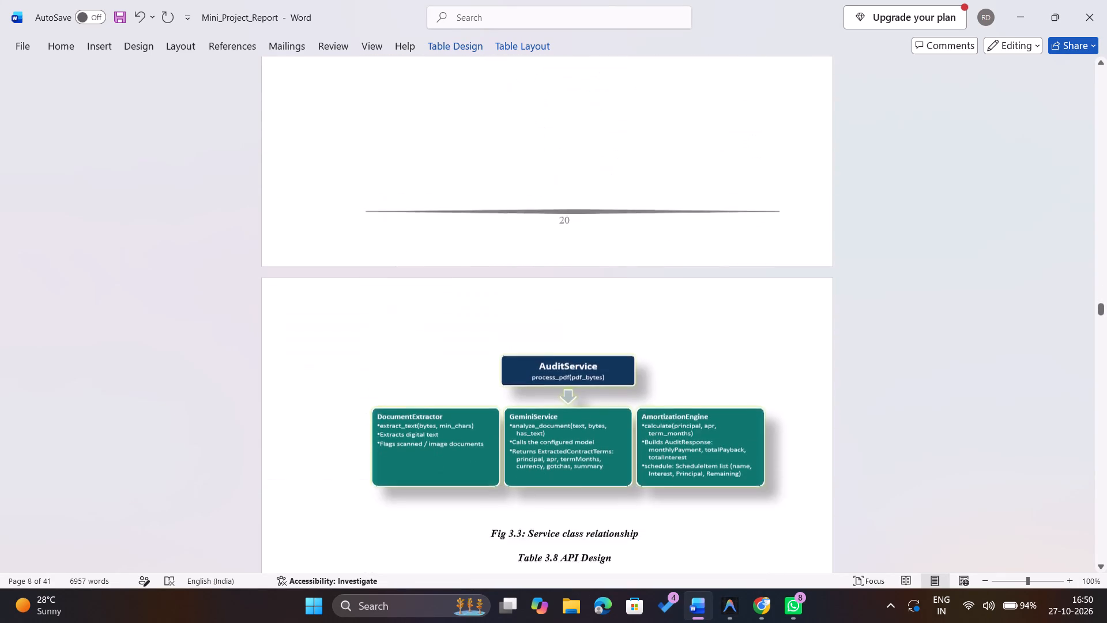
pyautogui.scroll(-2, 537, 366)
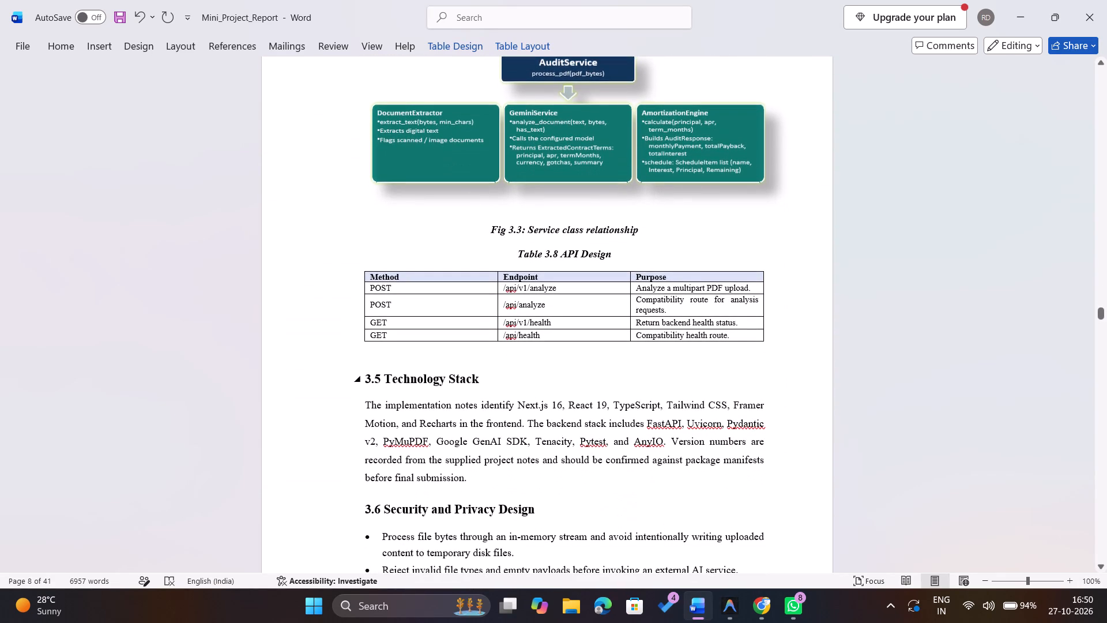
pyautogui.scroll(8, 537, 366)
pyautogui.scroll(20, 537, 366)
pyautogui.scroll(12, 537, 366)
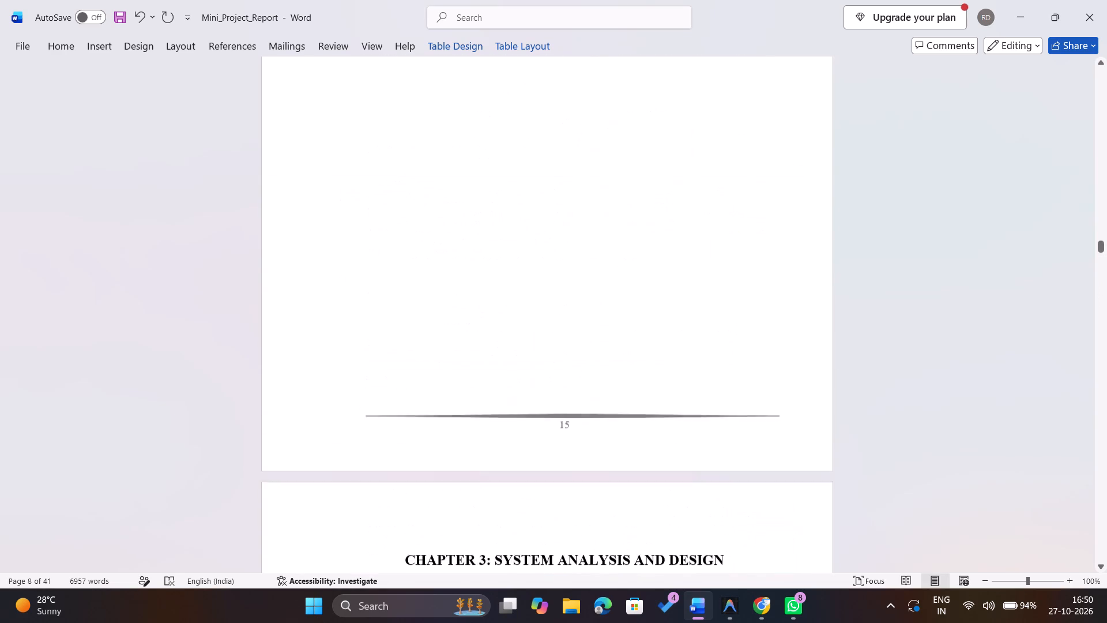
pyautogui.scroll(15, 537, 366)
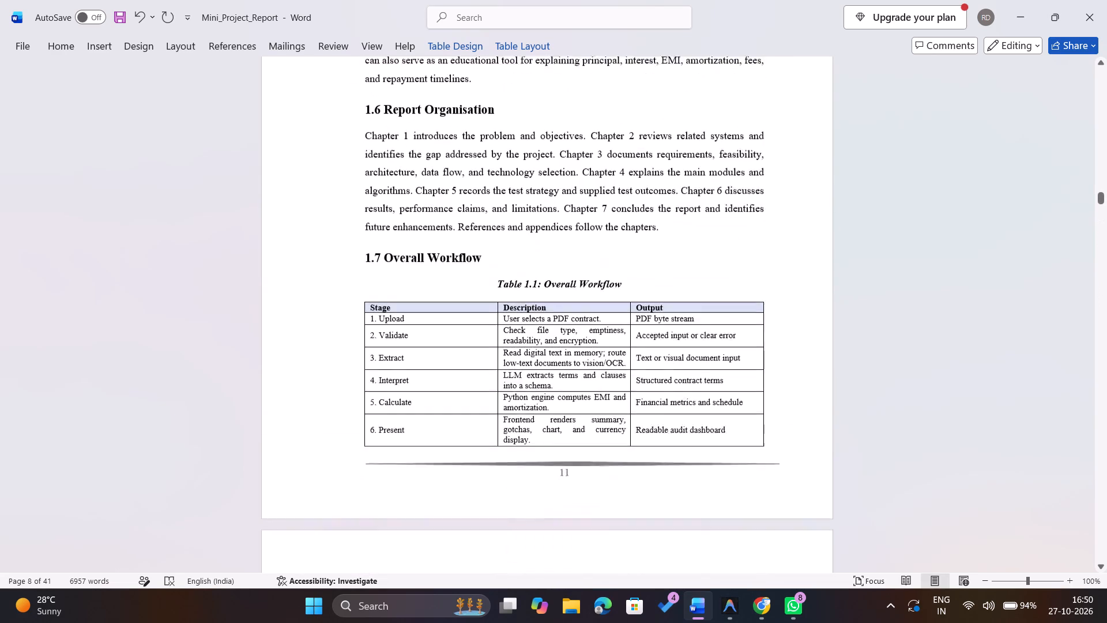
pyautogui.scroll(8, 537, 366)
pyautogui.scroll(-1, 537, 366)
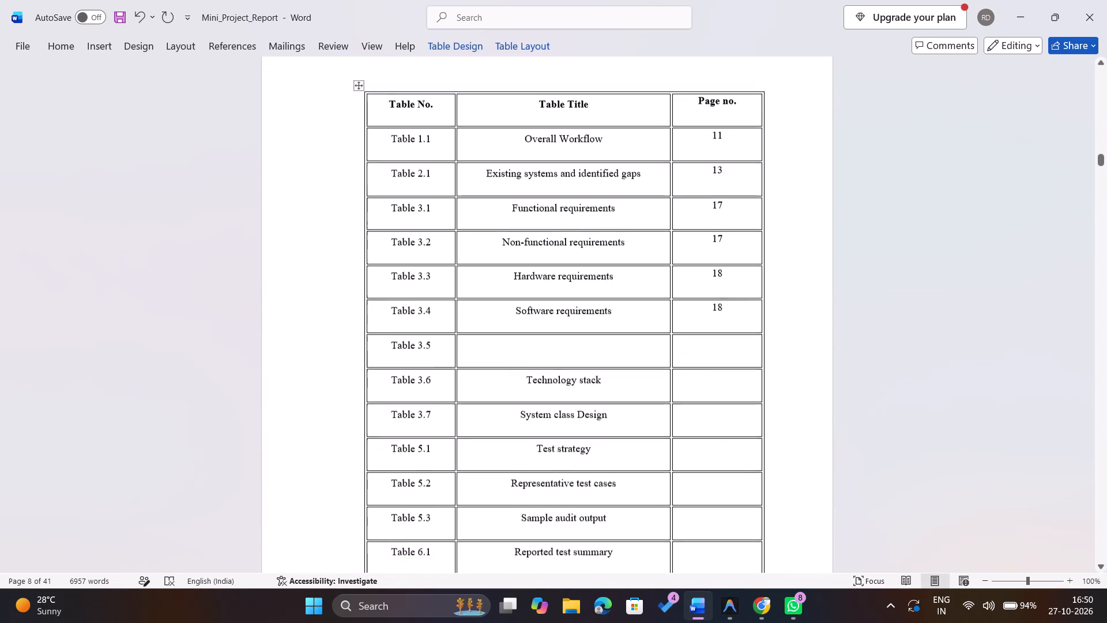
pyautogui.scroll(-1, 537, 366)
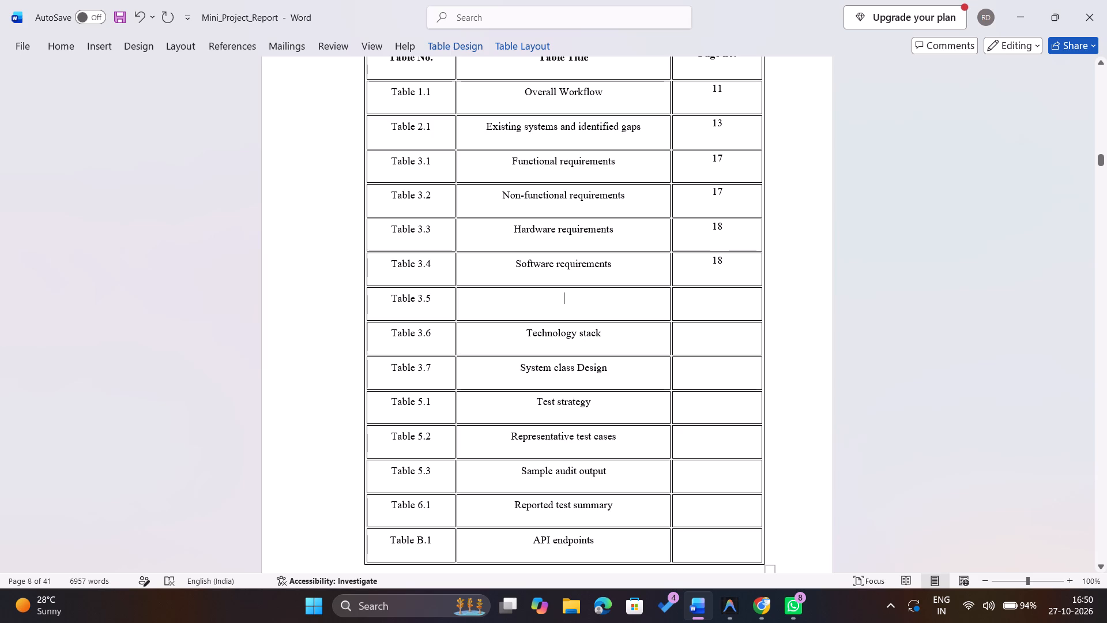
# Enter "System Architecture" as the title of the Table 3.5 entry in the List of Tables.
pyautogui.hotkey('shift', 's')
pyautogui.write('ystem ar')
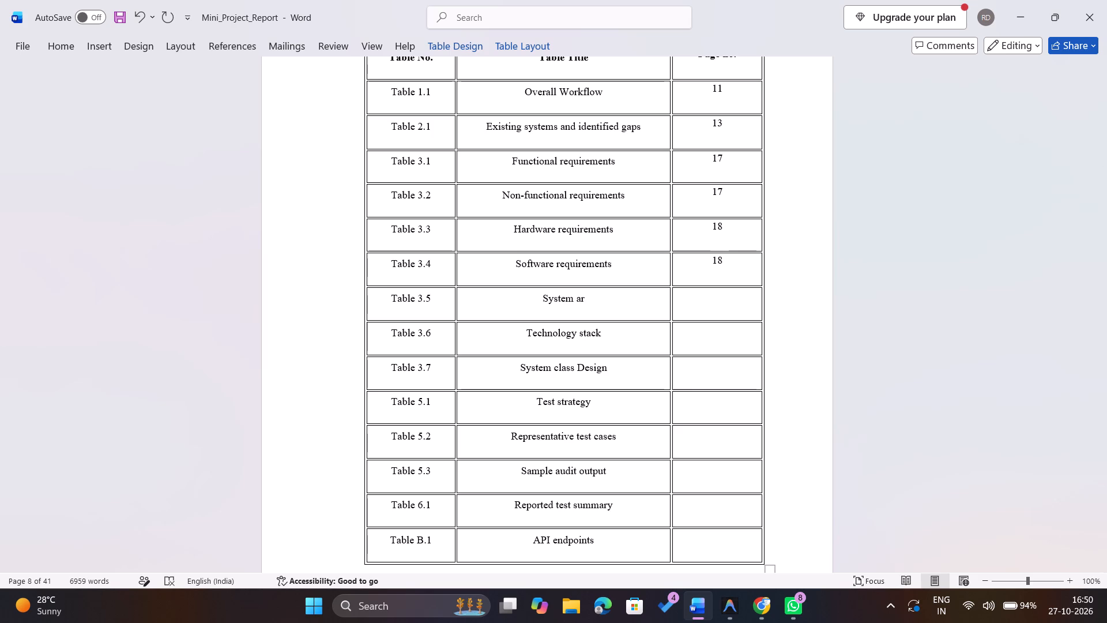
pyautogui.press('BackSpace')
pyautogui.press('BackSpace')
pyautogui.write('Architecture')
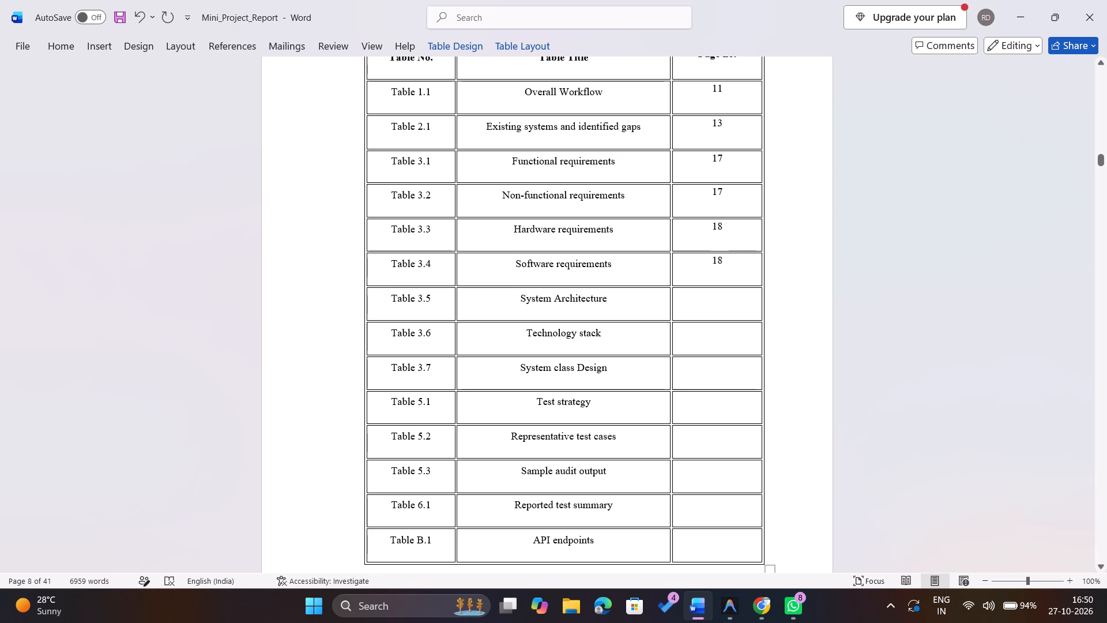
# Replace the Table 3.6 title "Technology stack" in the List of Tables with "Data flow".
pyautogui.click(617, 333)
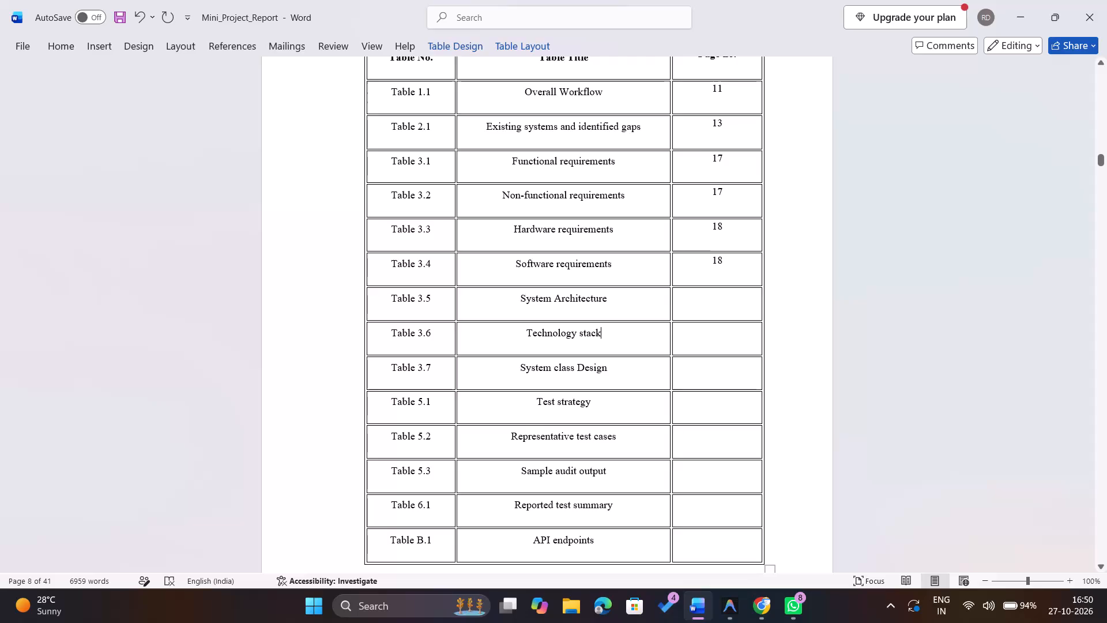
pyautogui.press('BackSpace')
pyautogui.press('BackSpace')
pyautogui.press('BackSpace')
pyautogui.press('BackSpace')
pyautogui.press('BackSpace')
pyautogui.press('BackSpace')
pyautogui.press('BackSpace')
pyautogui.press('BackSpace')
pyautogui.press('BackSpace')
pyautogui.press('BackSpace')
pyautogui.press('BackSpace')
pyautogui.press('BackSpace')
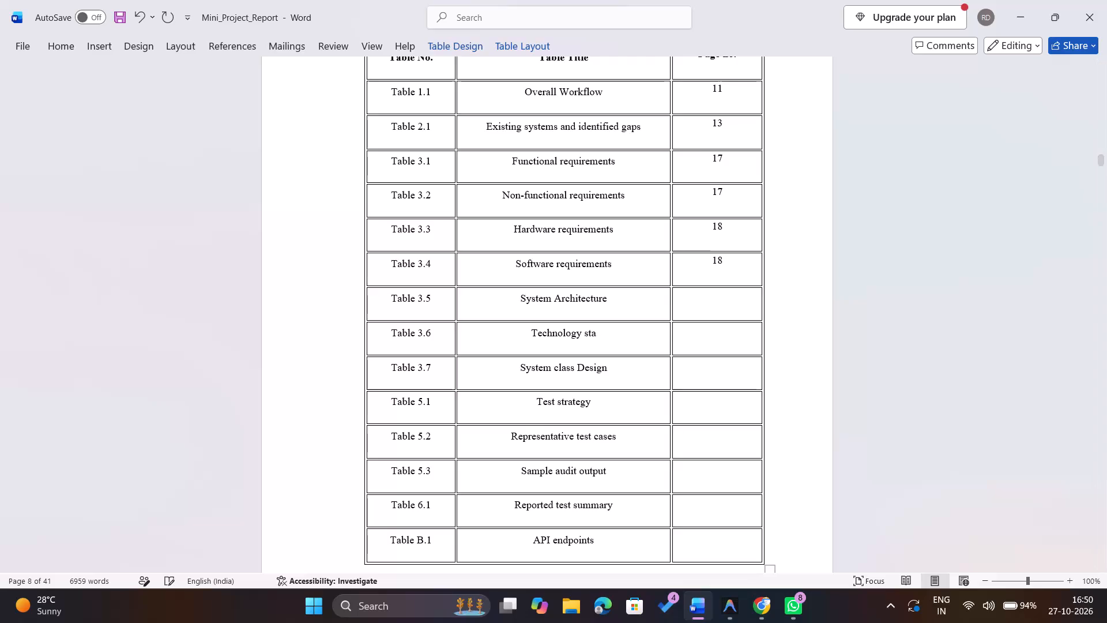
pyautogui.press('BackSpace')
pyautogui.press('BackSpace')
pyautogui.press('BackSpace')
pyautogui.press('BackSpace')
pyautogui.press('BackSpace')
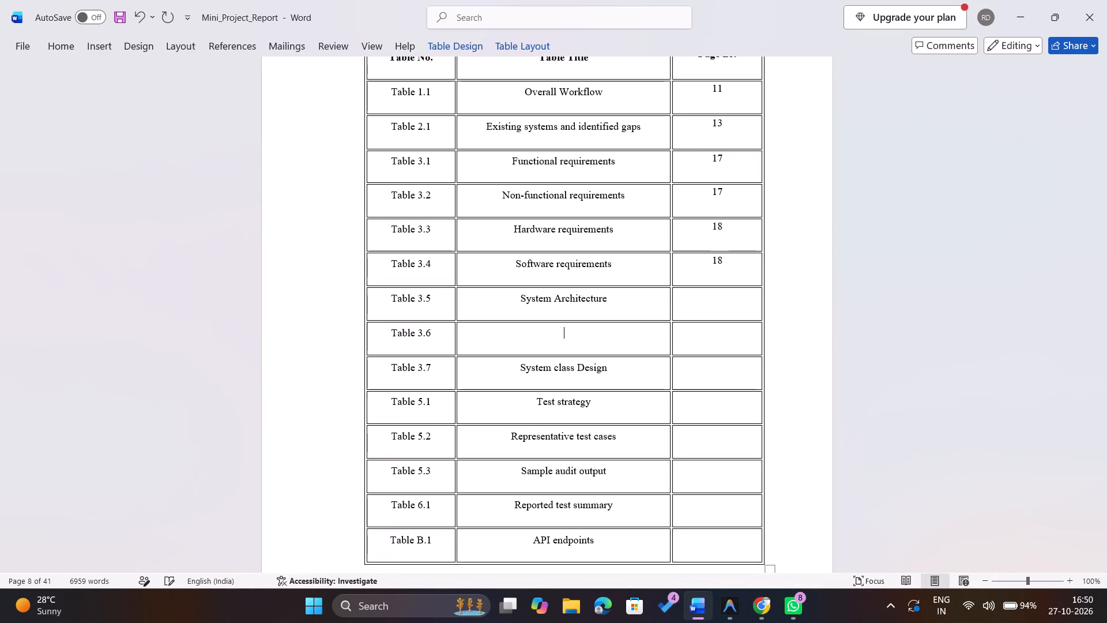
pyautogui.write('Data flo')
pyautogui.press('w')
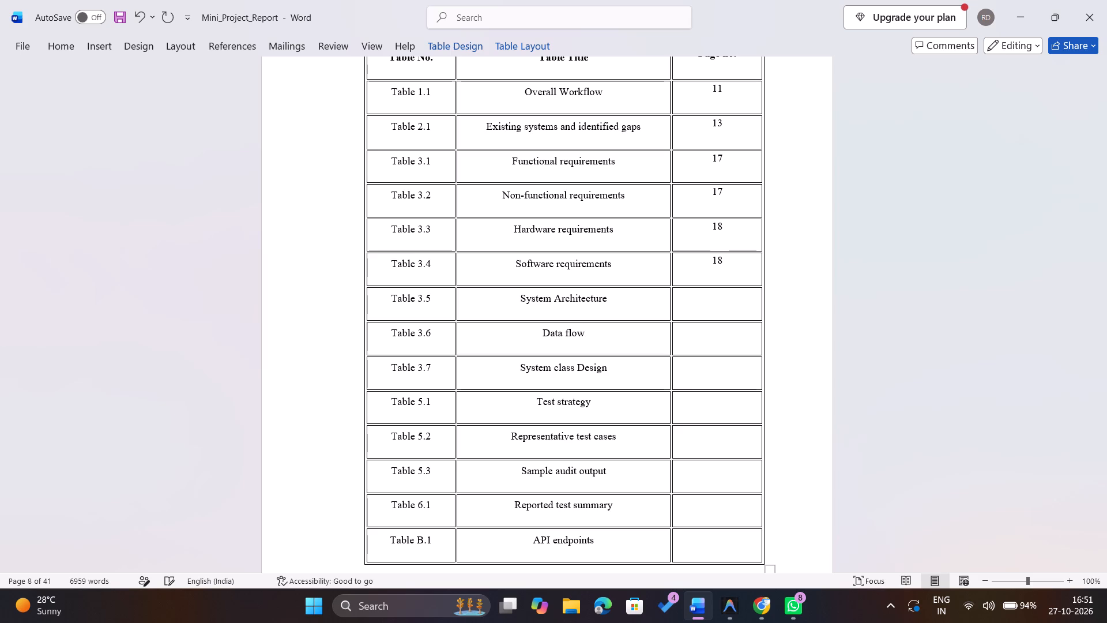
pyautogui.press('space')
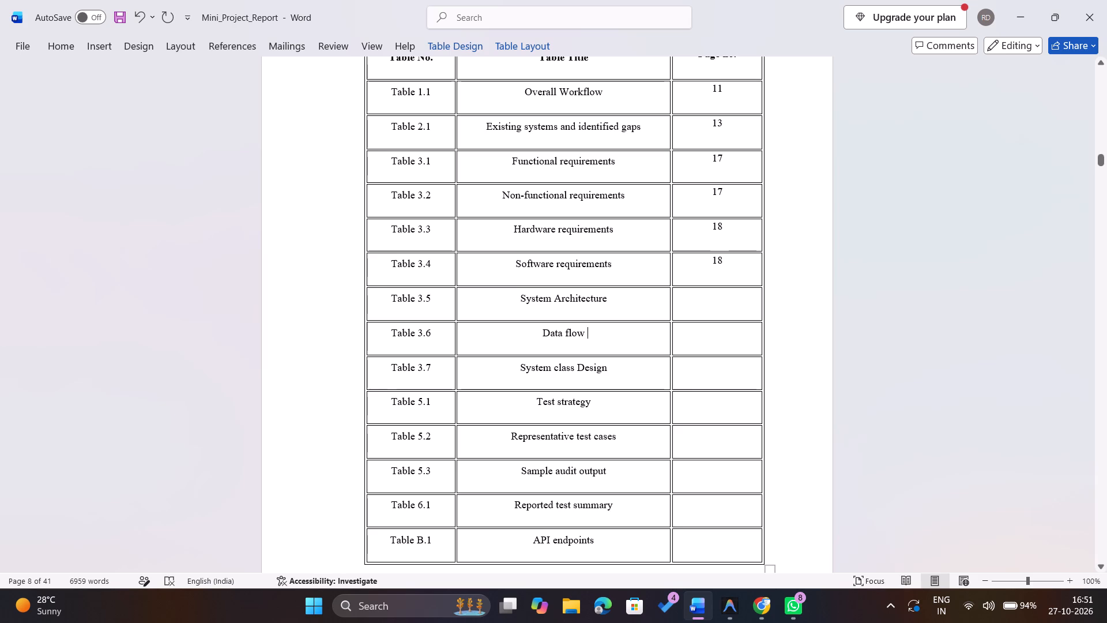
# Compare the remaining Chapter 3 table captions, from the data flow table onward, with the entries in the List of Tables.
pyautogui.scroll(-9, 575, 339)
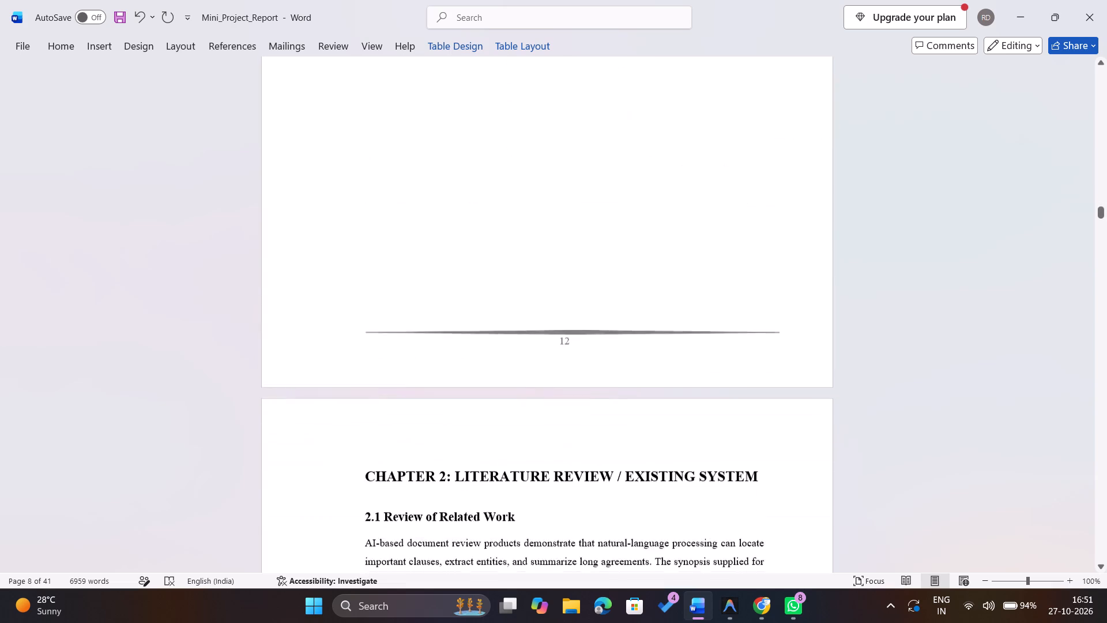
pyautogui.scroll(-7, 575, 339)
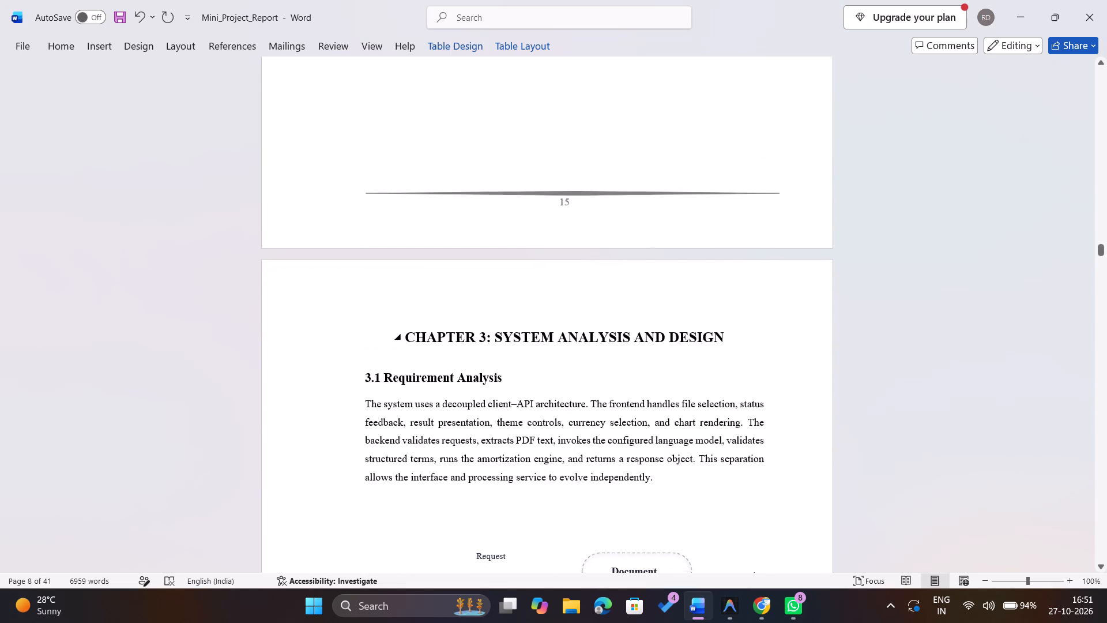
pyautogui.scroll(-7, 575, 339)
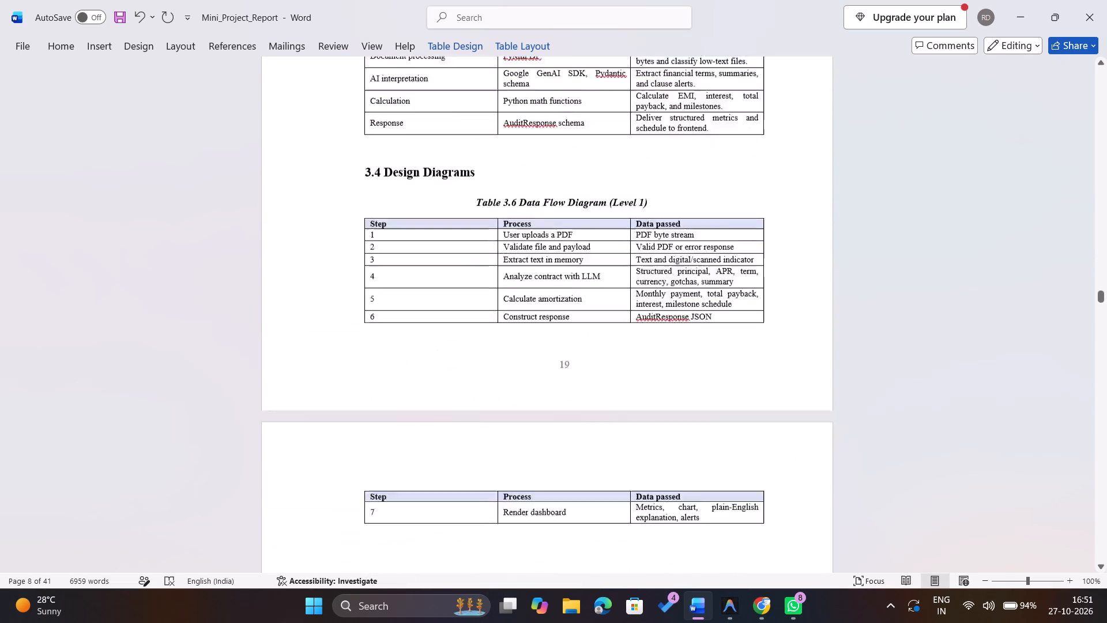
pyautogui.scroll(-5, 575, 339)
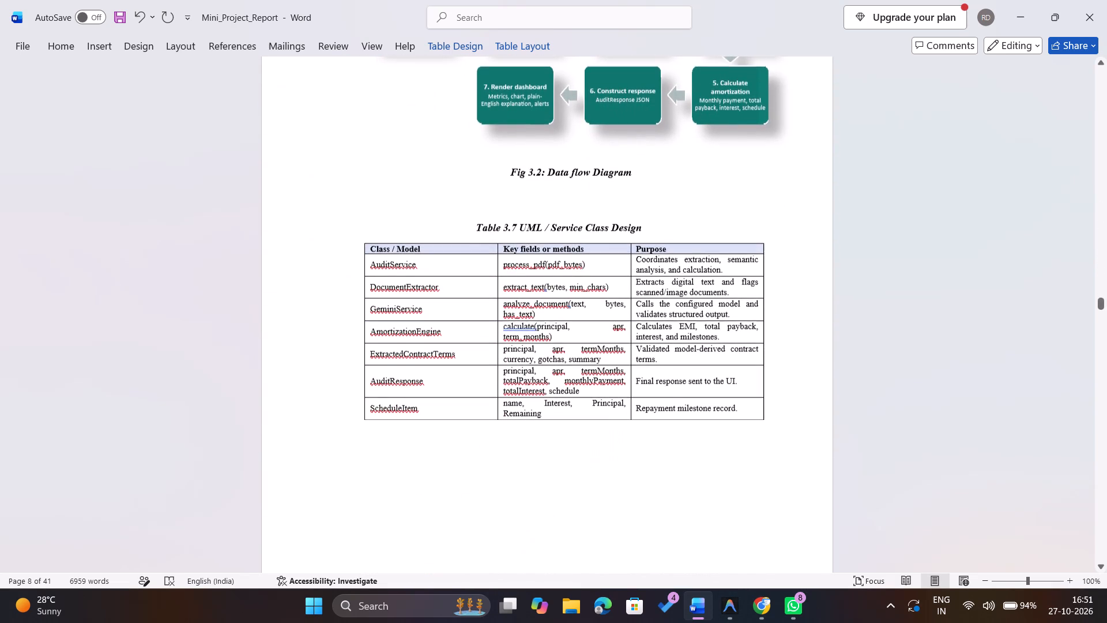
pyautogui.scroll(-2, 575, 339)
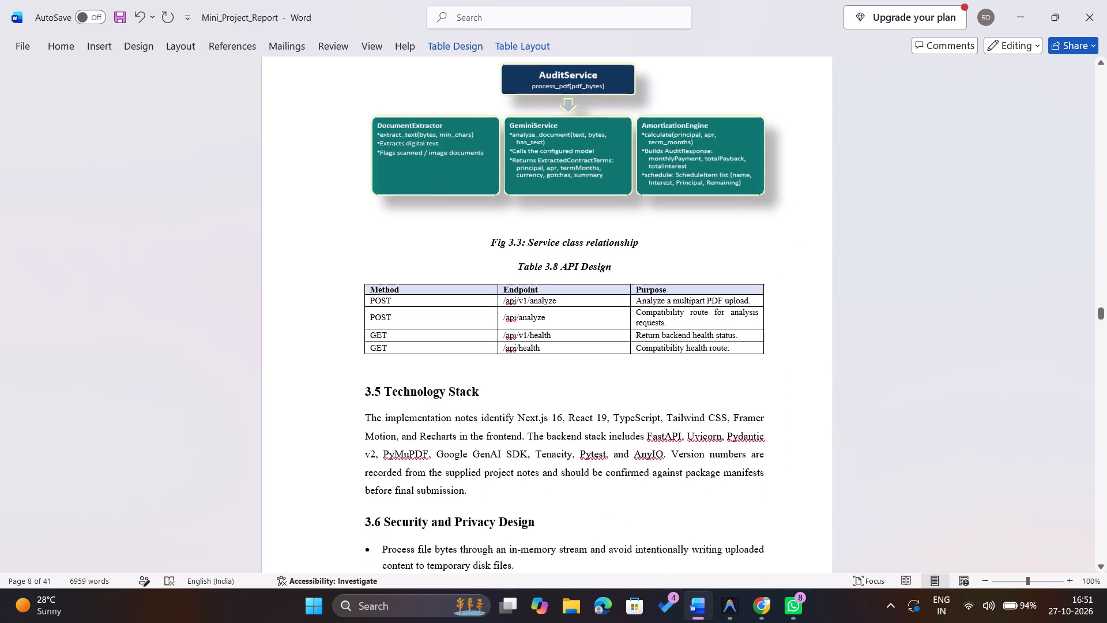
pyautogui.scroll(-4, 575, 339)
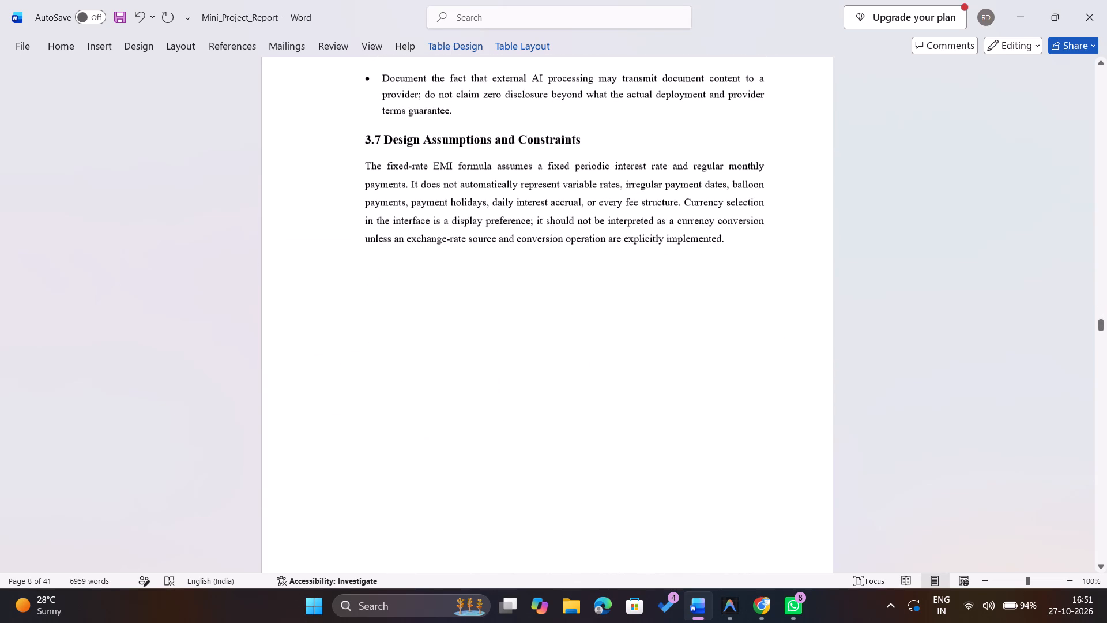
pyautogui.scroll(4, 575, 339)
pyautogui.scroll(-2, 575, 339)
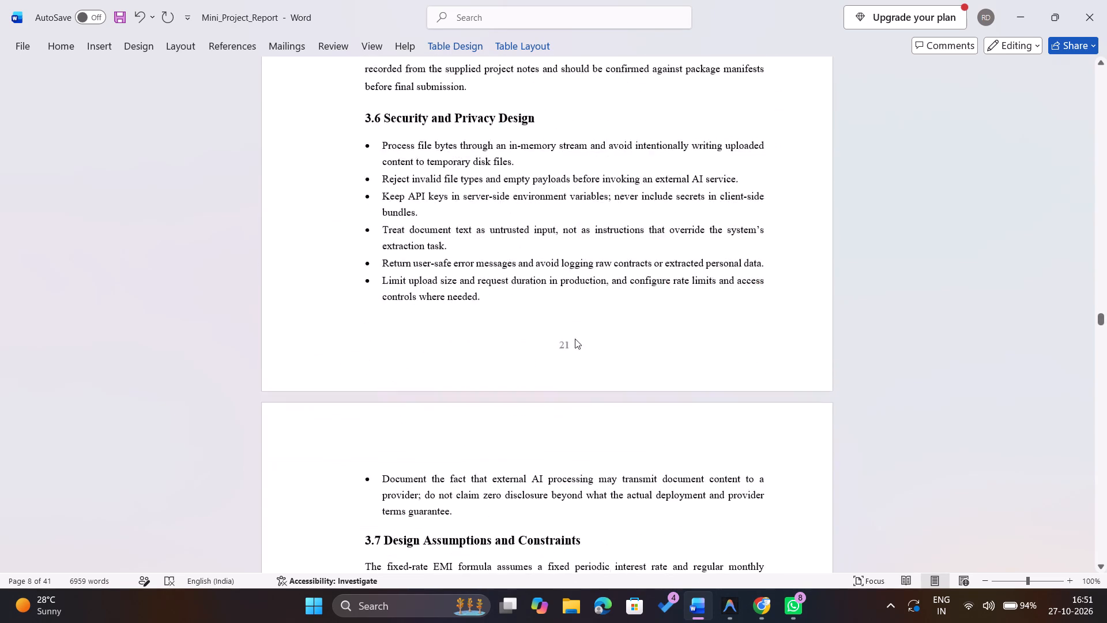
pyautogui.scroll(-2, 575, 339)
pyautogui.scroll(20, 575, 339)
pyautogui.scroll(20, 575, 339)
pyautogui.scroll(2, 575, 339)
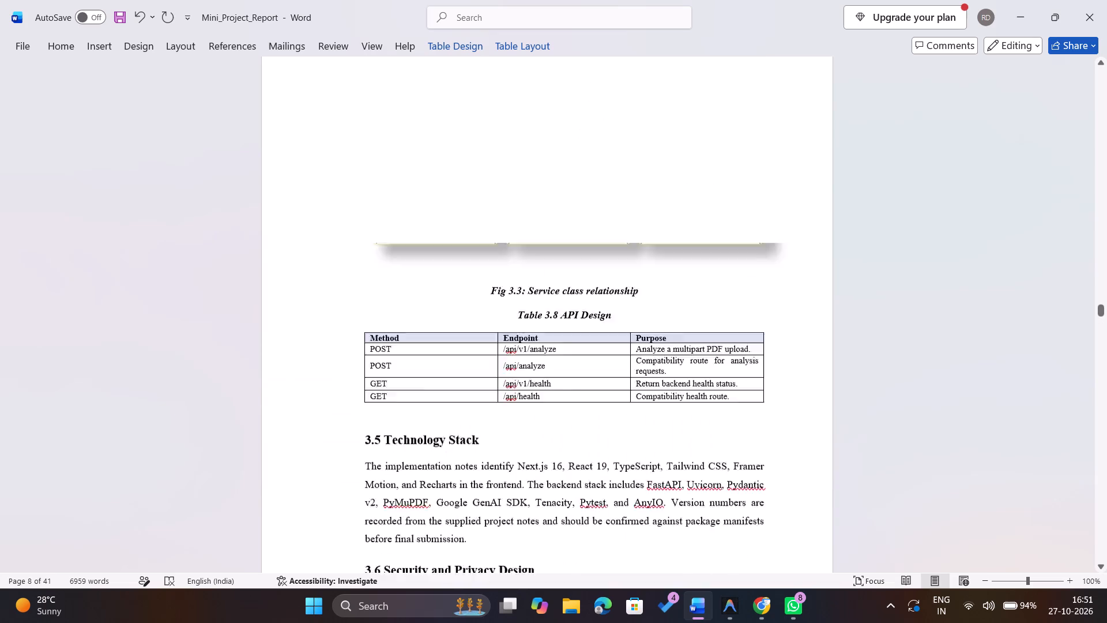
pyautogui.scroll(20, 575, 339)
pyautogui.scroll(20, 575, 339)
pyautogui.scroll(20, 575, 339)
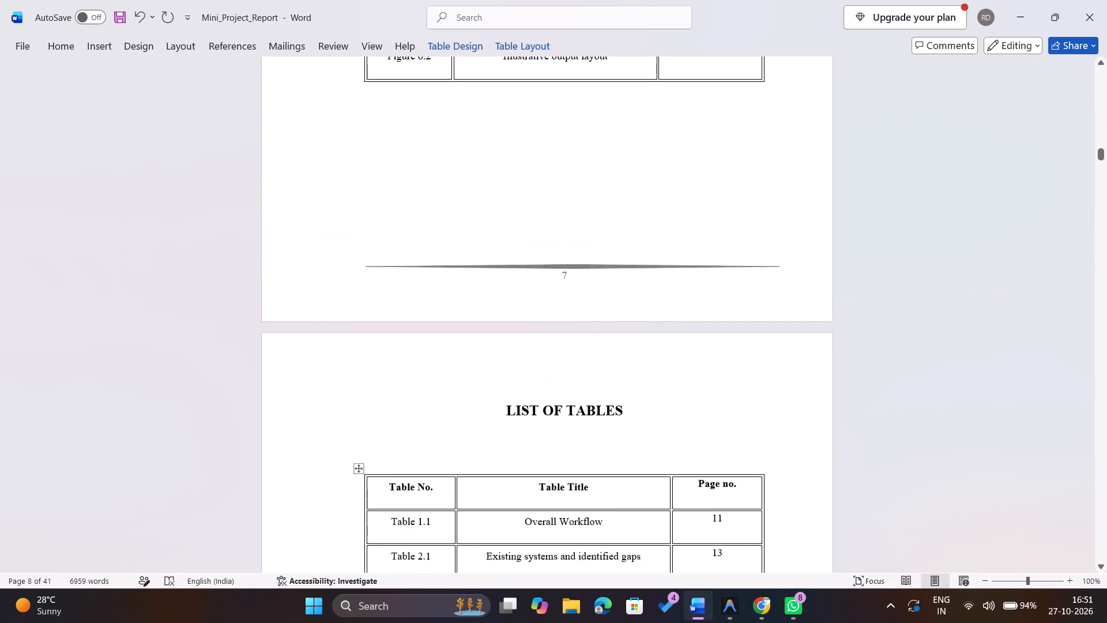
pyautogui.scroll(-3, 575, 339)
pyautogui.scroll(1, 575, 339)
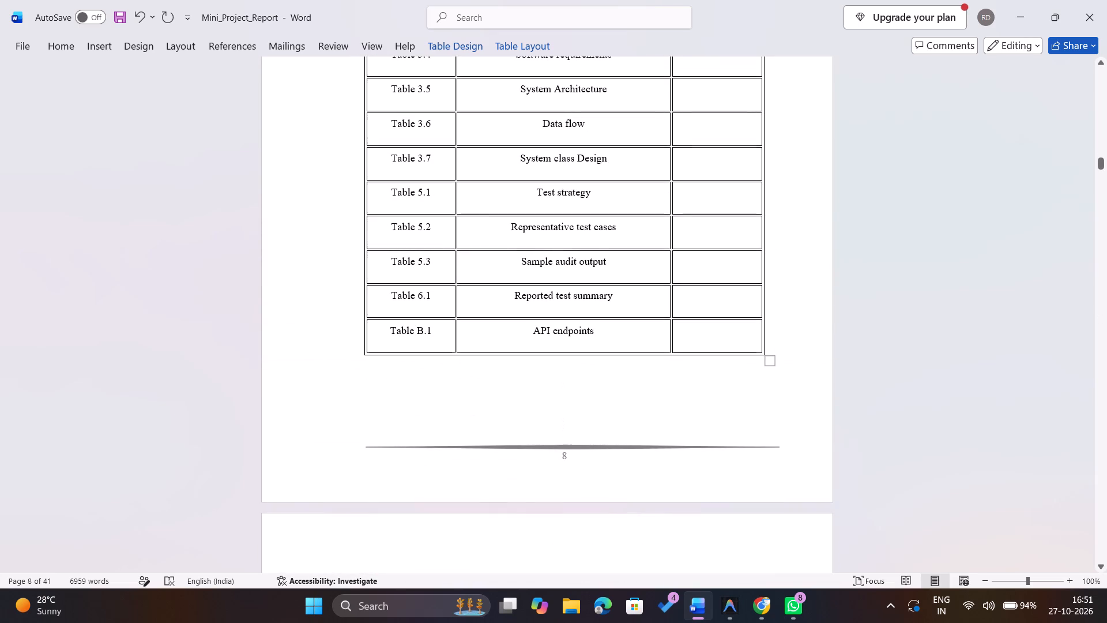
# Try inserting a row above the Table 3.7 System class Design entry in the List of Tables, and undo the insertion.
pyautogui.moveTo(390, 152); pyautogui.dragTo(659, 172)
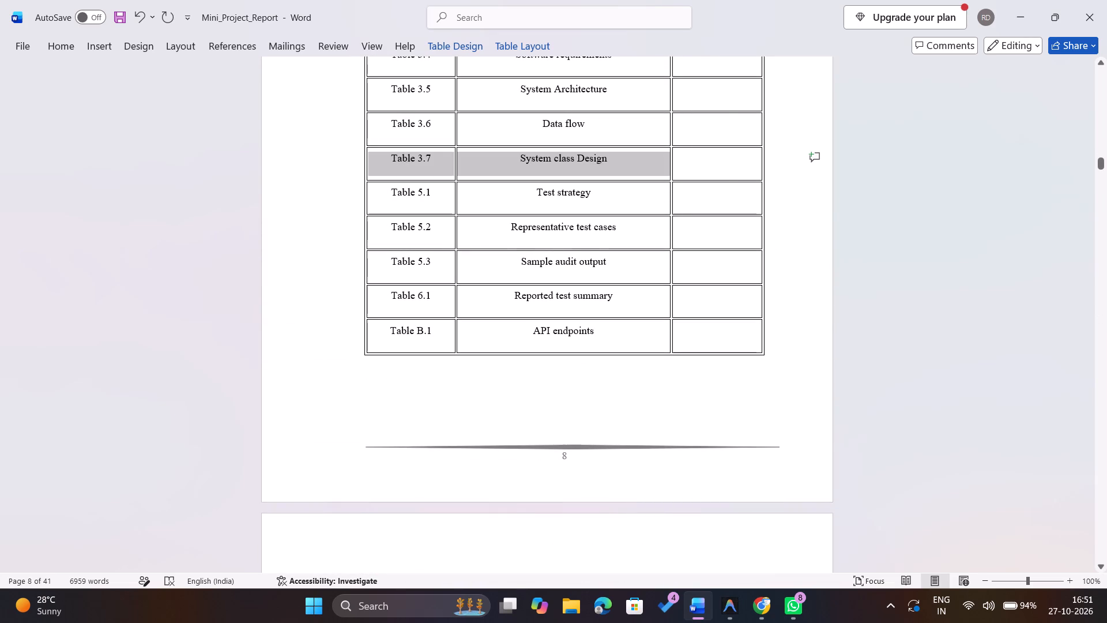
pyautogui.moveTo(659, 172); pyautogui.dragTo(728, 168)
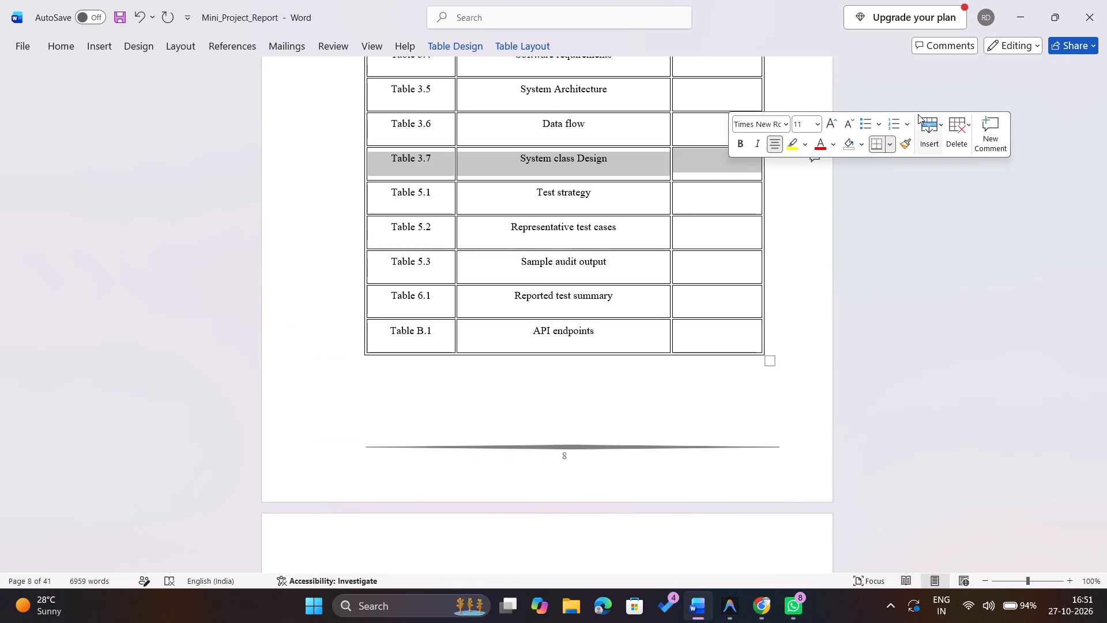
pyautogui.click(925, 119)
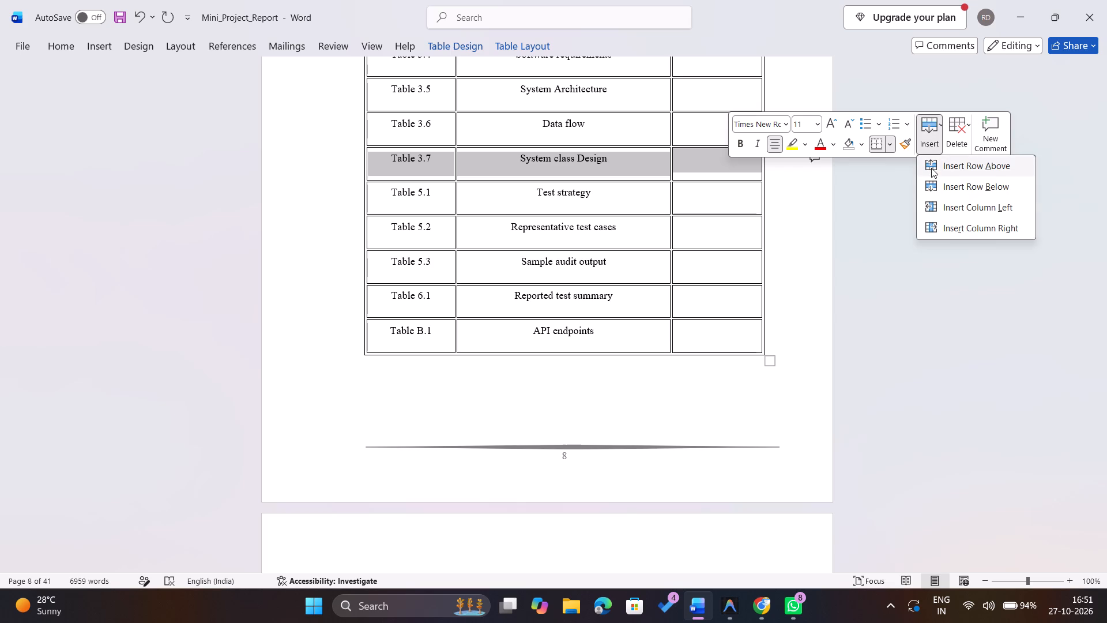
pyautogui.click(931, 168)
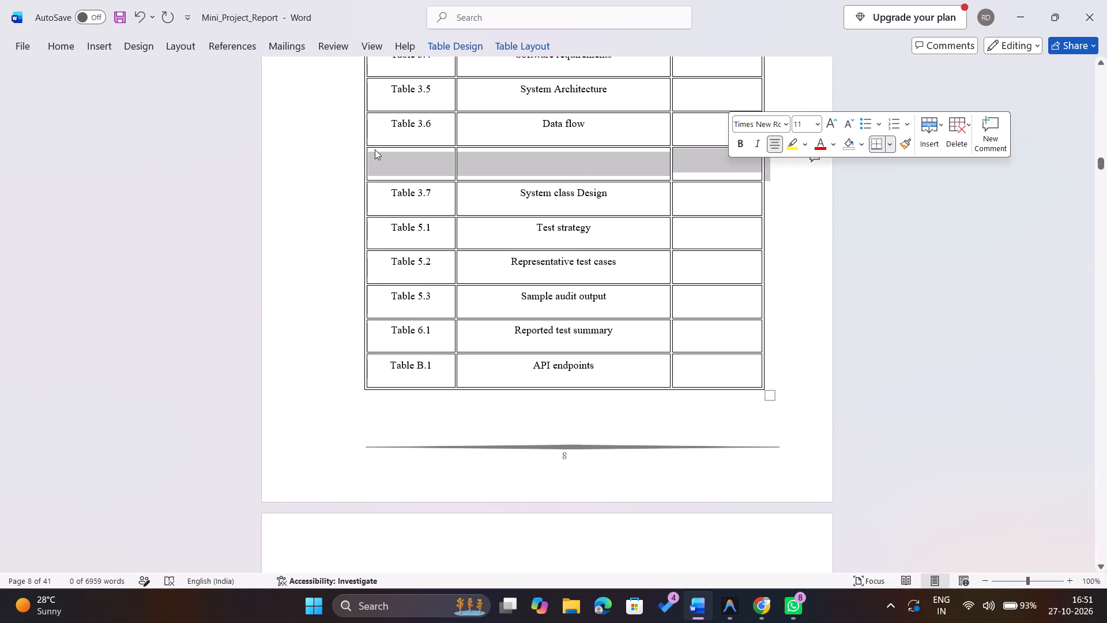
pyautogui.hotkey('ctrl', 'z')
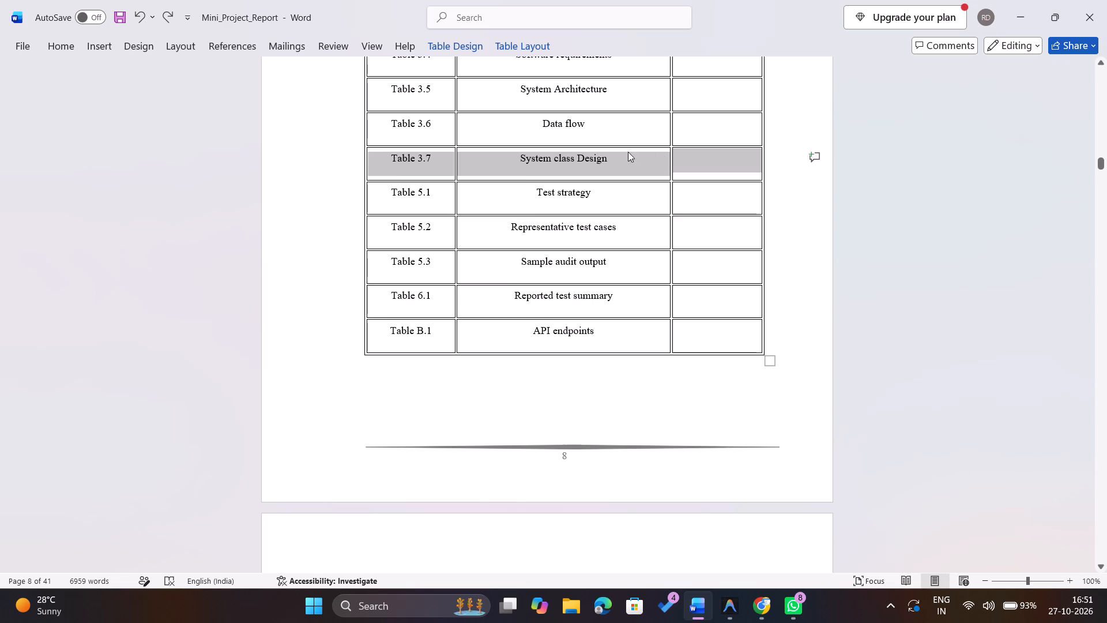
# Select the whole Table 3.7 System class Design row in the List of Tables.
pyautogui.click(389, 165)
pyautogui.moveTo(387, 156); pyautogui.dragTo(708, 163)
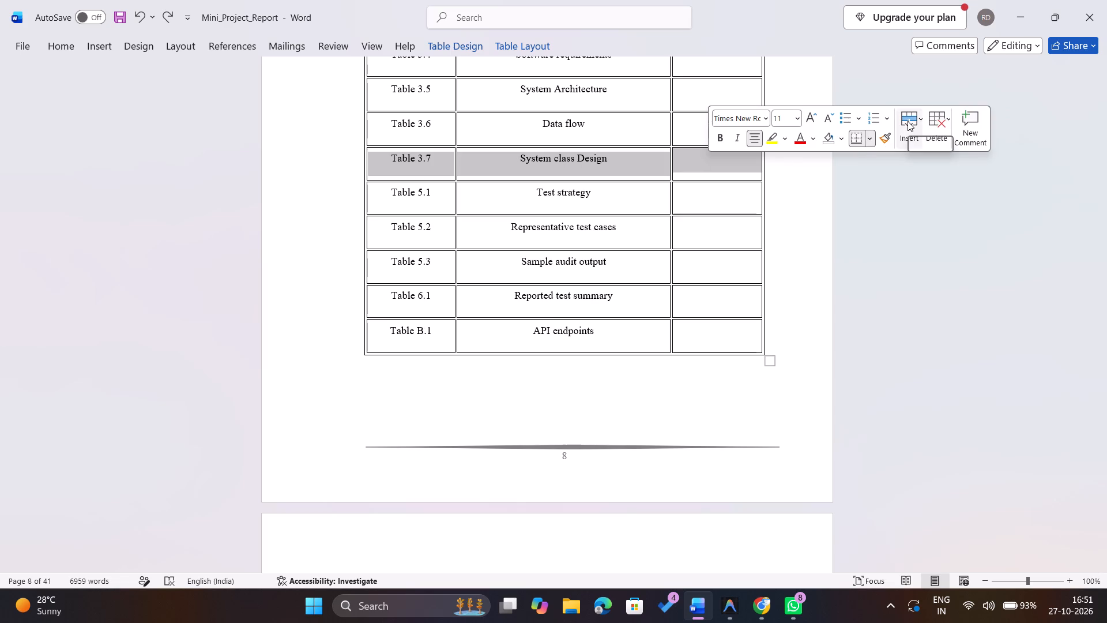
# Insert a row below the Table 3.7 System class Design entry in the List of Tables and number it Table 3.8.
pyautogui.click(908, 121)
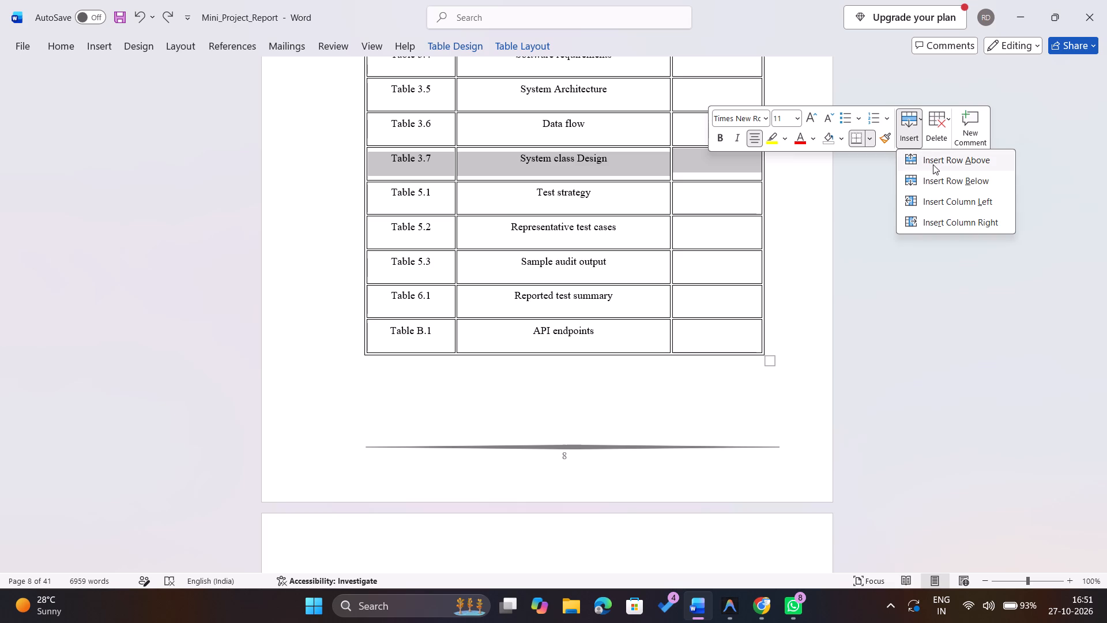
pyautogui.click(942, 182)
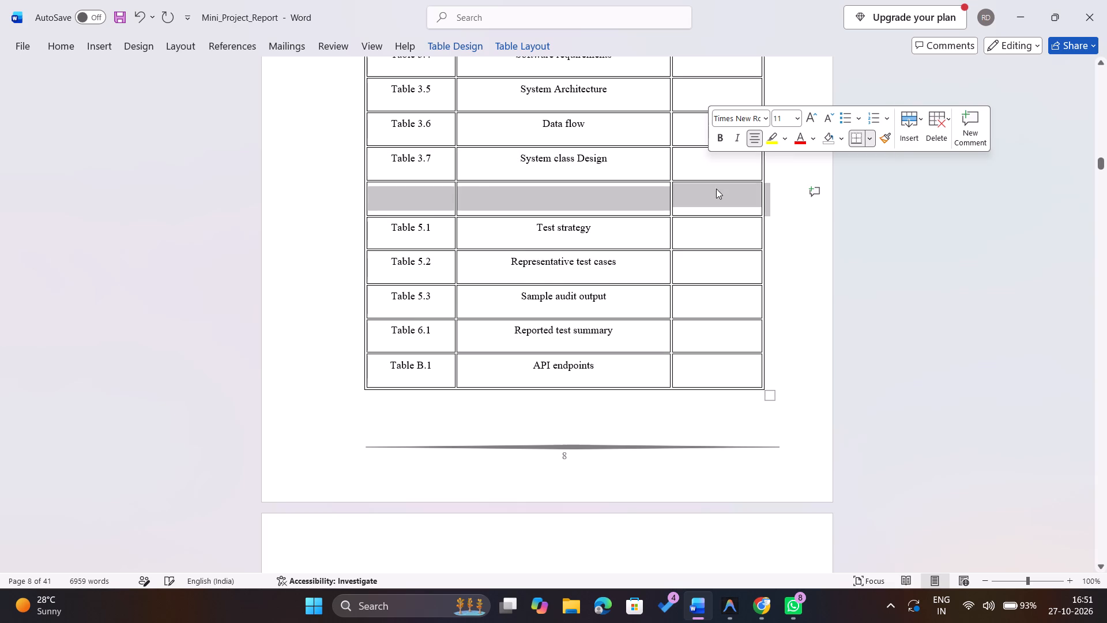
pyautogui.click(414, 201)
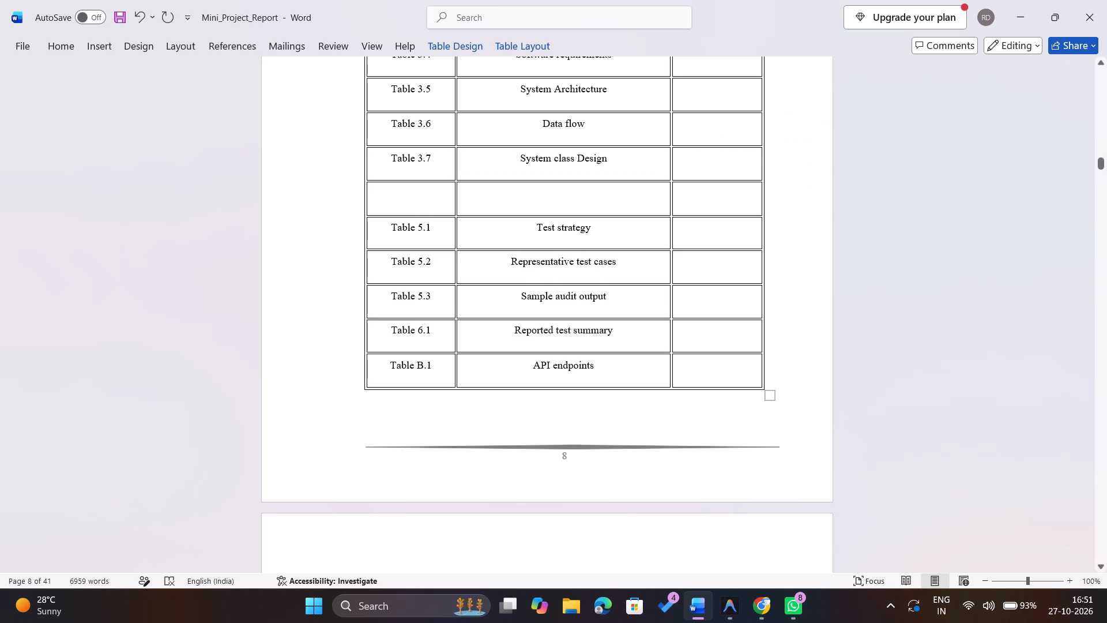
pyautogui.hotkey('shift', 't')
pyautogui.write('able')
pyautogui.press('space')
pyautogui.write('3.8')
pyautogui.click(533, 193)
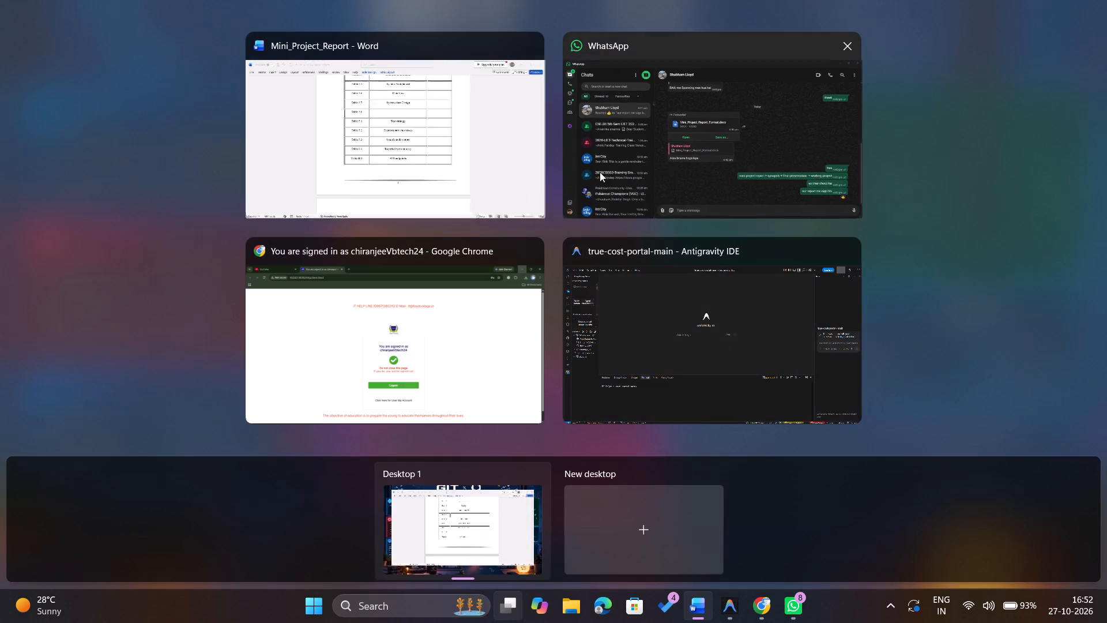
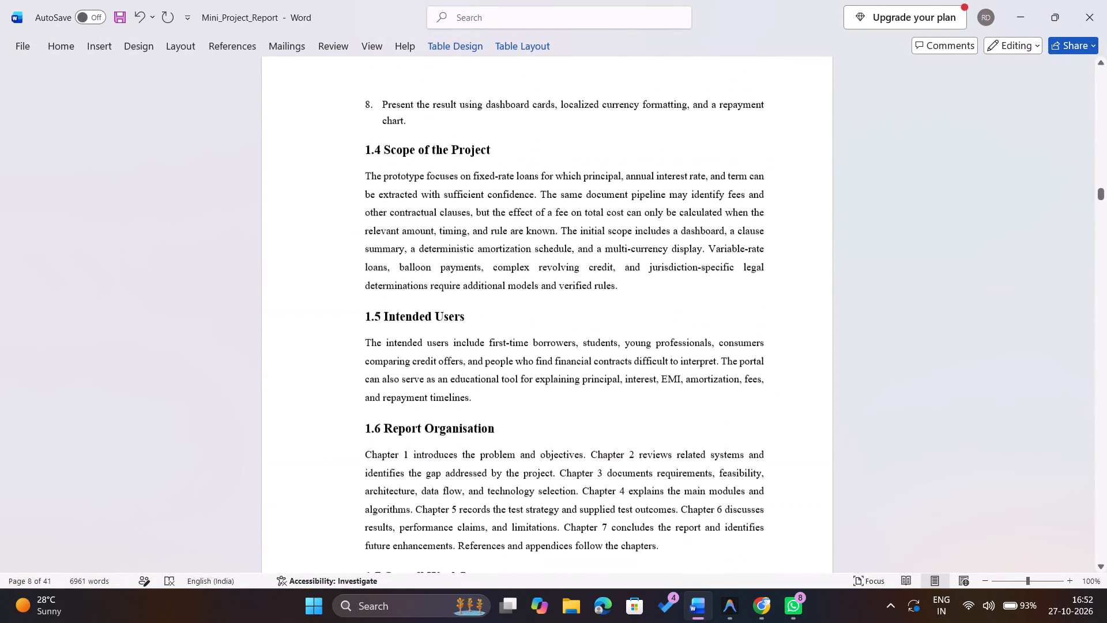
# Check the Chapter 3 table captions and fill in the empty Table 3.8 title in the List of Tables, beginning with "API".
pyautogui.scroll(-2, 631, 214)
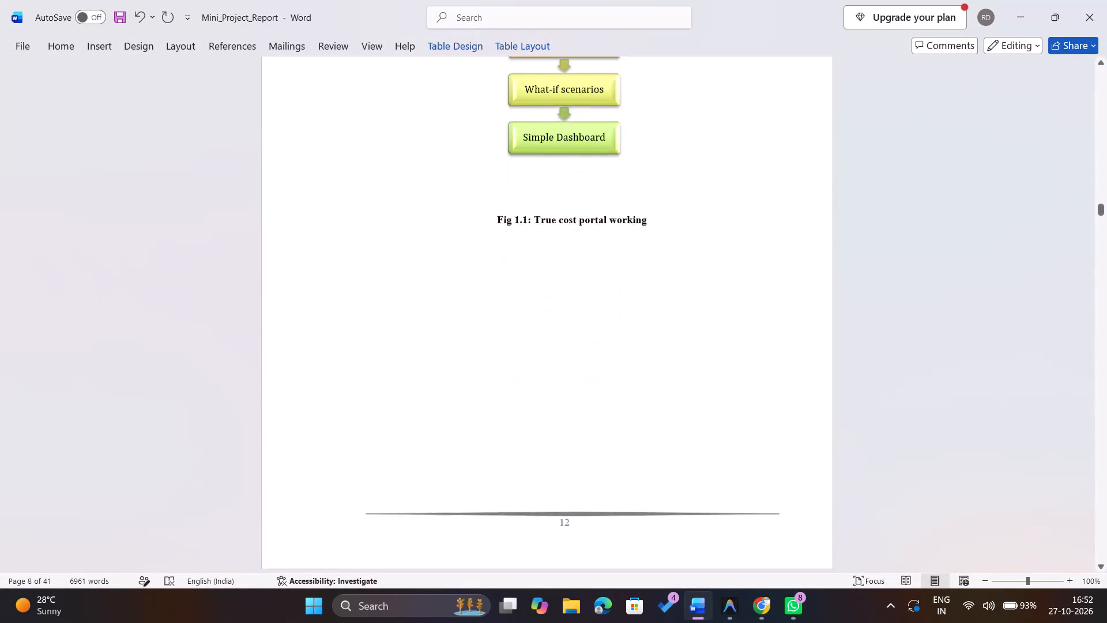
pyautogui.scroll(-2, 631, 214)
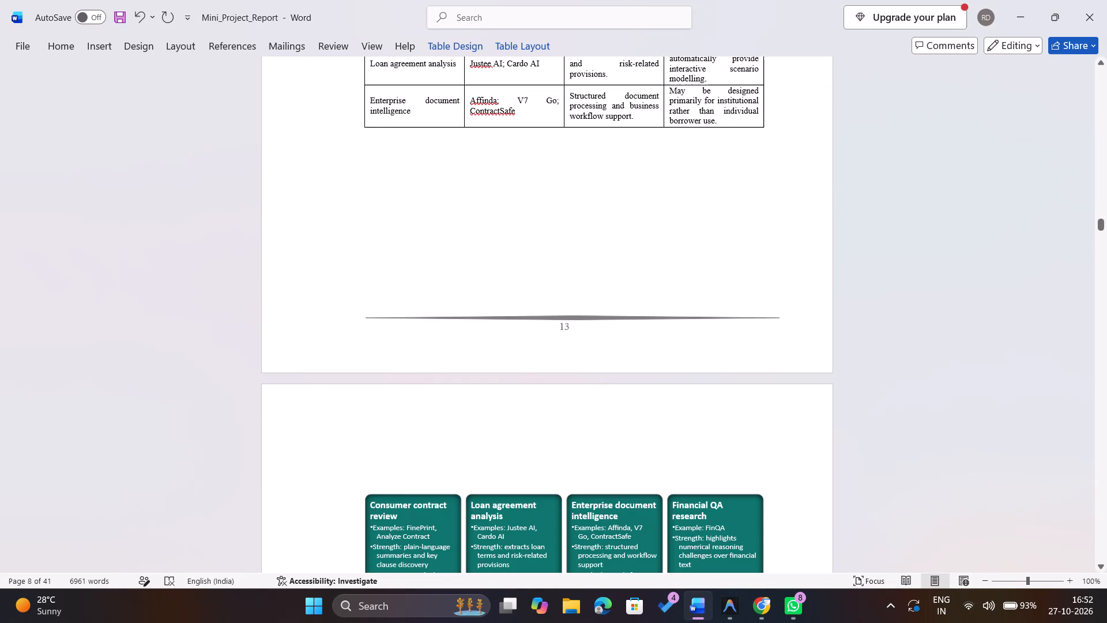
pyautogui.scroll(1, 631, 214)
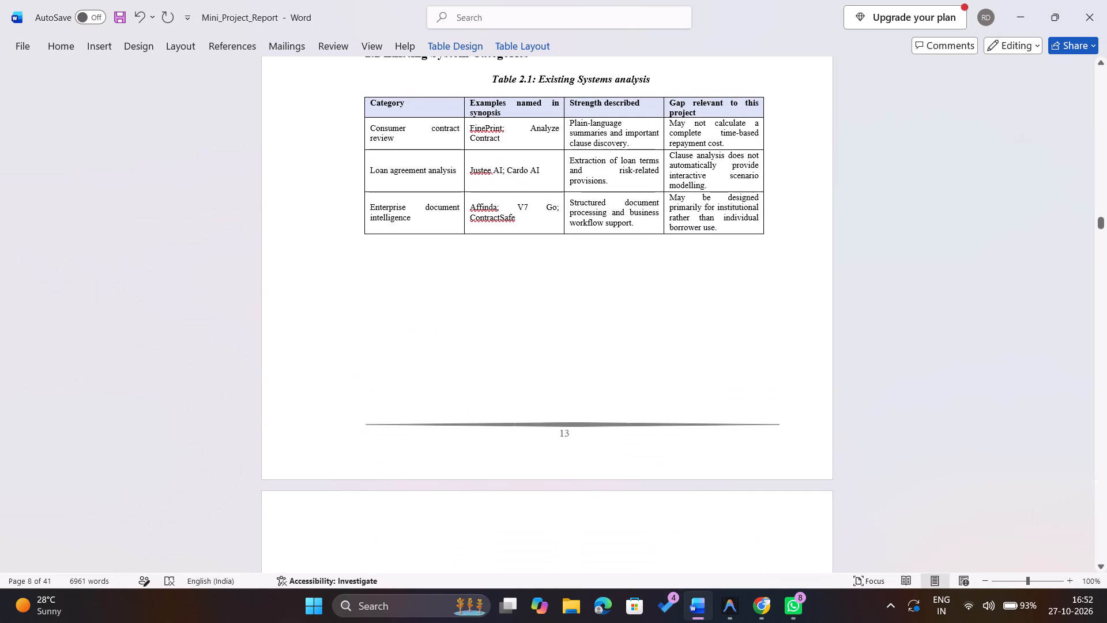
pyautogui.scroll(-11, 631, 214)
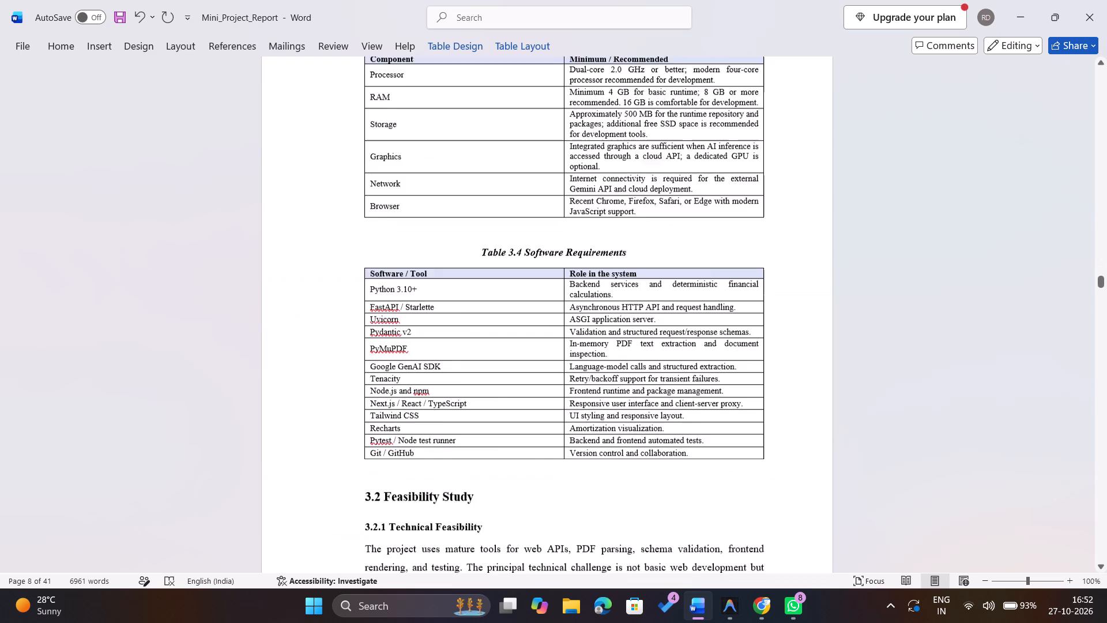
pyautogui.scroll(-4, 631, 214)
pyautogui.scroll(-20, 631, 214)
pyautogui.scroll(-5, 631, 214)
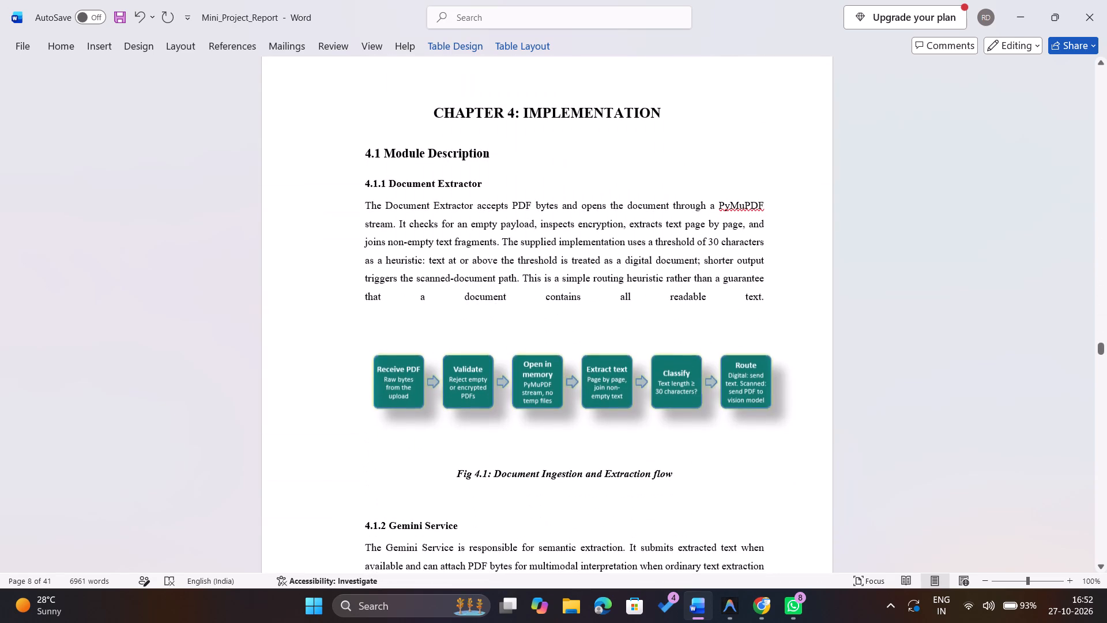
pyautogui.scroll(20, 631, 214)
pyautogui.scroll(20, 631, 214)
pyautogui.scroll(20, 631, 214)
pyautogui.scroll(-11, 631, 214)
pyautogui.scroll(20, 631, 214)
pyautogui.scroll(20, 631, 214)
pyautogui.scroll(2, 631, 214)
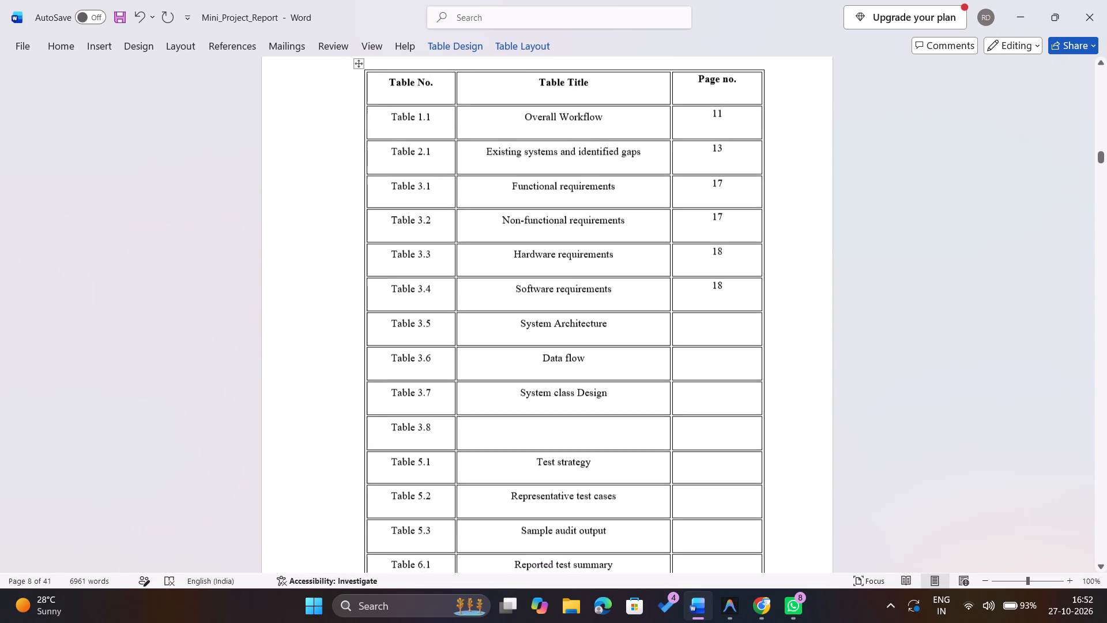
pyautogui.scroll(-1, 631, 214)
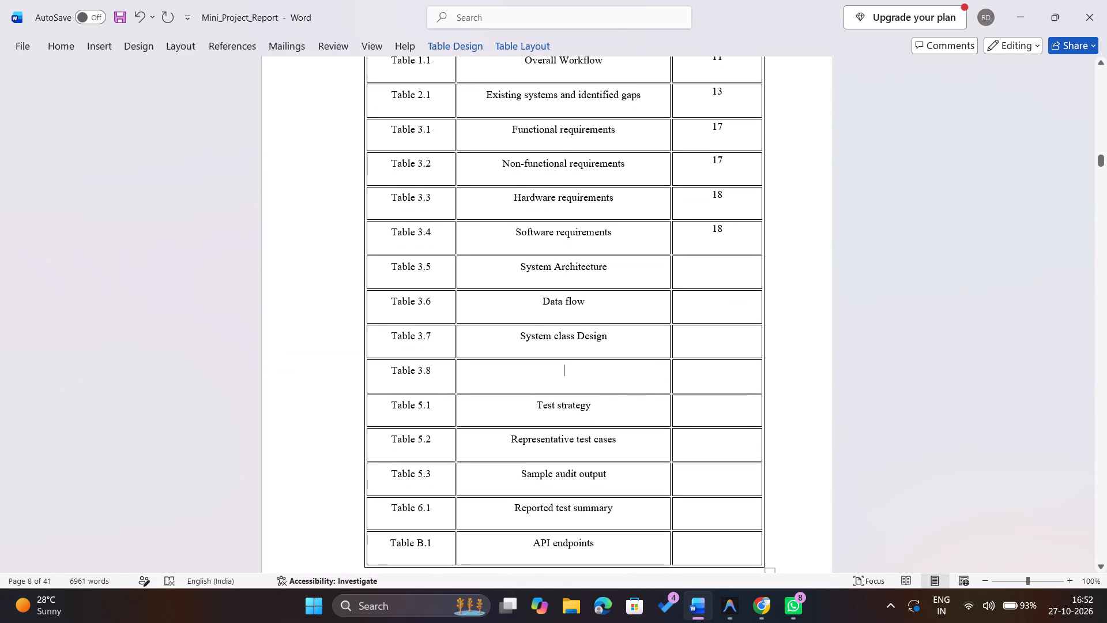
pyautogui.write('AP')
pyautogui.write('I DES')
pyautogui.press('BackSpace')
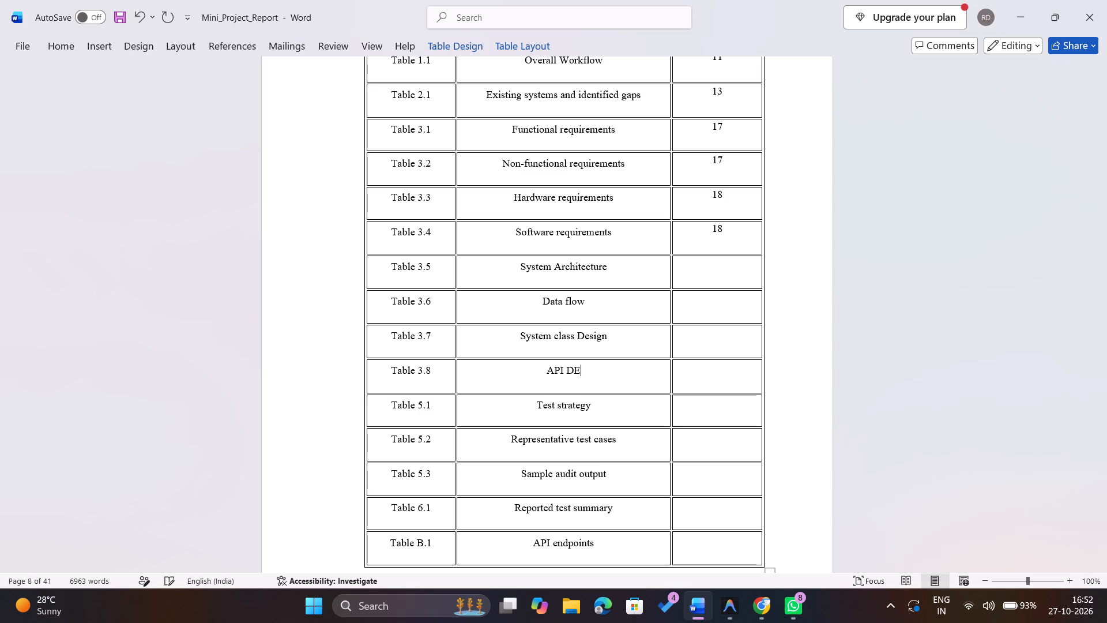
# Complete the Table 3.8 title in the List of Tables as "API design".
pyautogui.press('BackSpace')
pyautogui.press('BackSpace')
pyautogui.write('design')
# Enter 80 as the Turnitin similarity index percentage in the second paragraph of the Declaration.
pyautogui.scroll(-1, 667, 327)
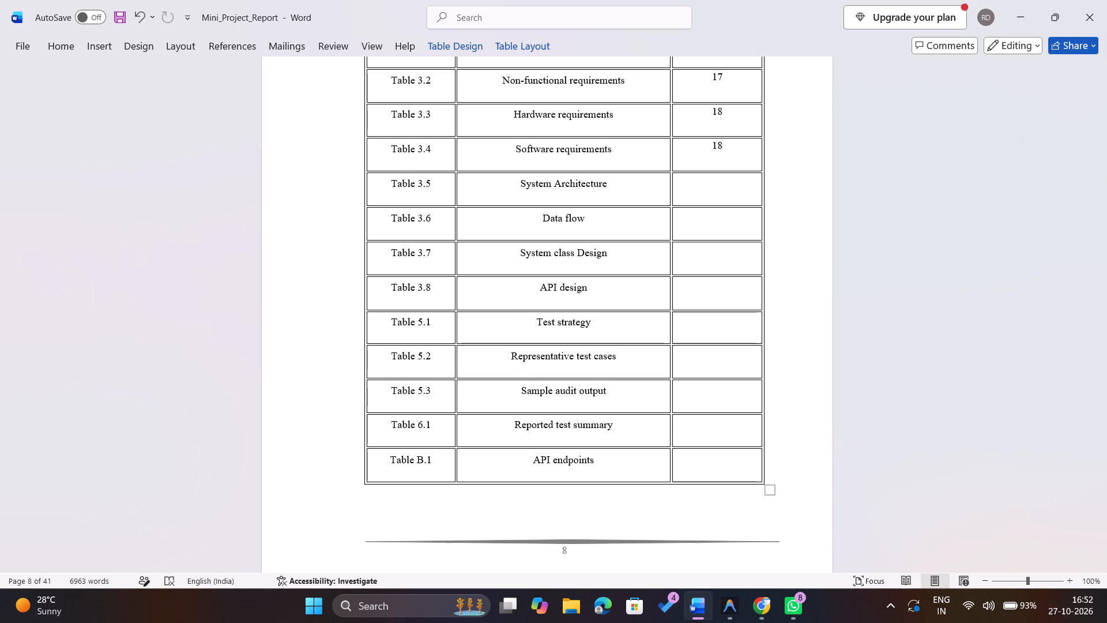
pyautogui.scroll(-1, 667, 327)
pyautogui.scroll(1, 667, 327)
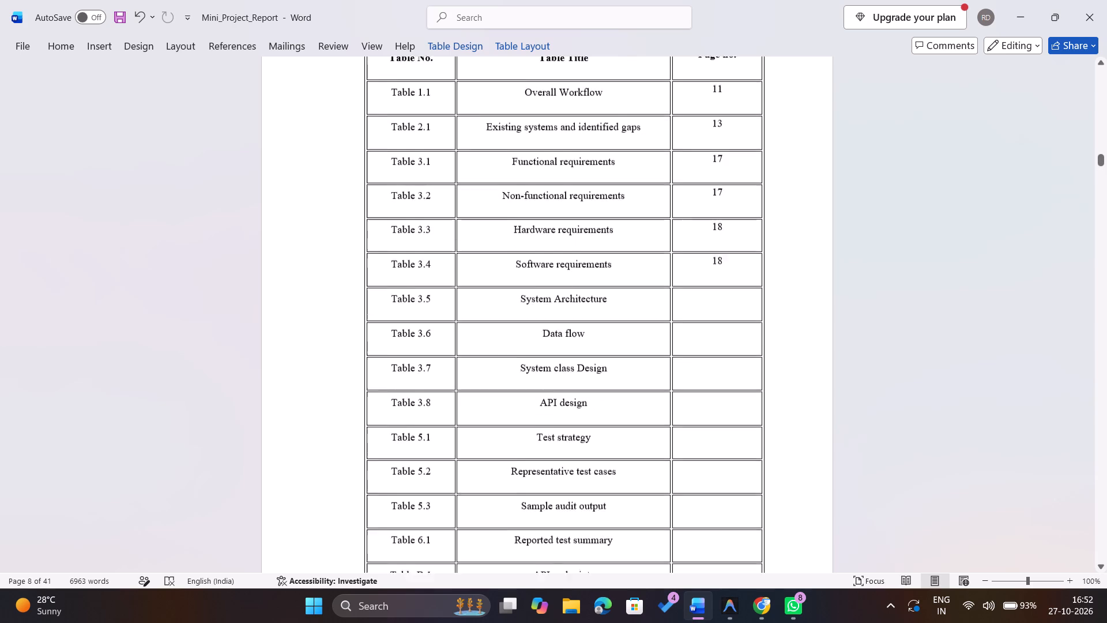
pyautogui.scroll(3, 667, 327)
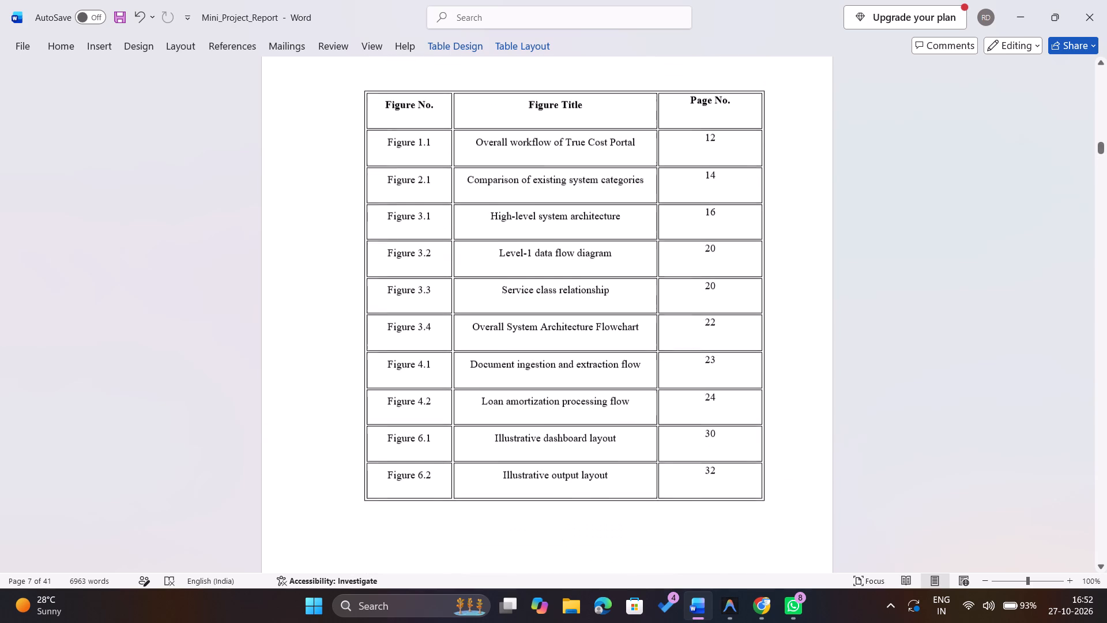
pyautogui.scroll(-2, 667, 327)
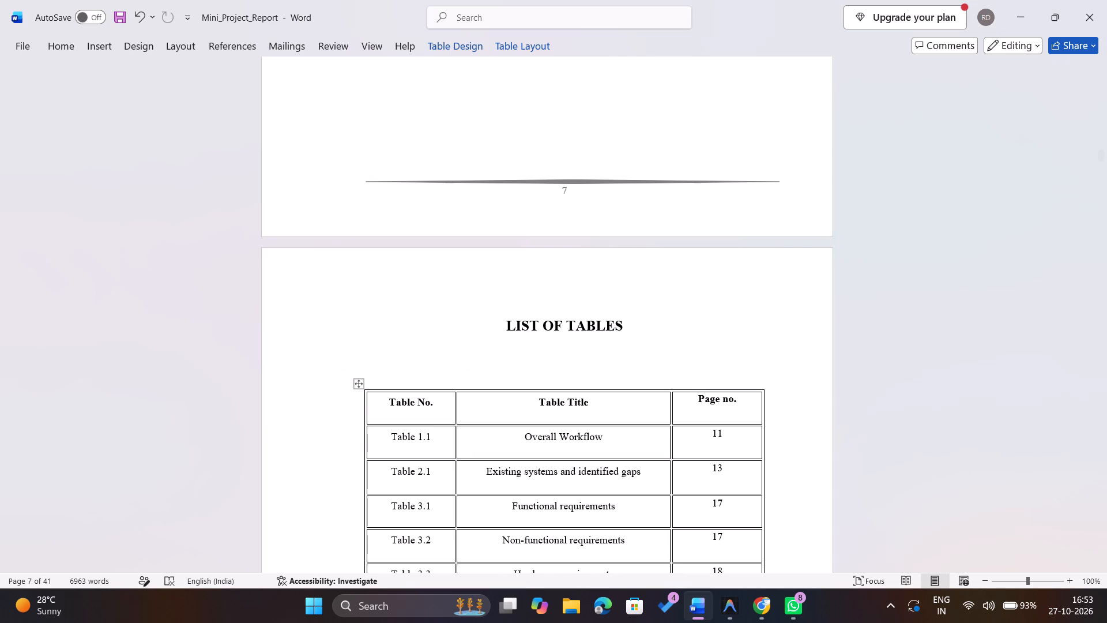
pyautogui.scroll(9, 667, 327)
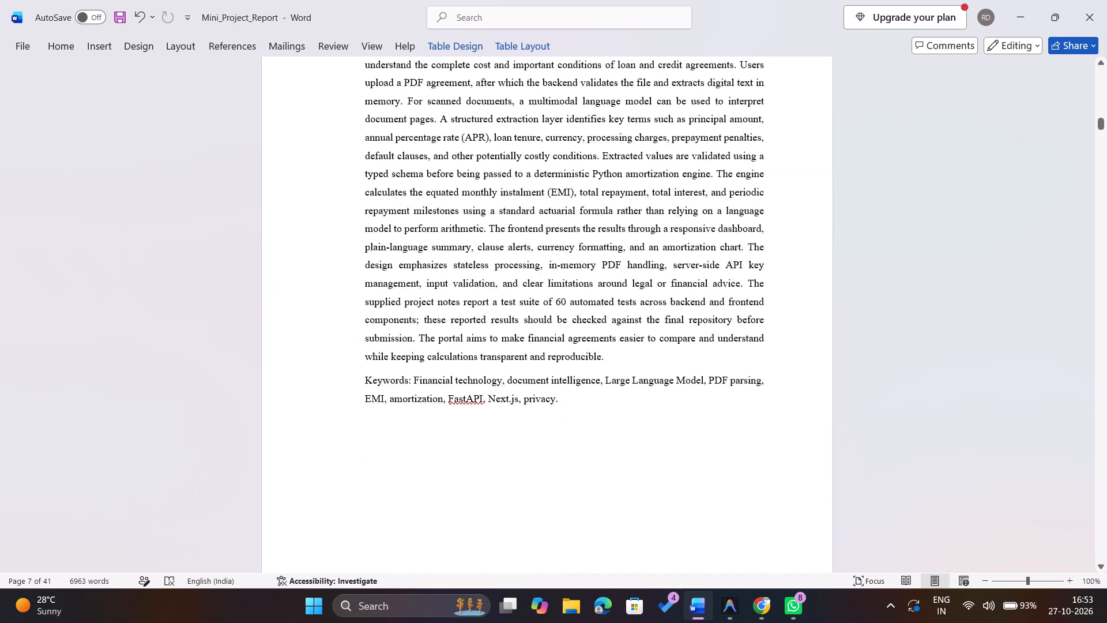
pyautogui.scroll(7, 667, 327)
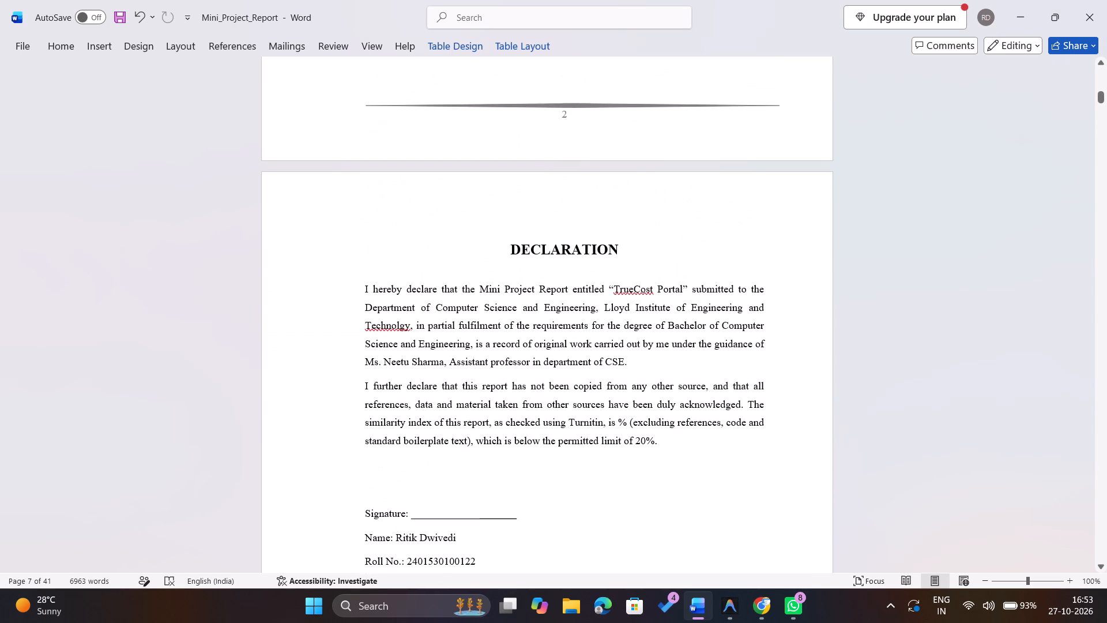
pyautogui.click(616, 425)
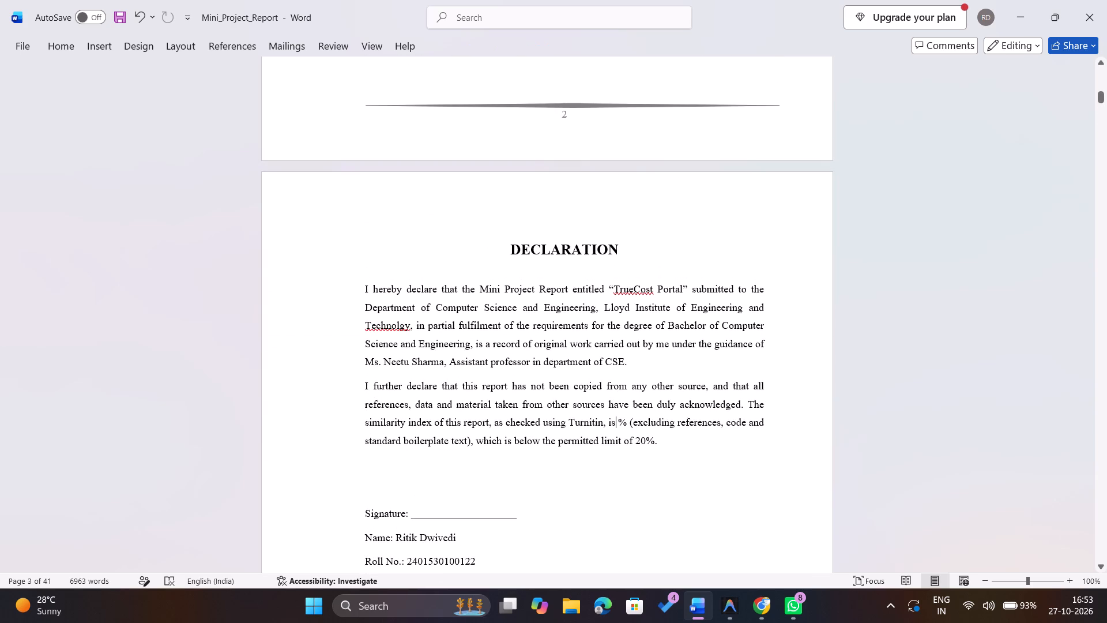
pyautogui.press('8')
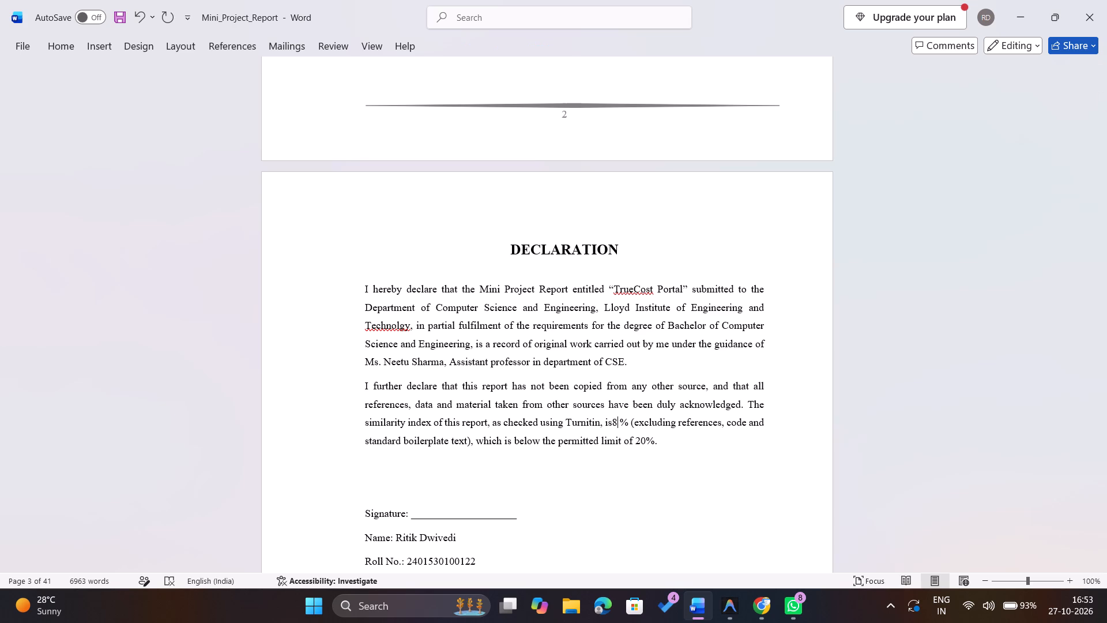
pyautogui.press('0')
pyautogui.press('BackSpace')
pyautogui.press('BackSpace')
pyautogui.press('space')
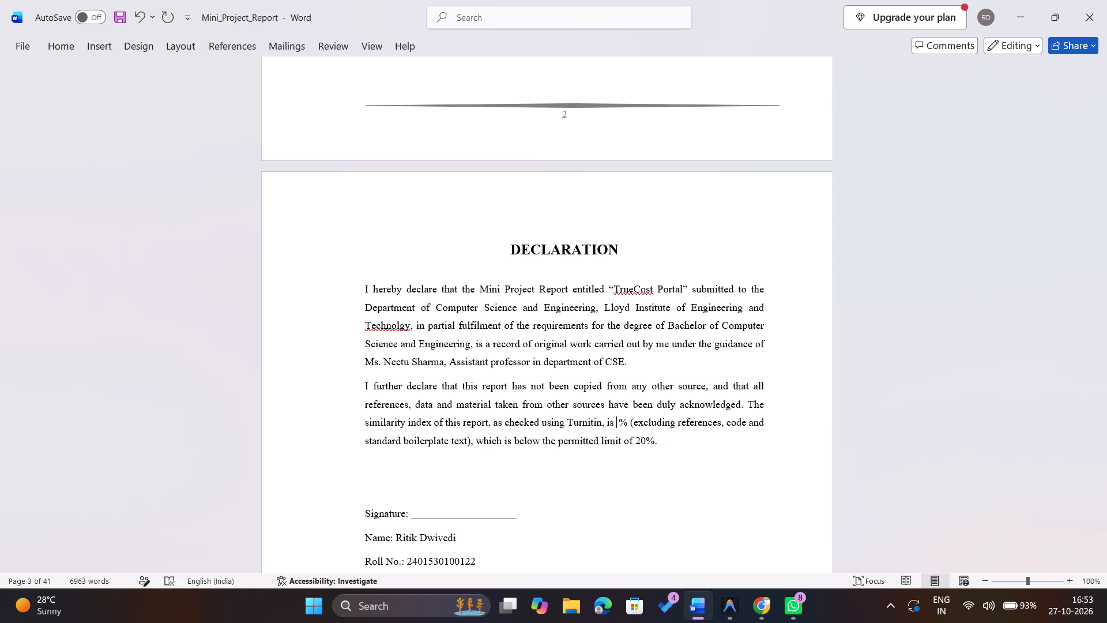
pyautogui.write('88')
pyautogui.press('BackSpace')
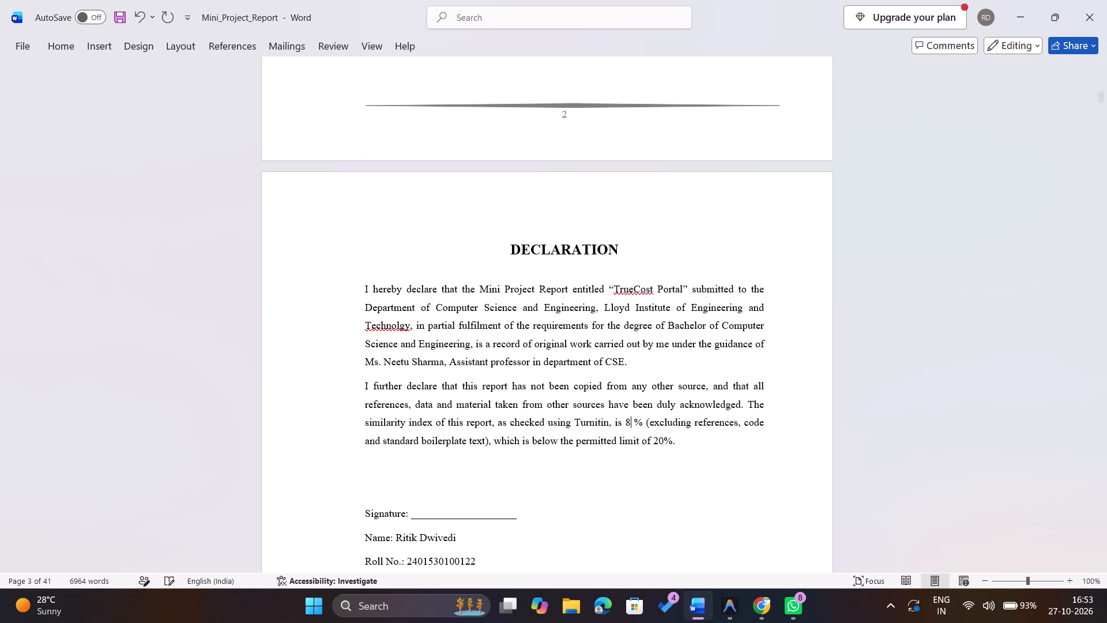
pyautogui.press('0')
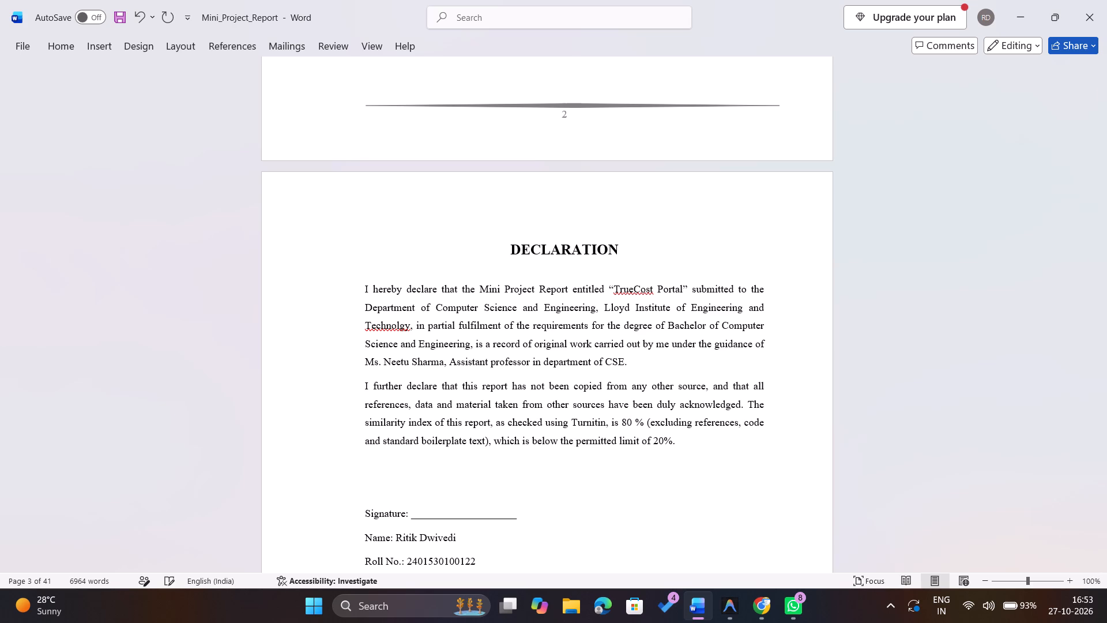
# Change the similarity index percentage in the Declaration to 85.
pyautogui.scroll(-2, 605, 412)
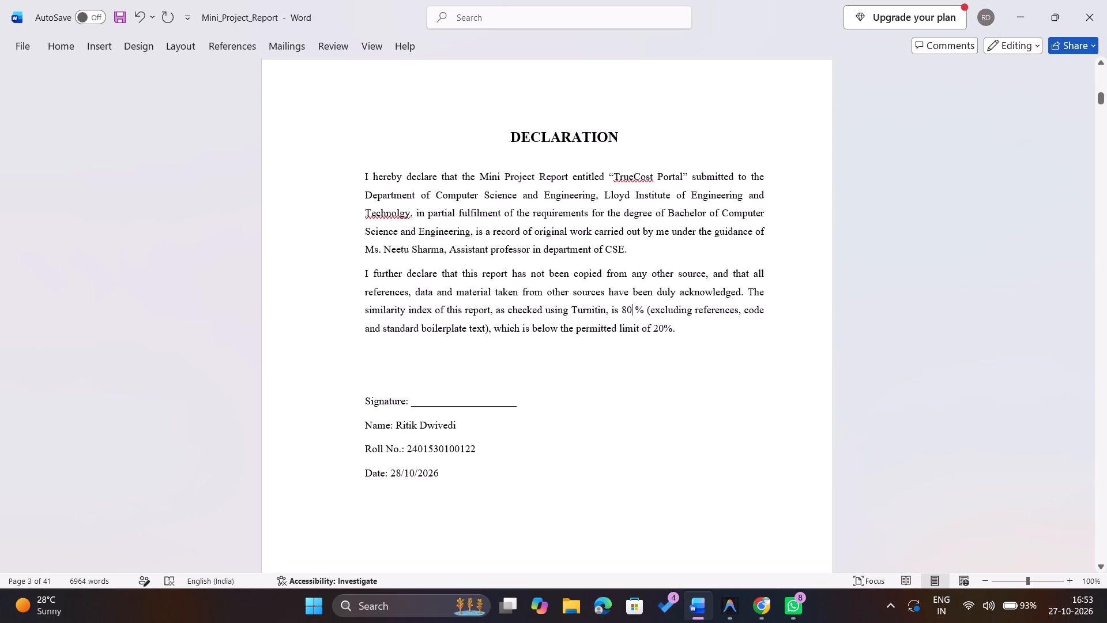
pyautogui.scroll(-2, 605, 412)
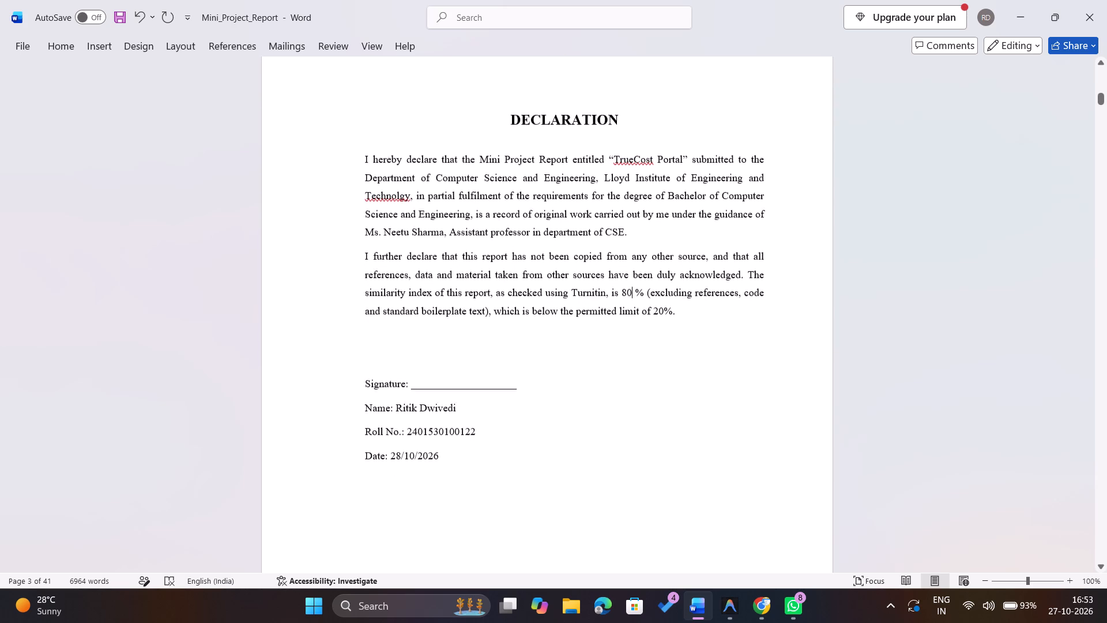
pyautogui.scroll(-2, 605, 412)
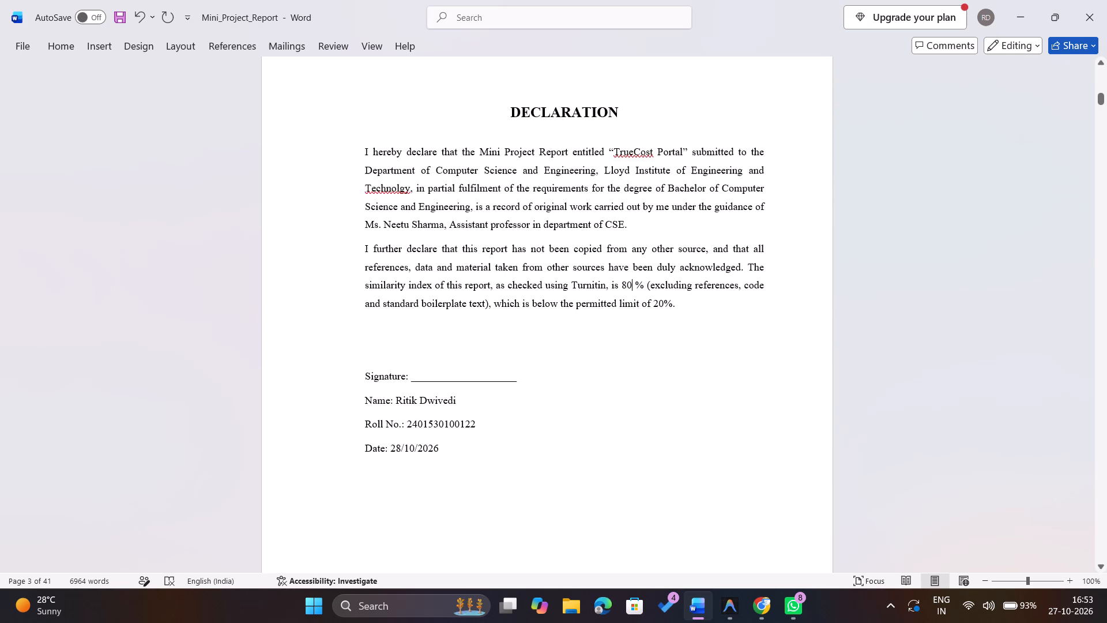
pyautogui.scroll(-2, 605, 412)
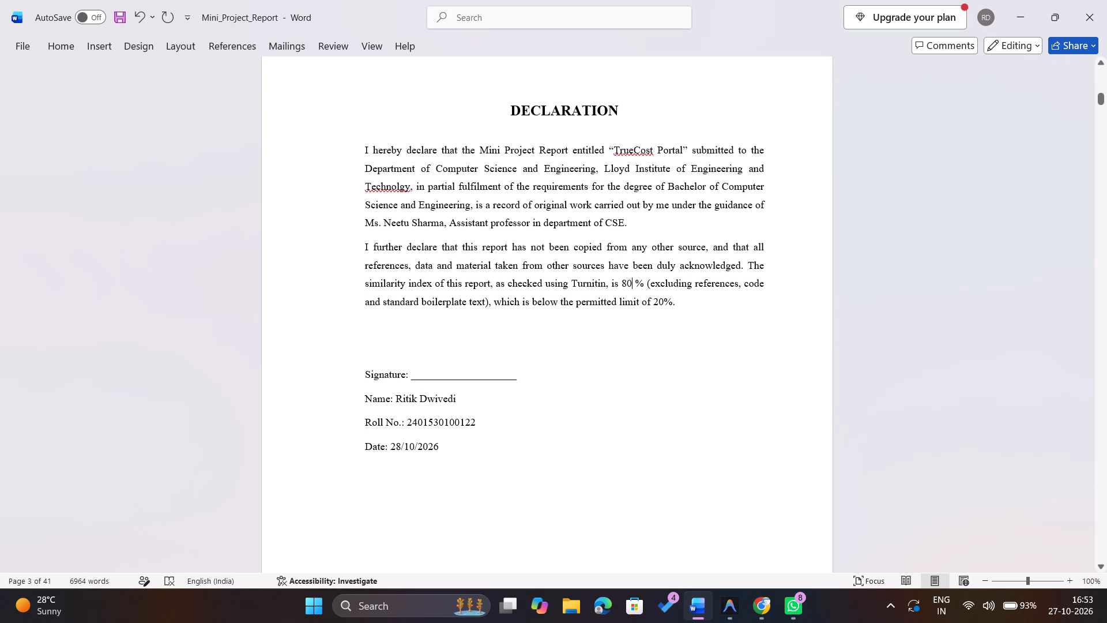
pyautogui.press('BackSpace')
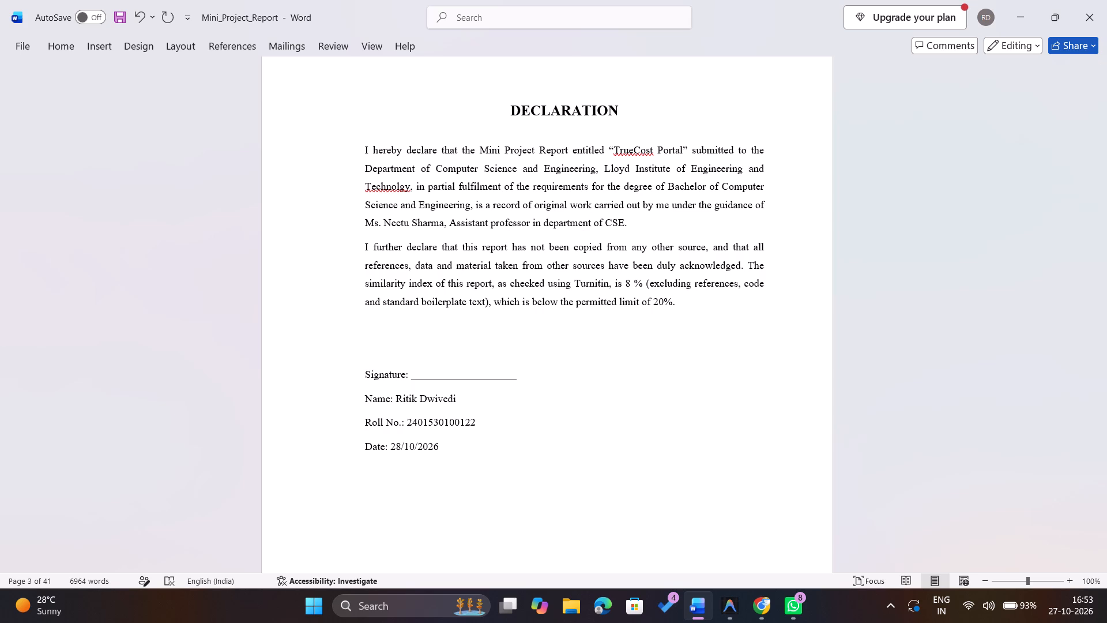
pyautogui.press('5')
# Review the front matter from the Acknowledgement through the Abstract, Table of Contents and List of Figures to the List of Tables.
pyautogui.scroll(-2, 605, 412)
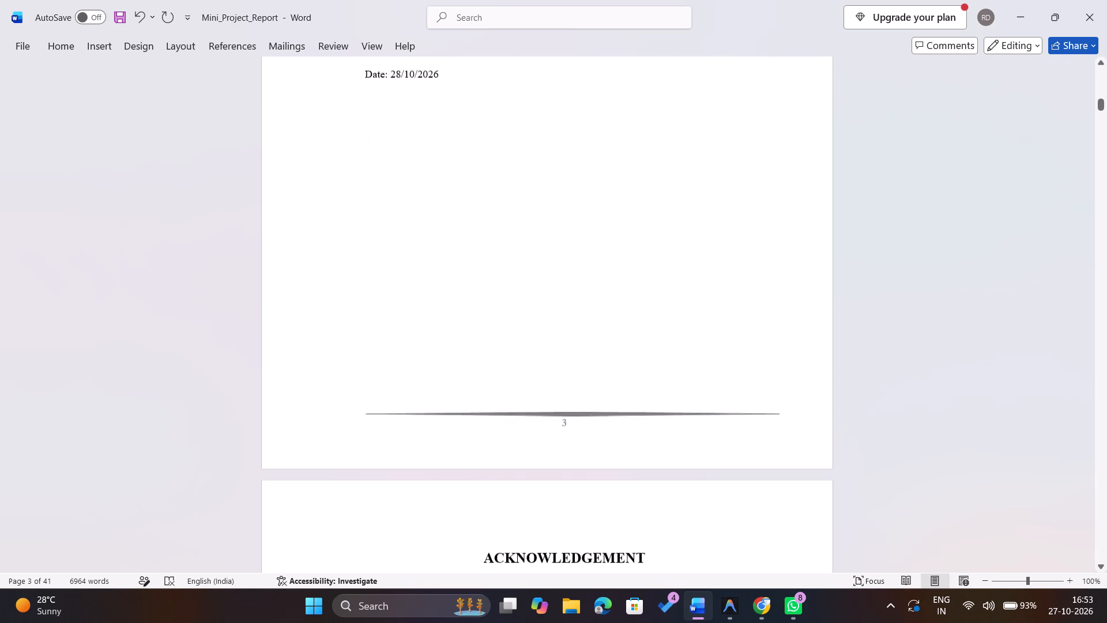
pyautogui.scroll(-1, 605, 412)
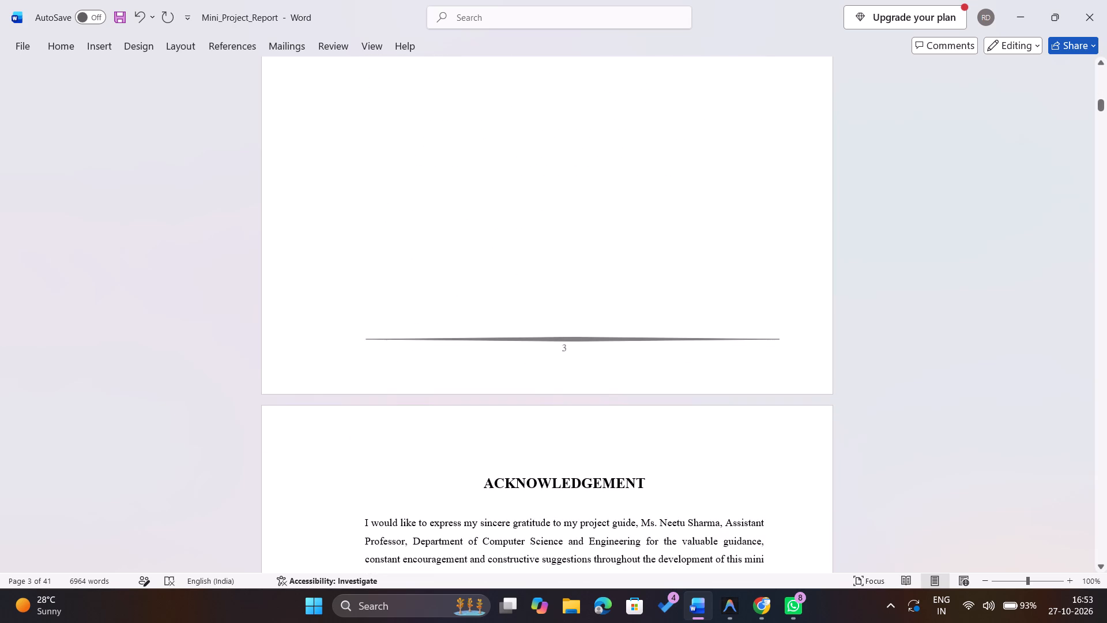
pyautogui.scroll(-5, 605, 412)
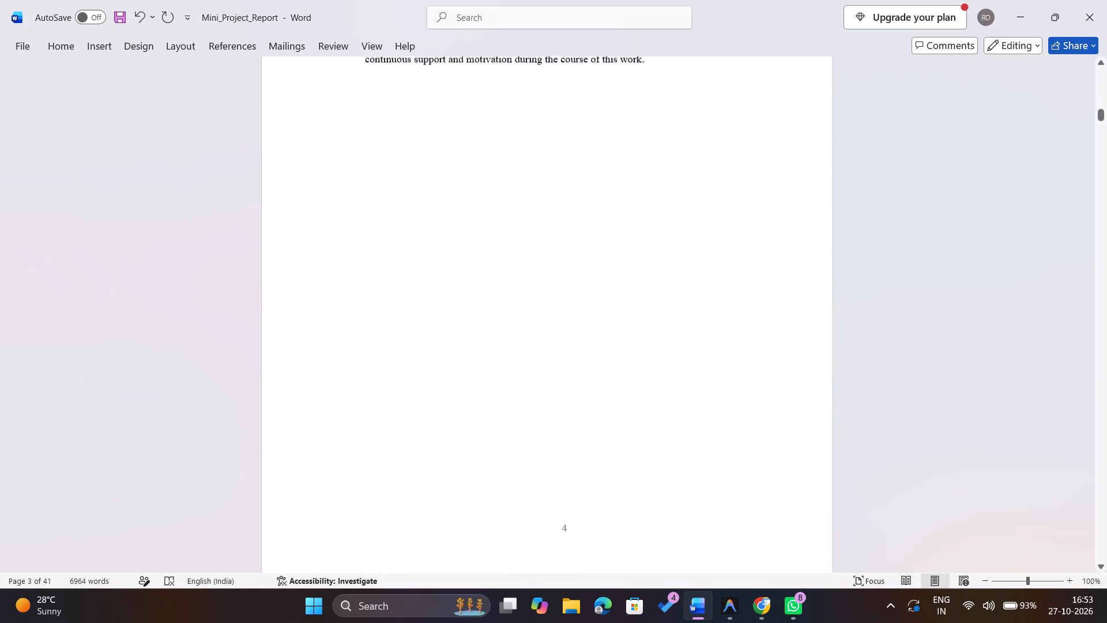
pyautogui.scroll(-3, 605, 412)
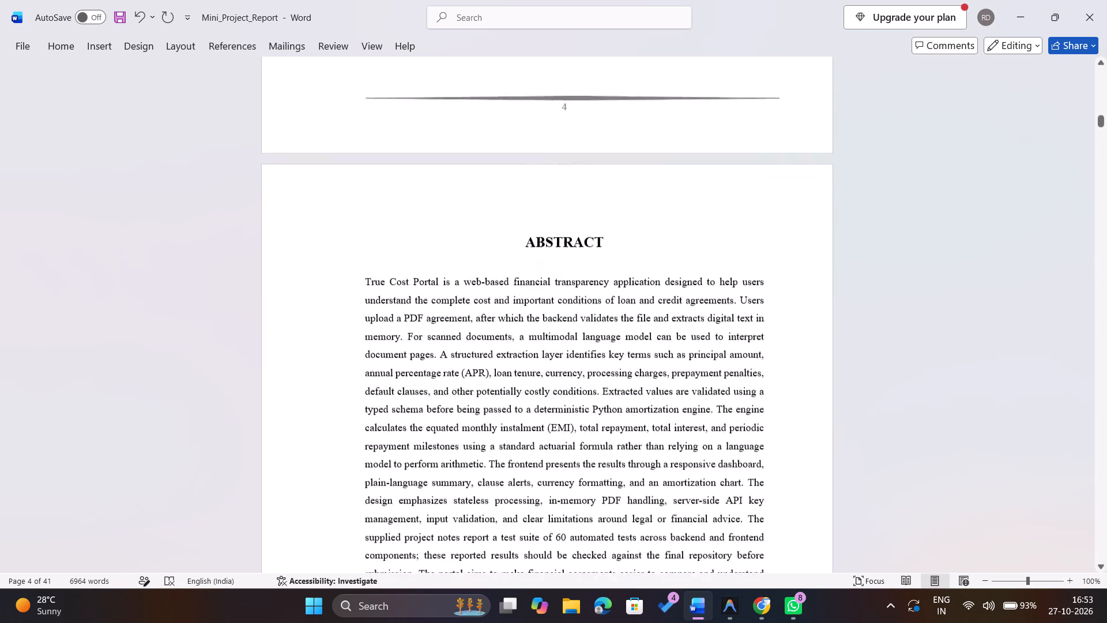
pyautogui.scroll(-2, 605, 412)
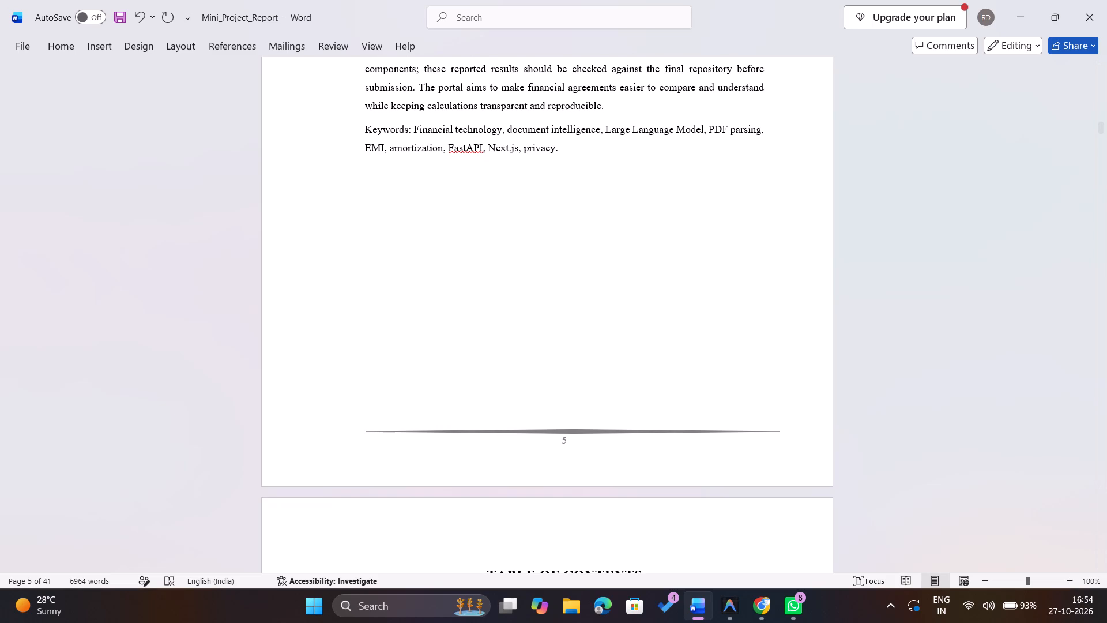
pyautogui.scroll(-1, 605, 412)
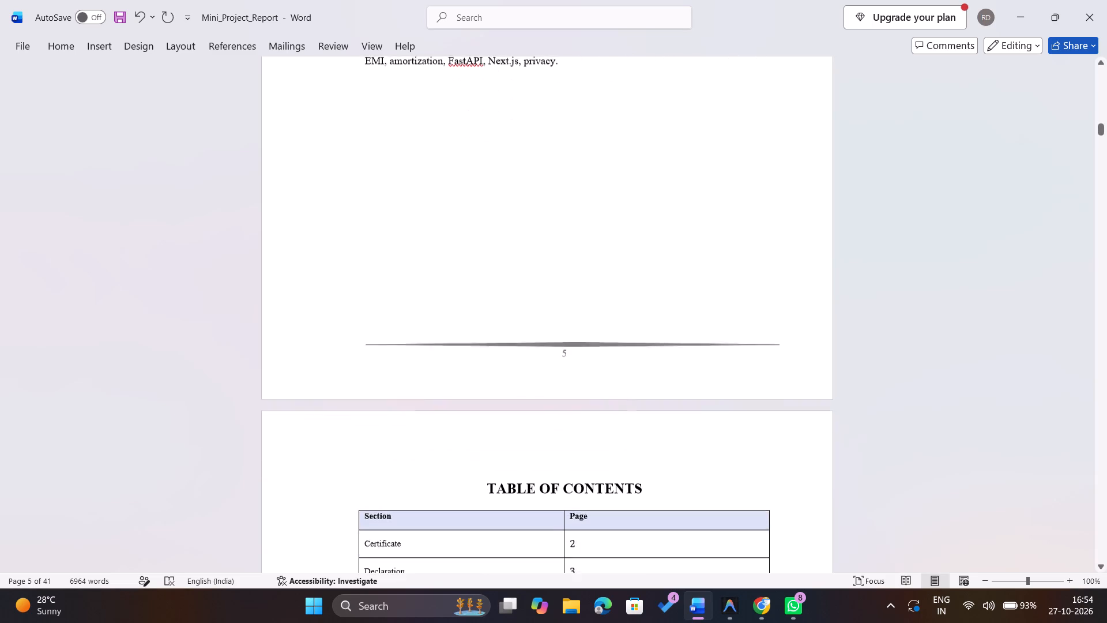
pyautogui.scroll(-3, 605, 412)
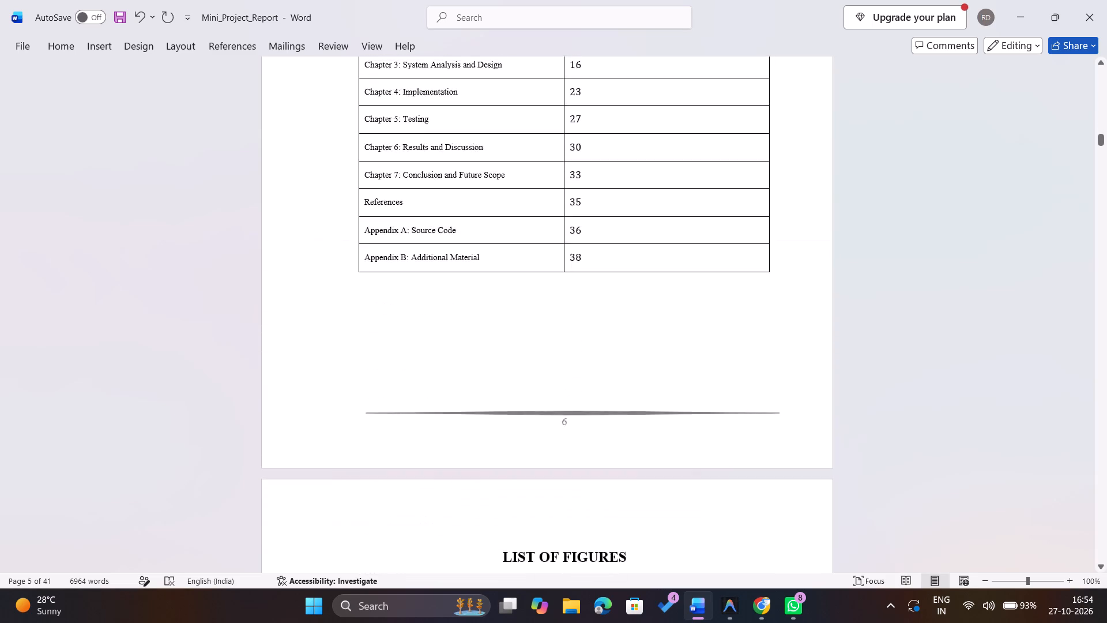
pyautogui.scroll(-3, 605, 412)
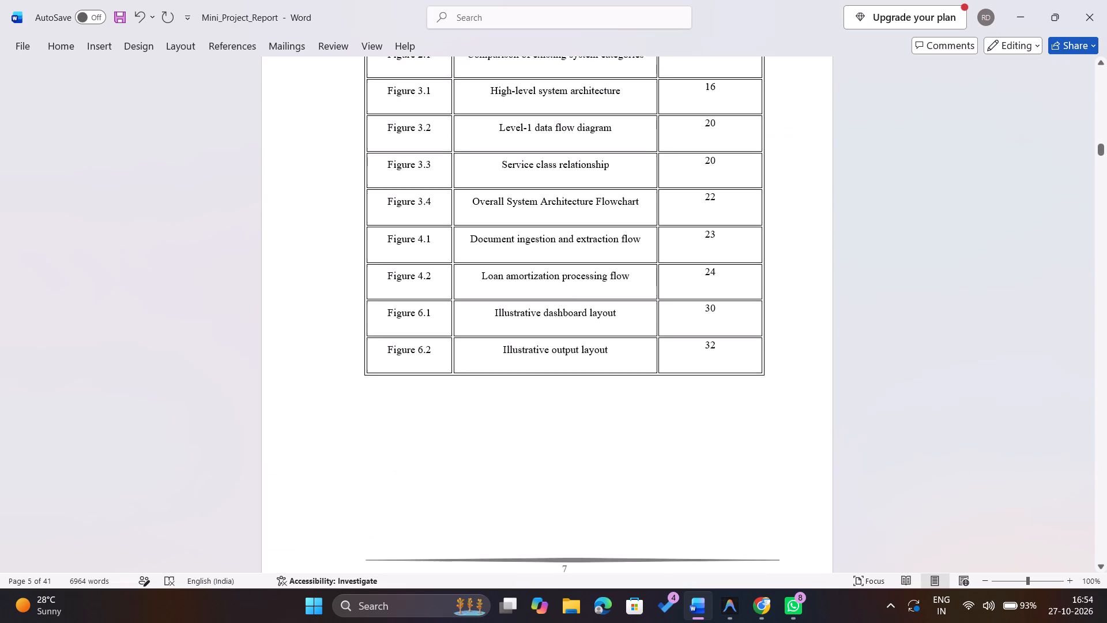
pyautogui.scroll(-3, 605, 412)
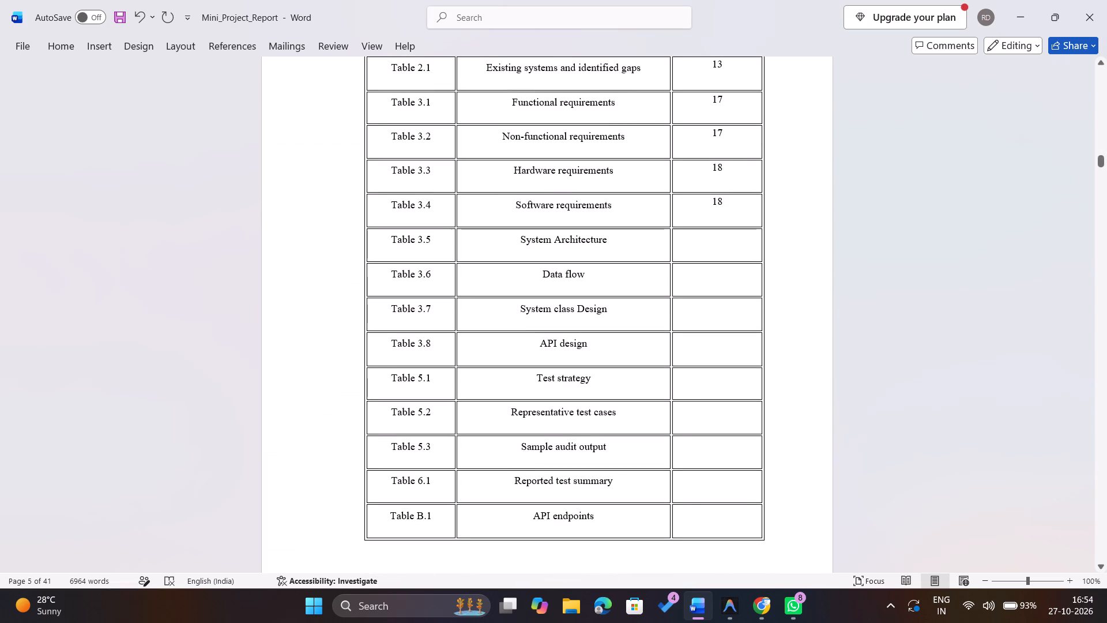
pyautogui.scroll(-1, 605, 412)
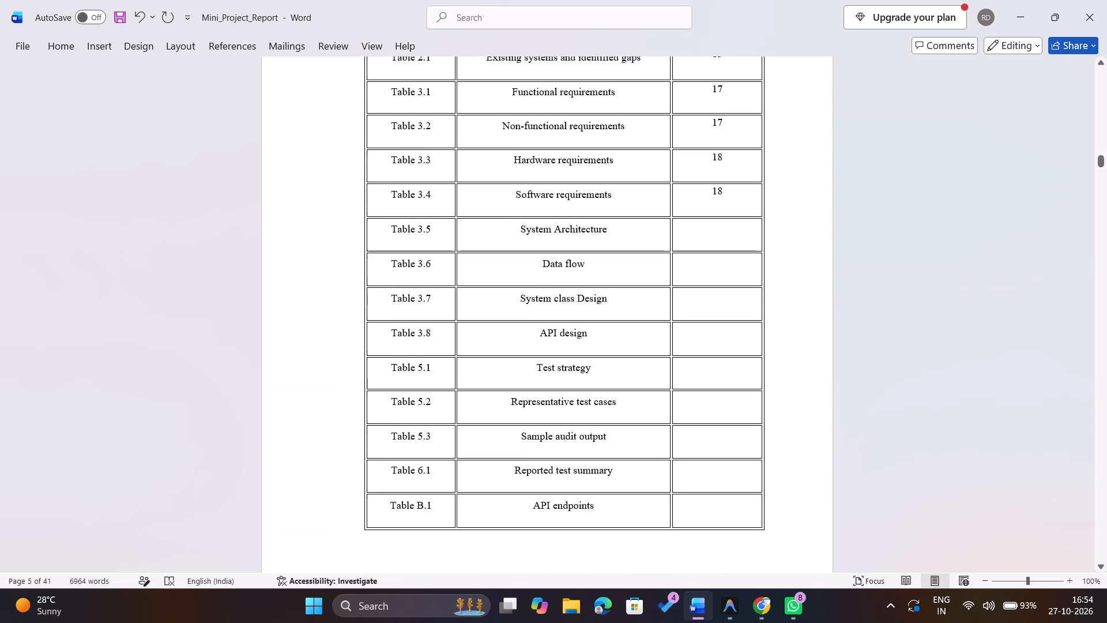
# Look through Chapters 1 to 4 for captioned tables, returning to Table 3.8 API Design in Chapter 3.
pyautogui.scroll(-7, 605, 412)
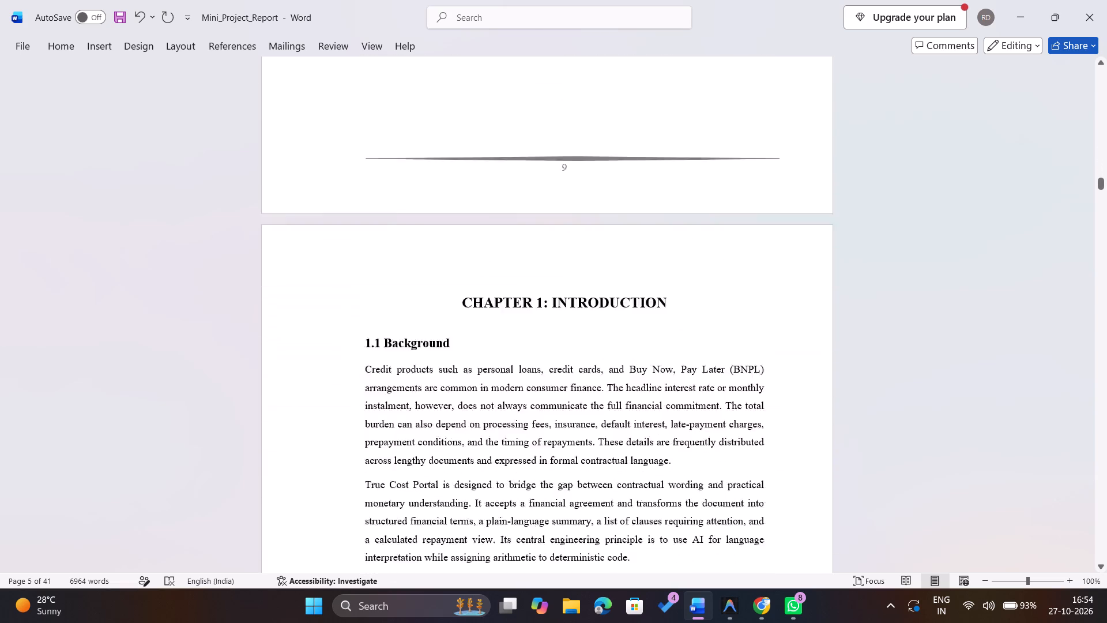
pyautogui.scroll(-6, 605, 412)
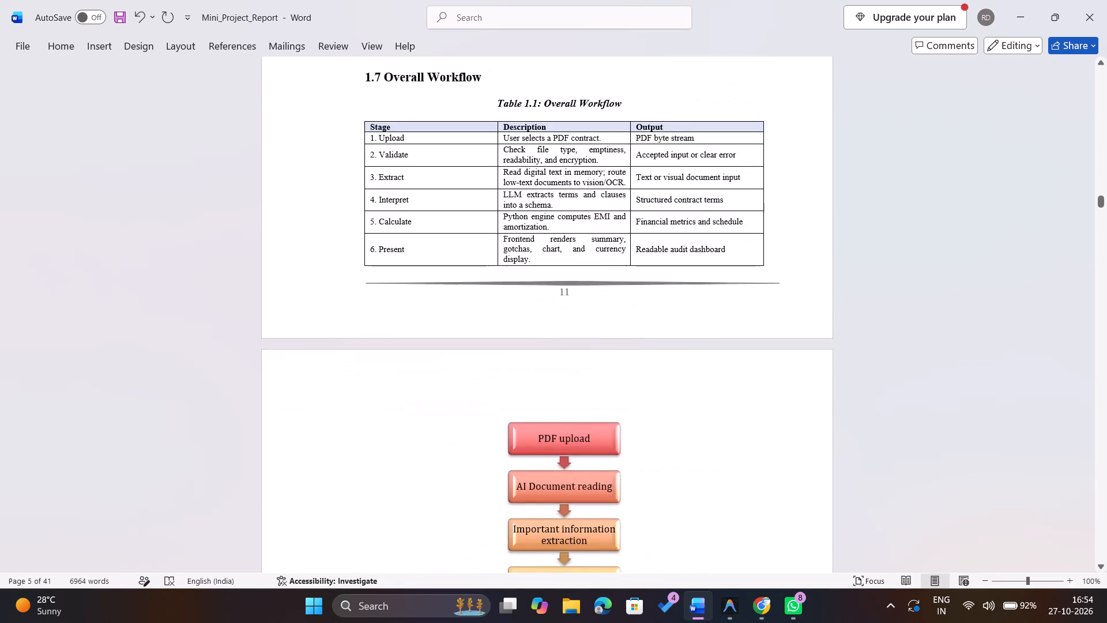
pyautogui.scroll(-10, 605, 412)
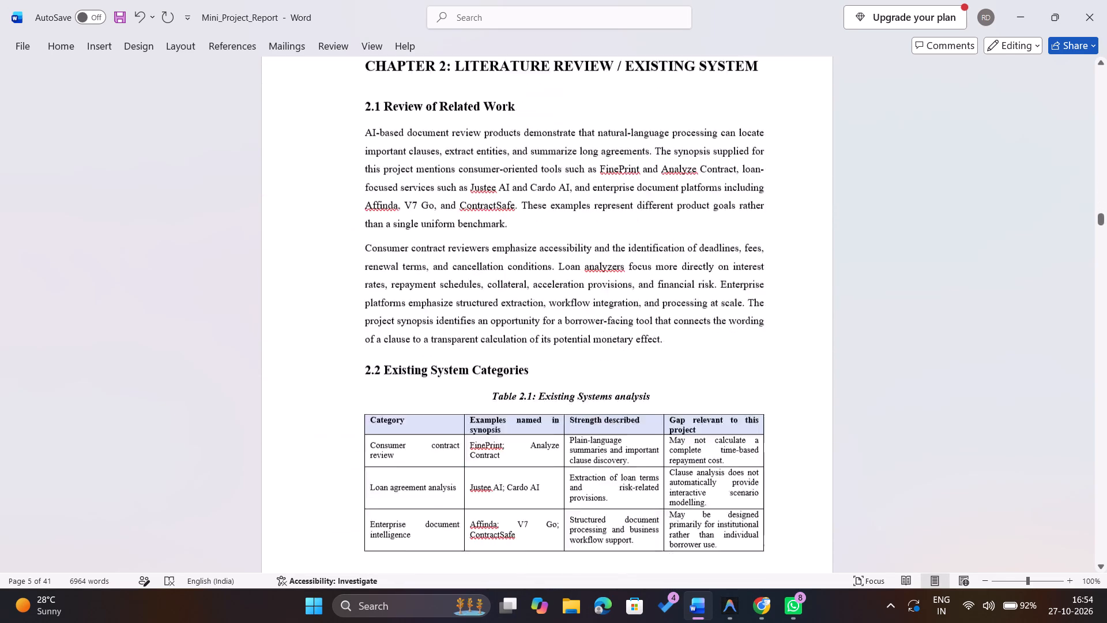
pyautogui.scroll(-12, 605, 412)
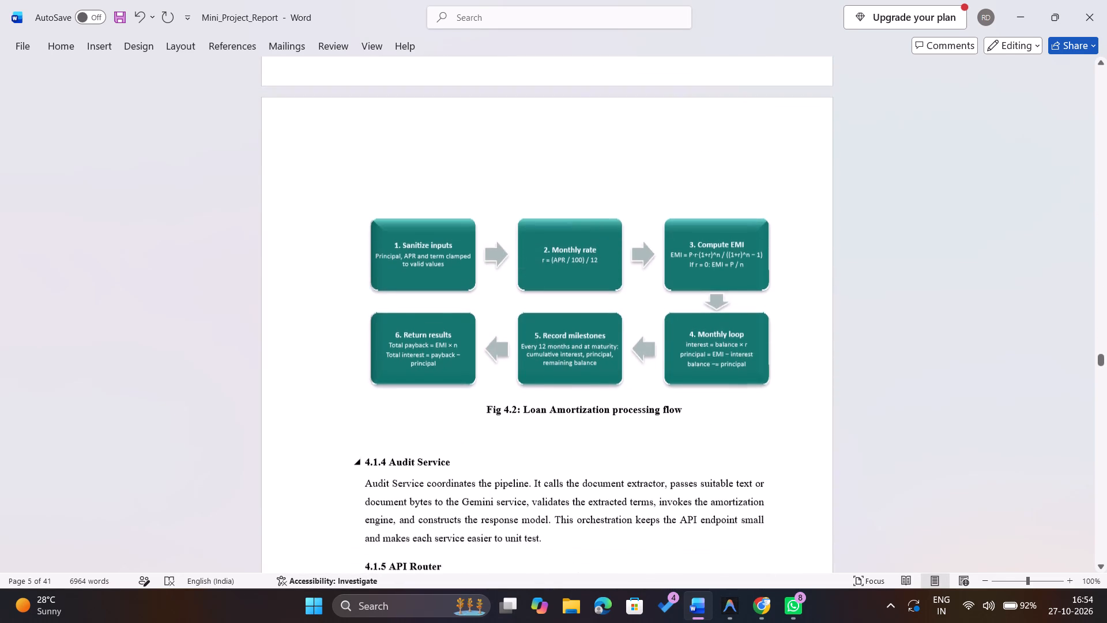
pyautogui.scroll(-1, 605, 412)
pyautogui.scroll(10, 605, 412)
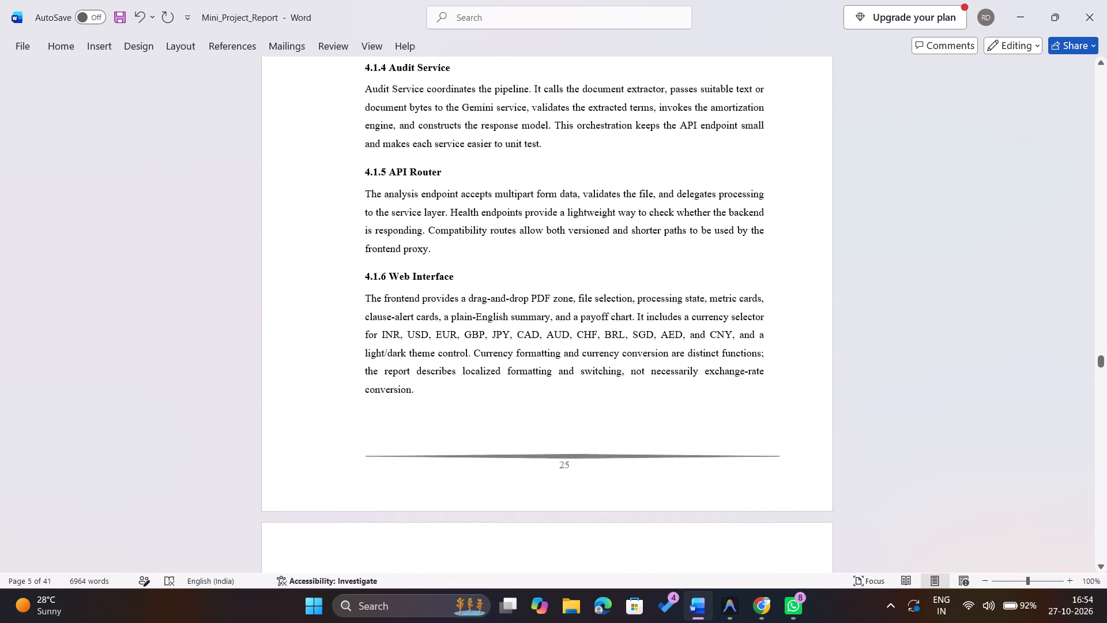
pyautogui.scroll(5, 605, 412)
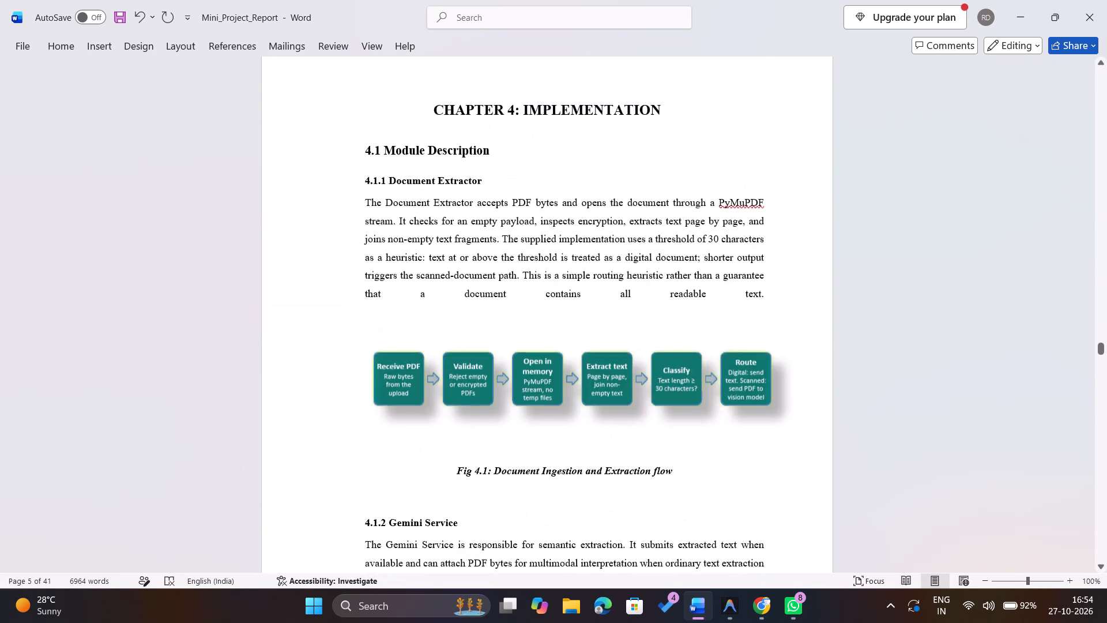
pyautogui.scroll(6, 605, 412)
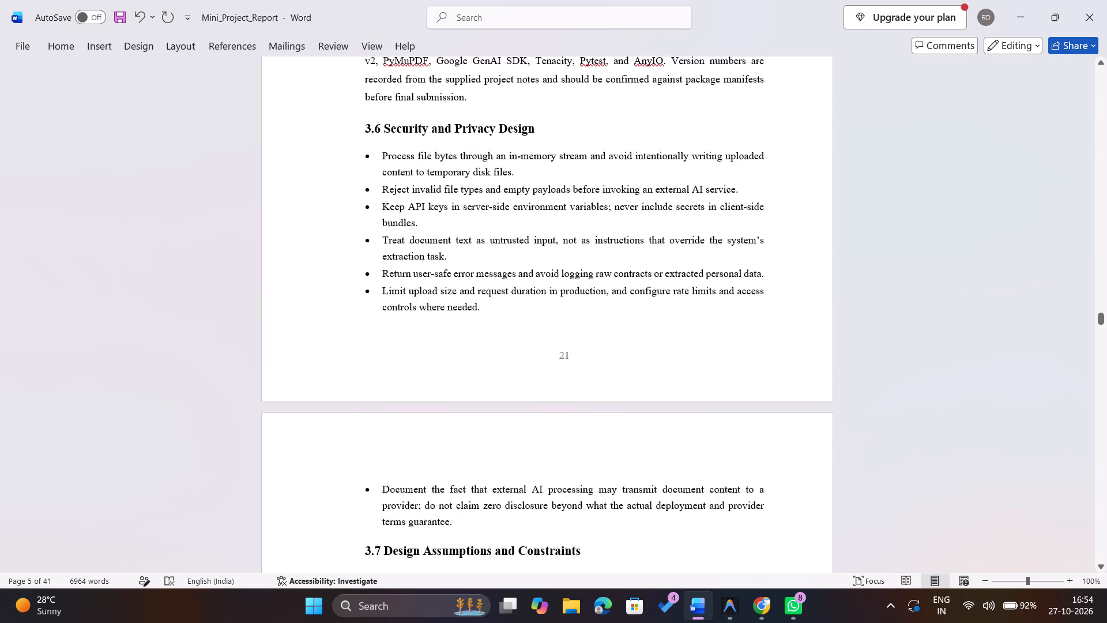
pyautogui.scroll(4, 605, 412)
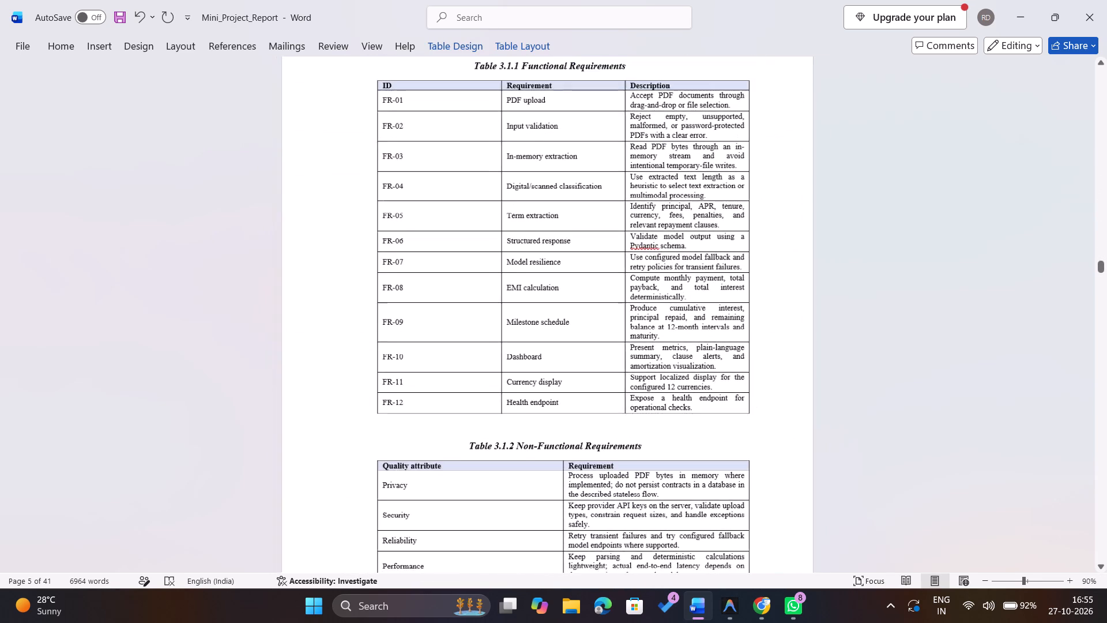
pyautogui.keyDown('ctrl'); pyautogui.scroll(-4, 605, 412); pyautogui.keyUp('ctrl')
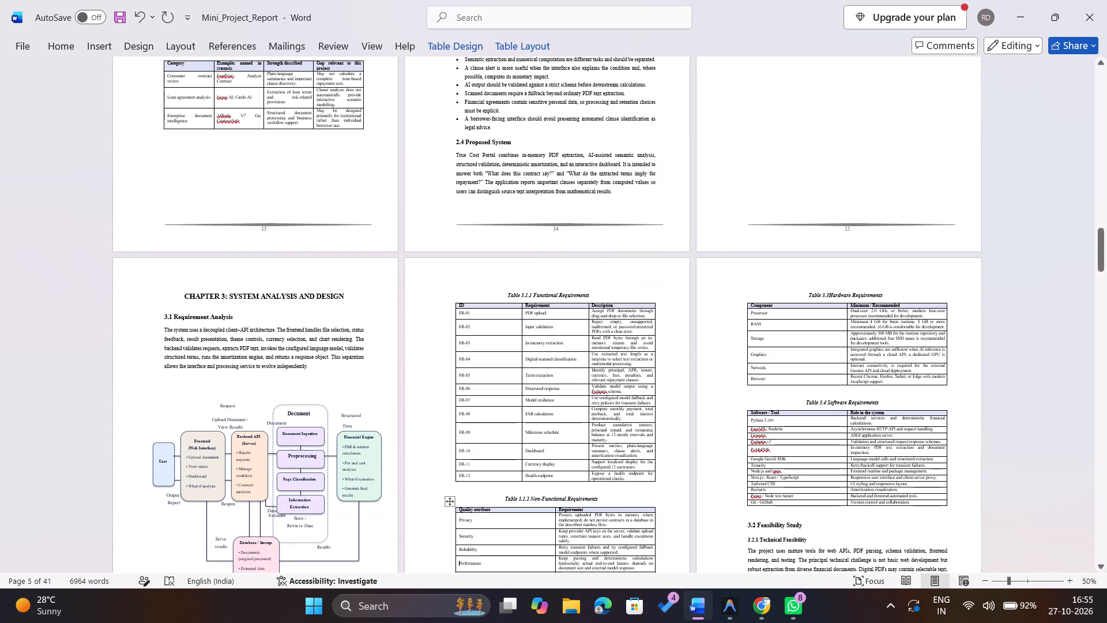
pyautogui.scroll(-2, 605, 412)
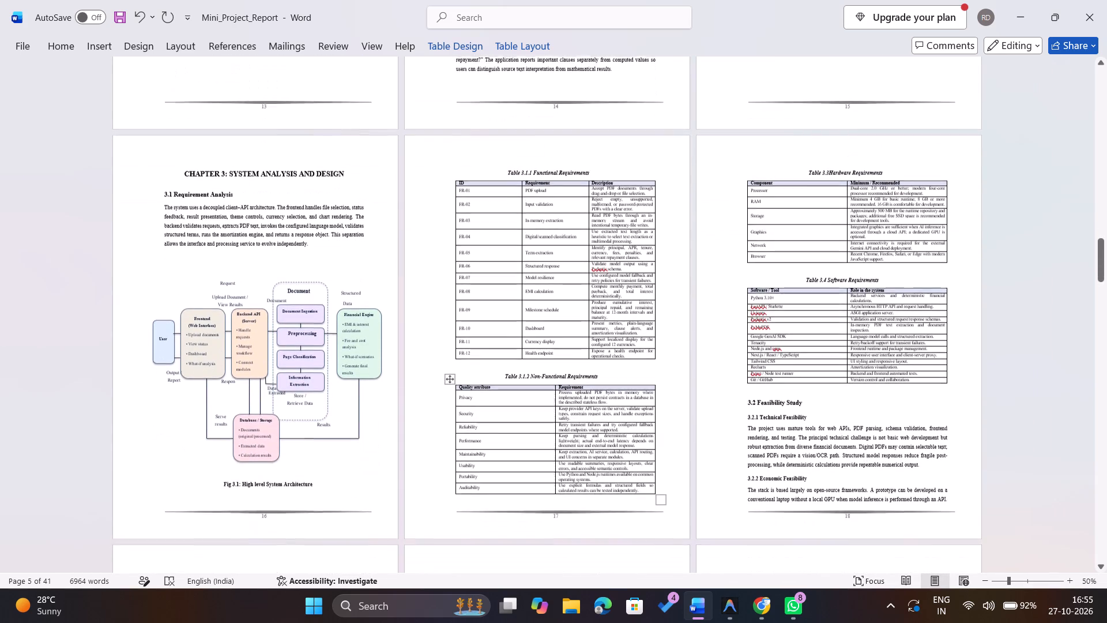
pyautogui.scroll(-4, 605, 412)
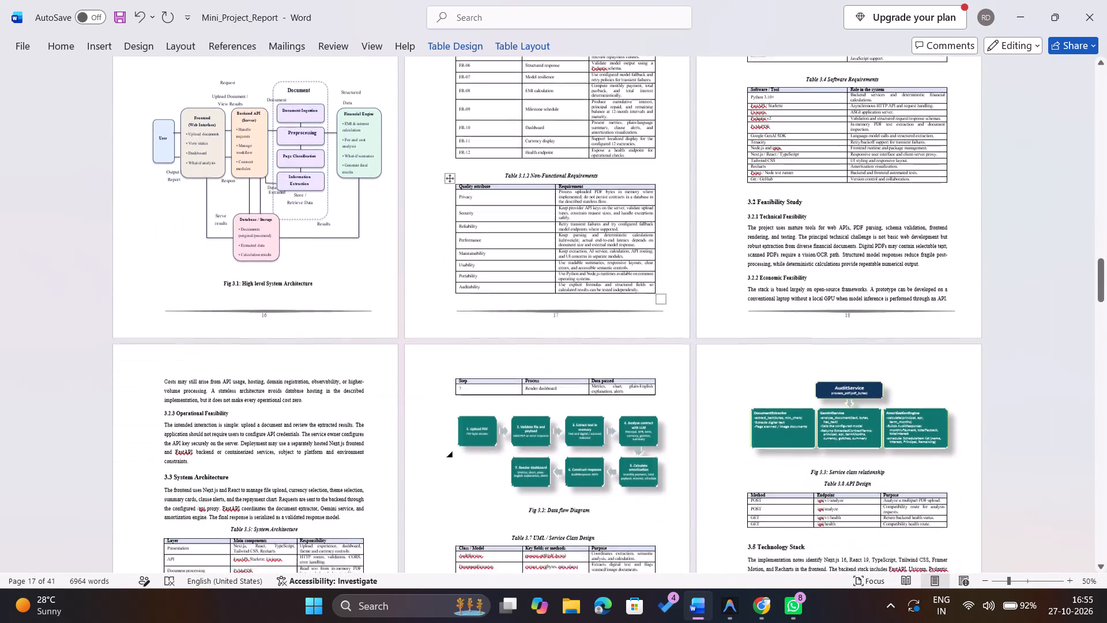
pyautogui.scroll(-2, 605, 412)
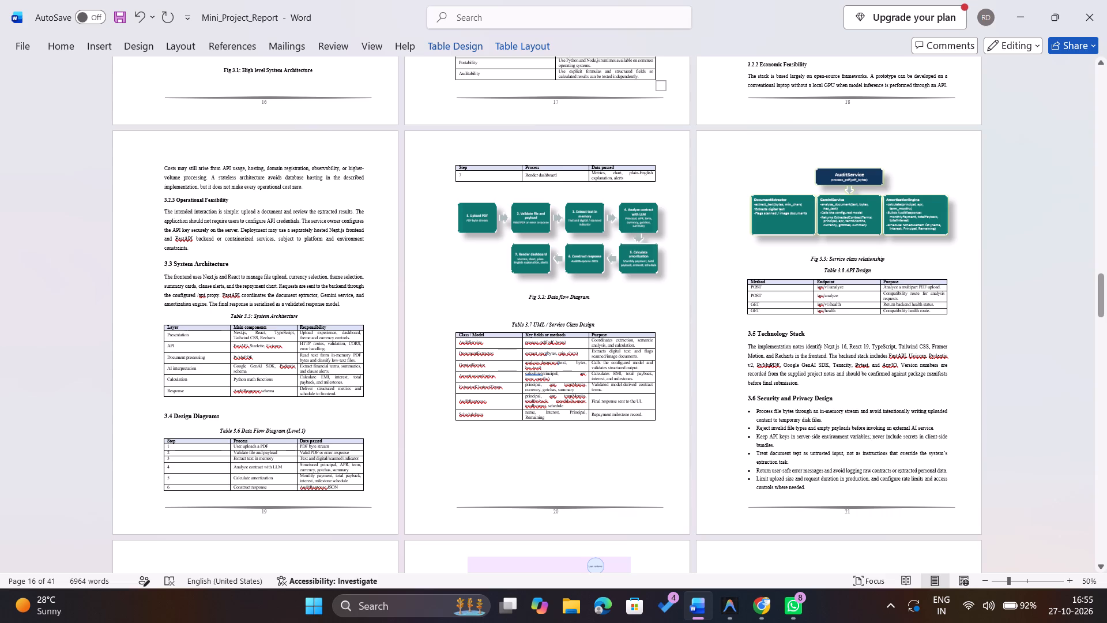
pyautogui.scroll(-1, 545, 342)
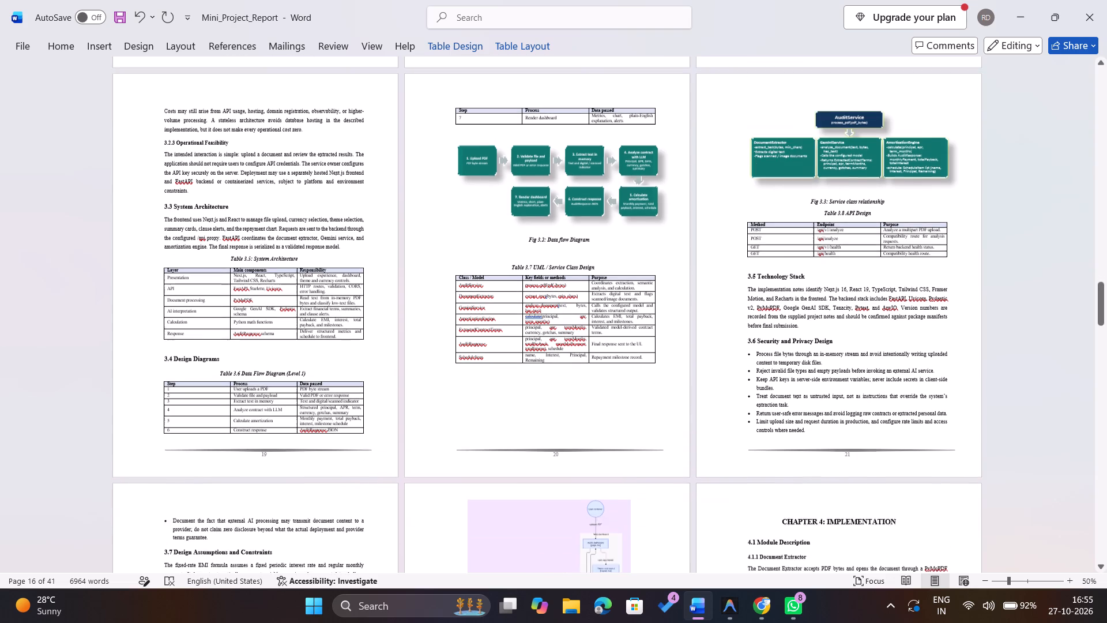
pyautogui.scroll(-1, 545, 342)
# Enter 19 as the page number of Table 3.5, System Architecture, in the List of Tables.
pyautogui.scroll(16, 545, 342)
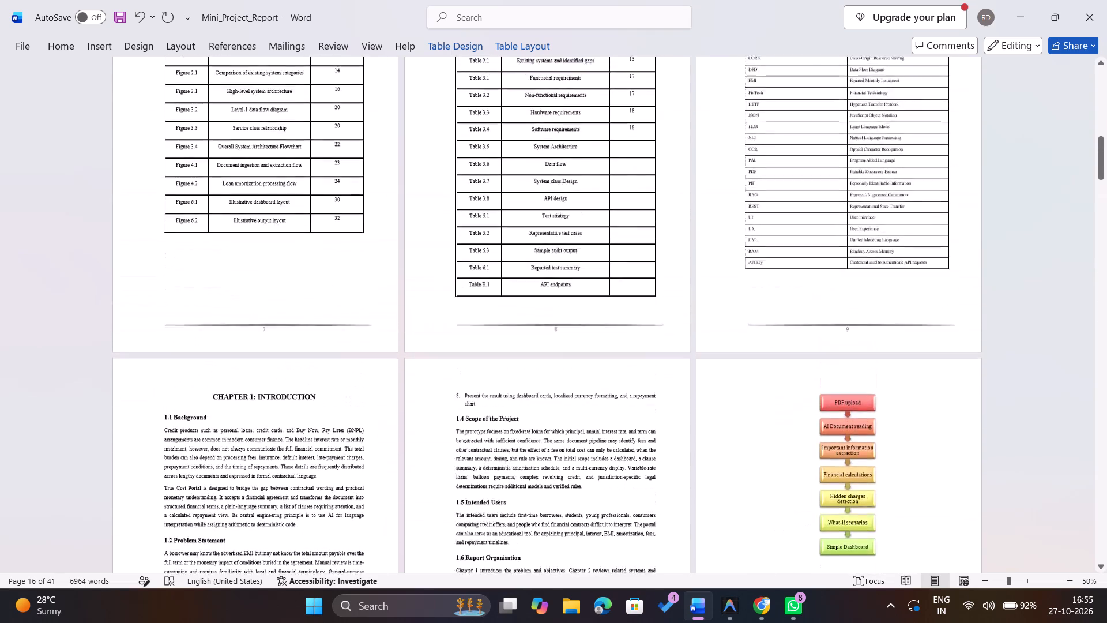
pyautogui.scroll(-1, 545, 342)
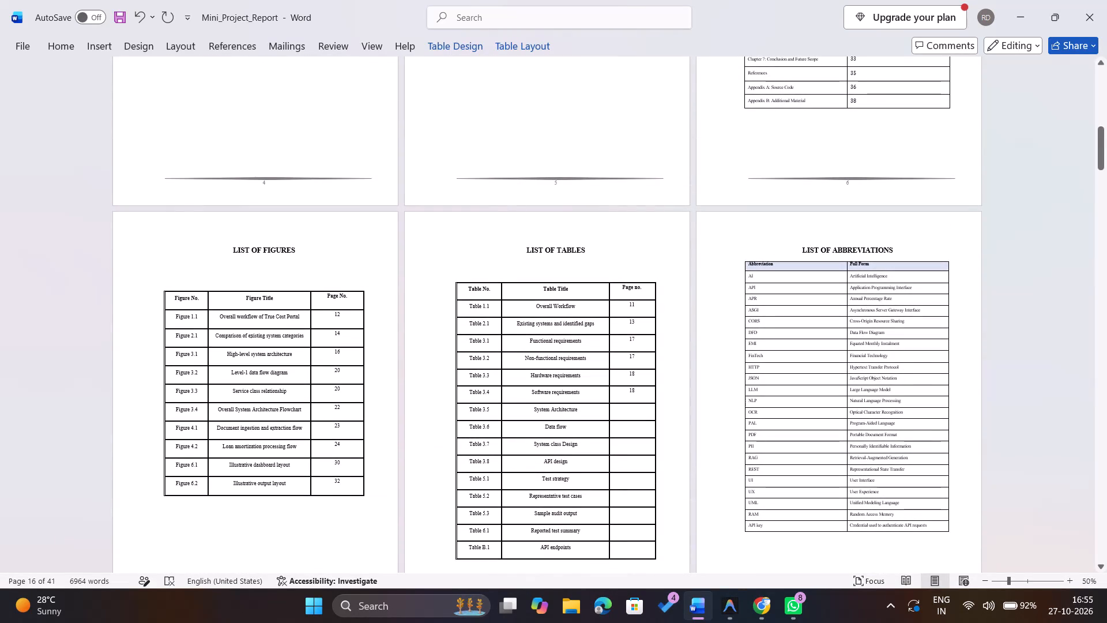
pyautogui.click(630, 408)
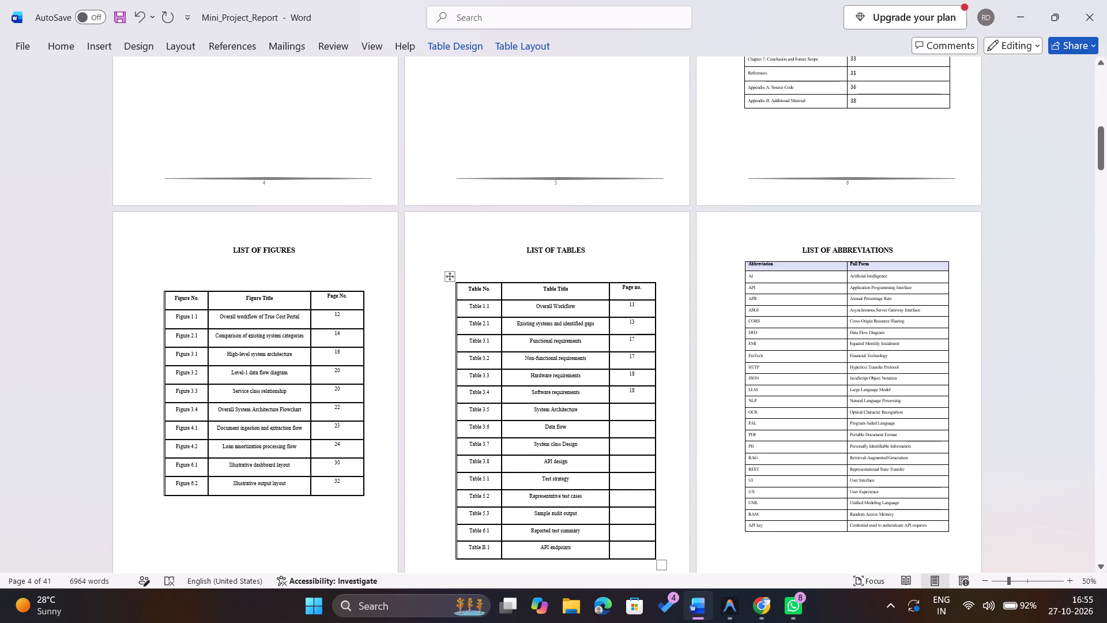
pyautogui.write('19')
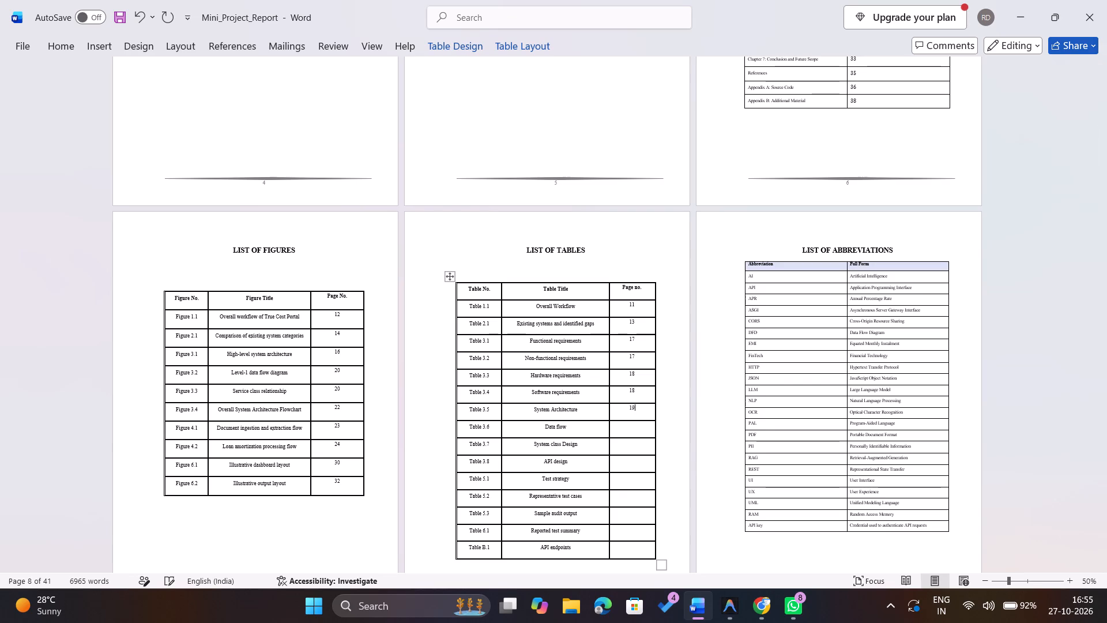
pyautogui.press('BackSpace')
pyautogui.write('19')
pyautogui.press('BackSpace')
pyautogui.press('BackSpace')
pyautogui.press('9')
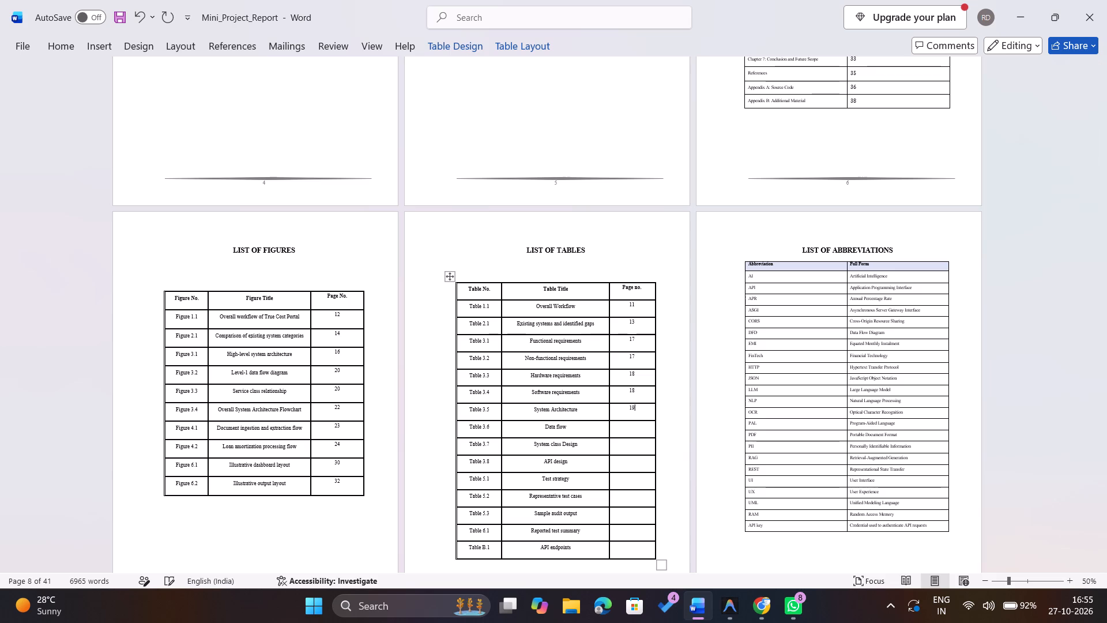
# Enter page numbers 19 for Table 3.6, Data flow, and 20 for Table 3.7, System class Design, in the List of Tables.
pyautogui.click(630, 431)
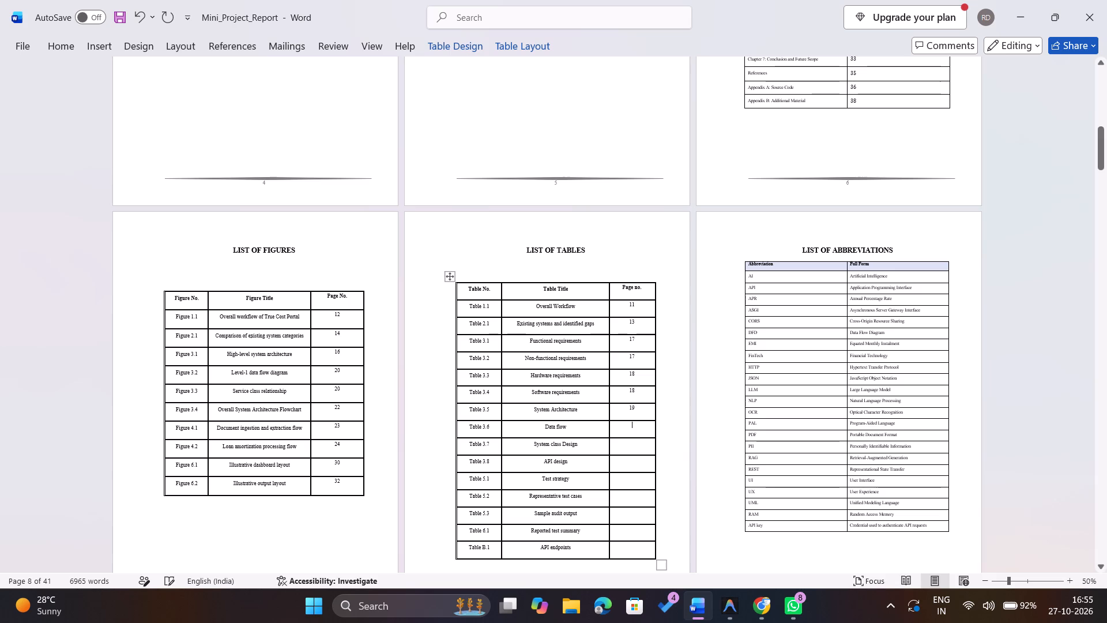
pyautogui.write('19')
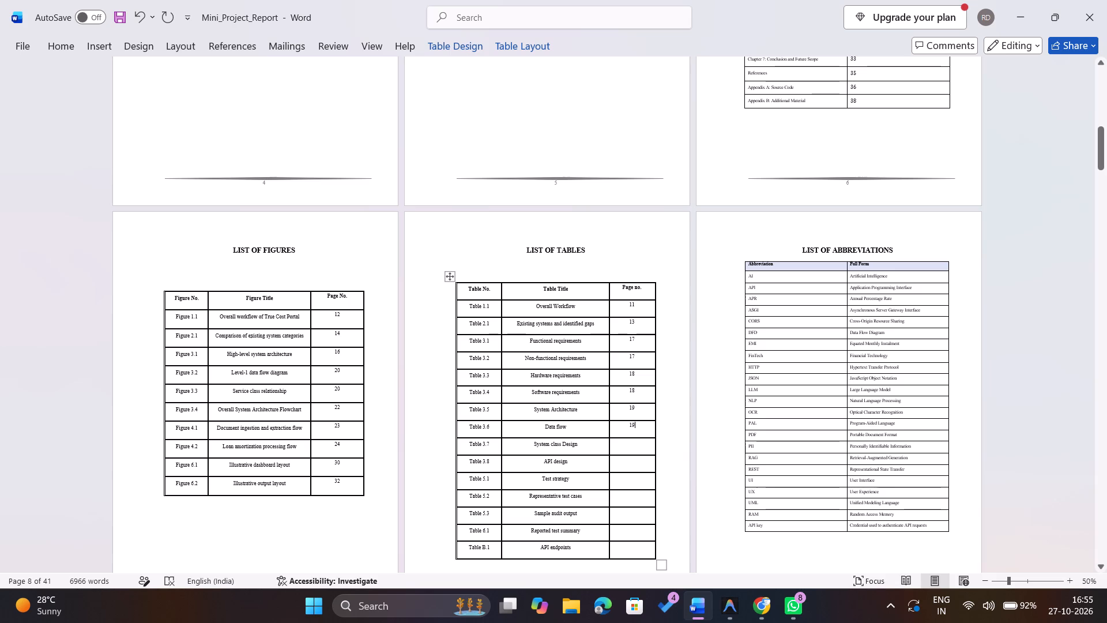
pyautogui.click(634, 451)
pyautogui.write('20')
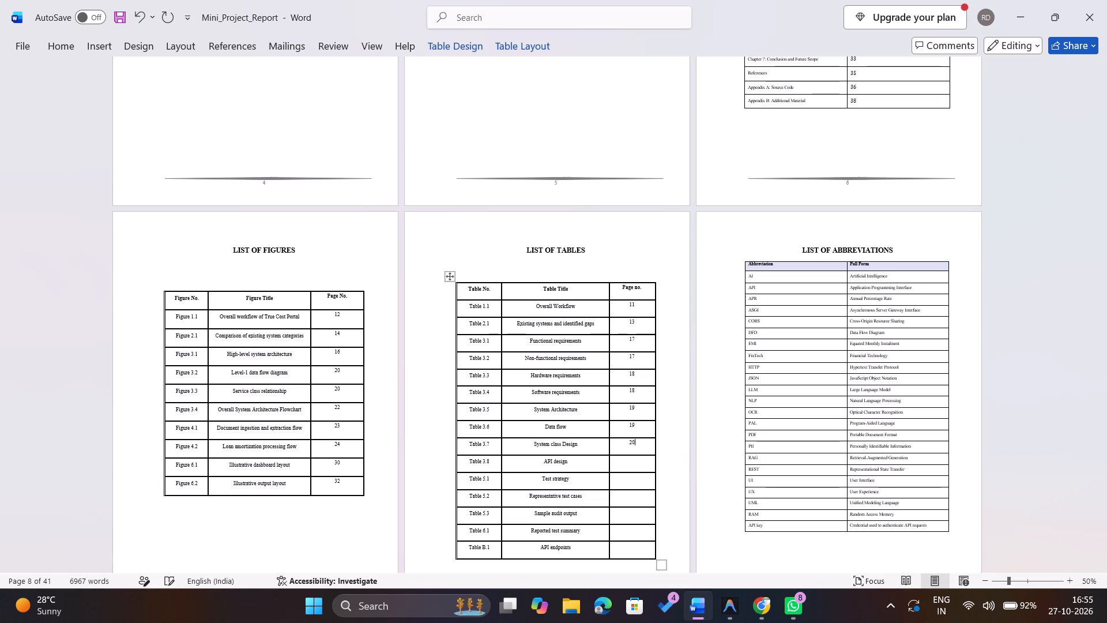
# Enter 21 as the page number of Table 3.8, API design, in the List of Tables.
pyautogui.click(634, 467)
pyautogui.write('21')
# Check on which pages the tables of Chapters 5 and 6 and Appendix B appear, viewing several pages side by side.
pyautogui.scroll(-3, 634, 467)
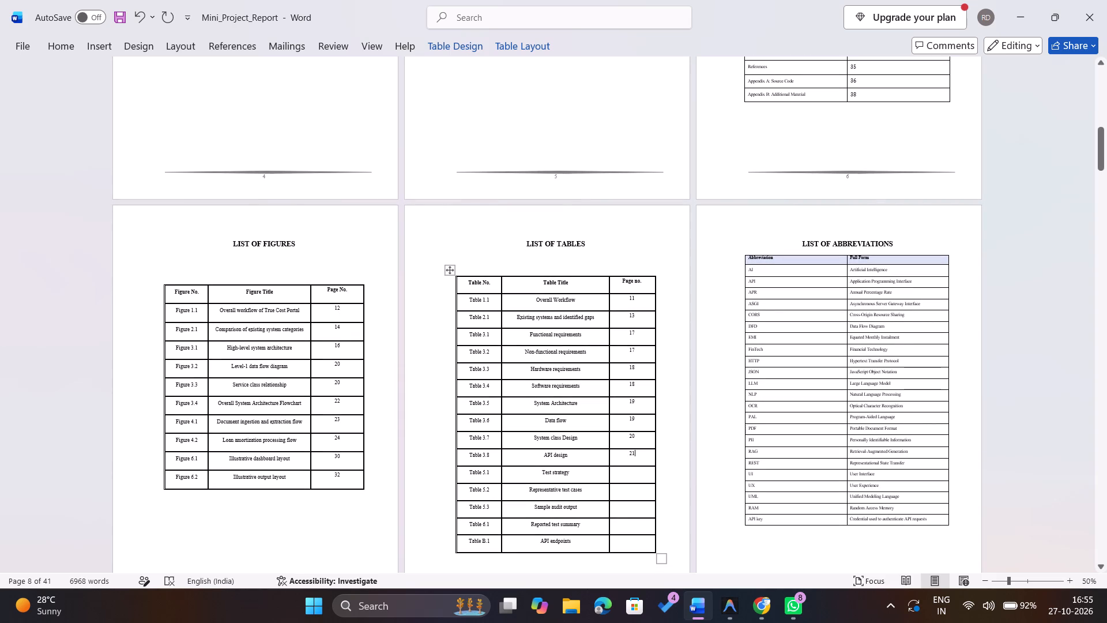
pyautogui.scroll(-2, 634, 467)
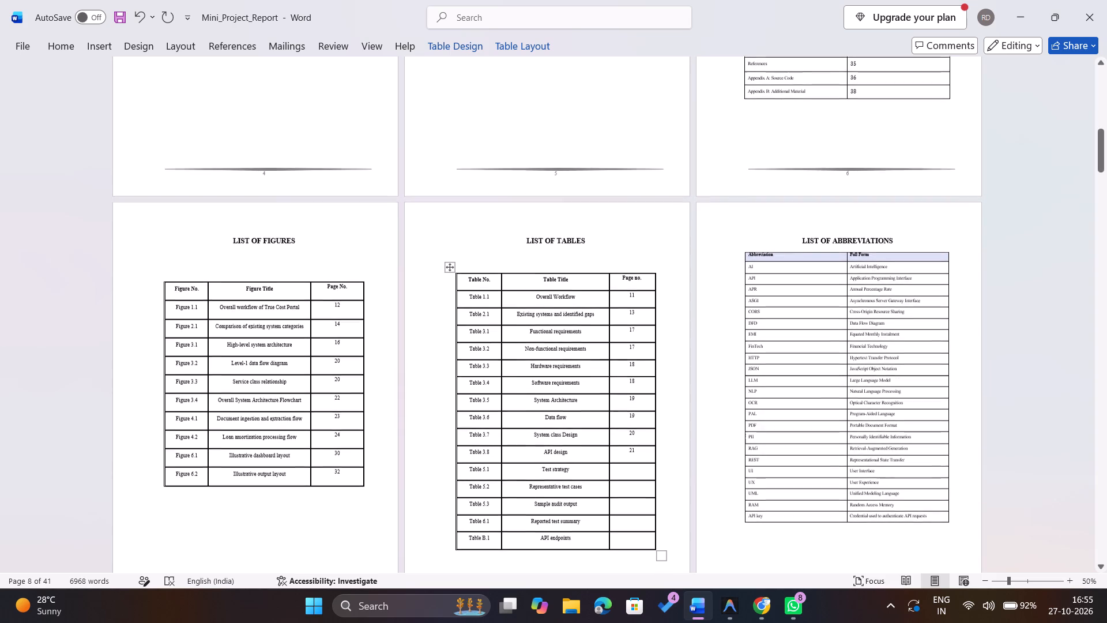
pyautogui.scroll(-8, 634, 467)
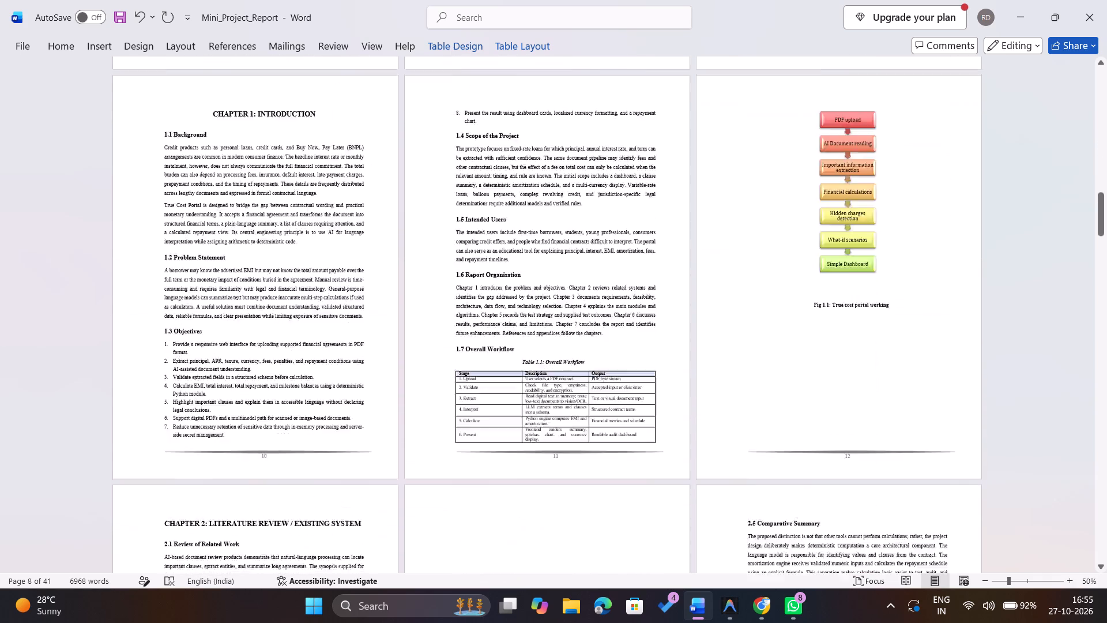
pyautogui.scroll(-16, 634, 467)
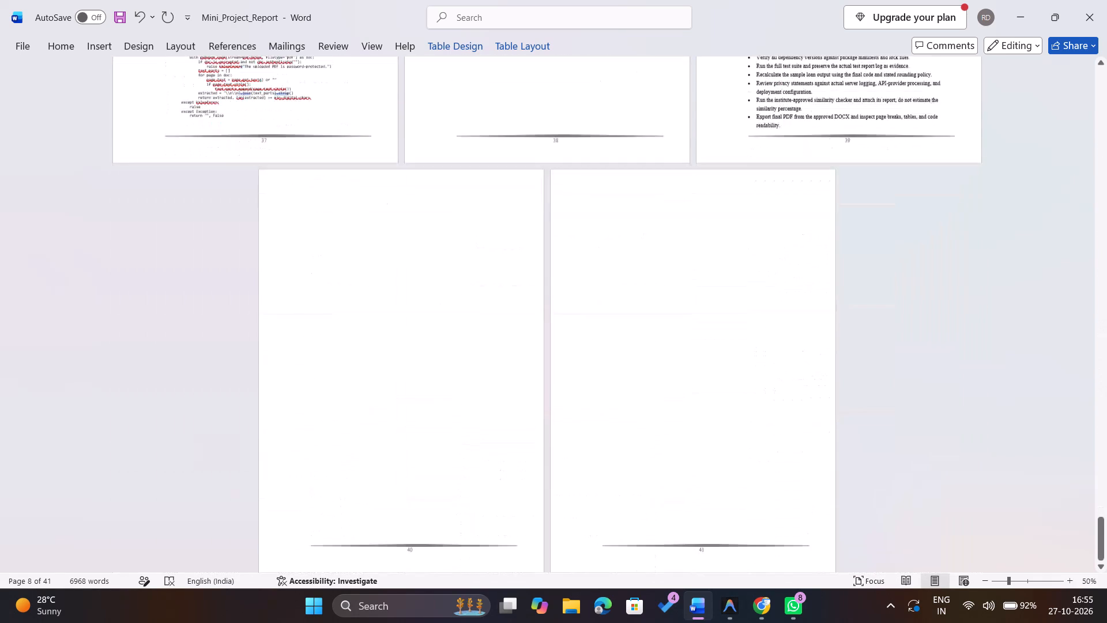
pyautogui.scroll(-1, 634, 467)
pyautogui.scroll(4, 634, 467)
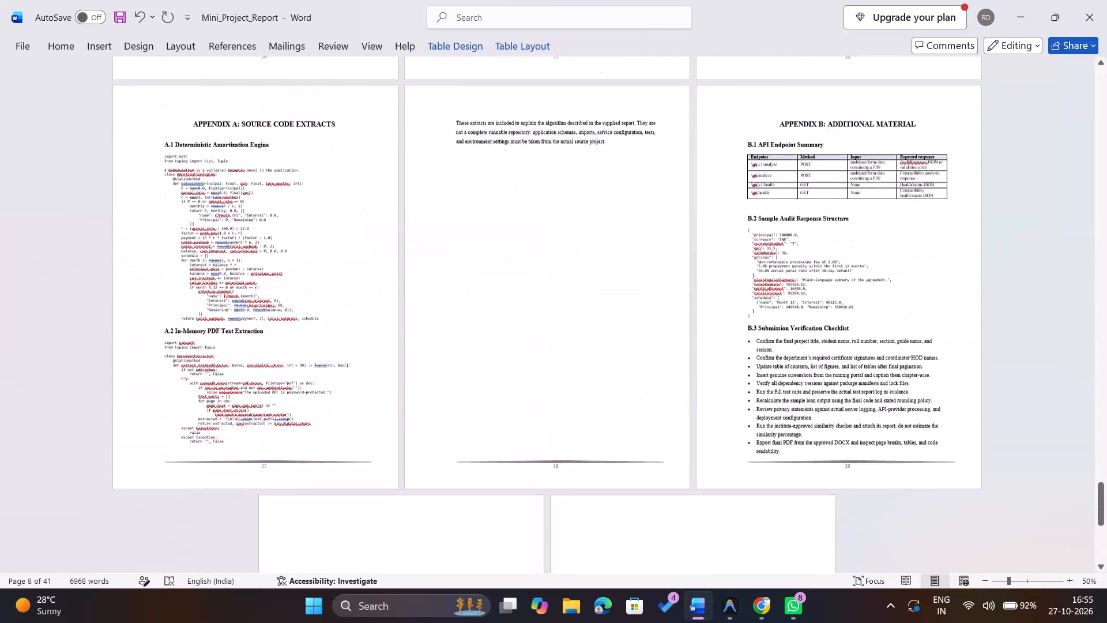
pyautogui.scroll(8, 634, 467)
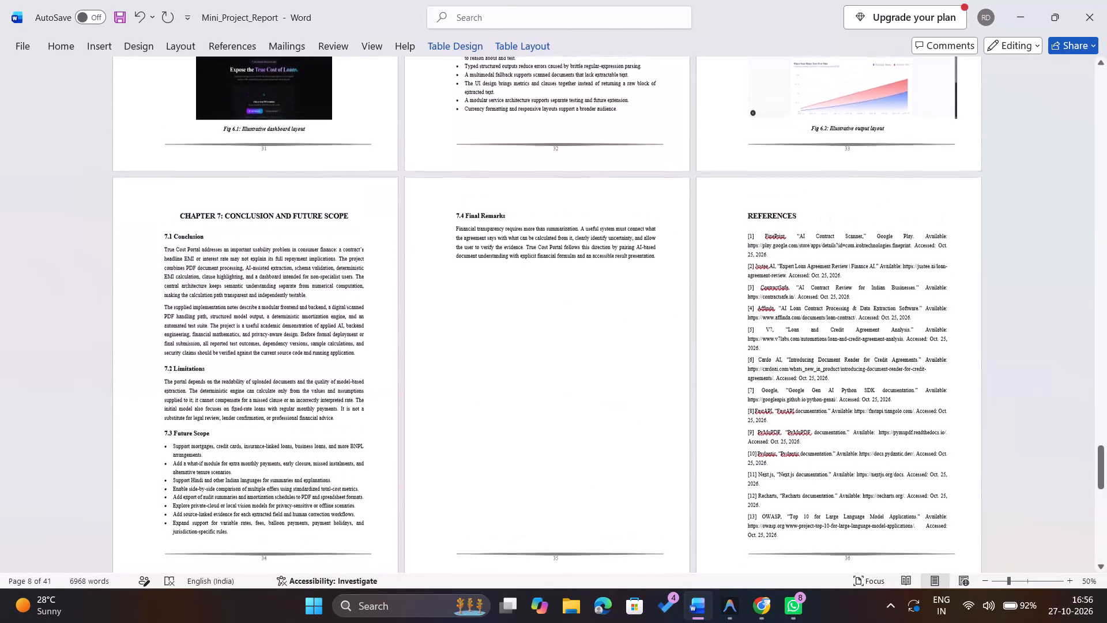
pyautogui.click(634, 467)
pyautogui.rightClick(634, 467)
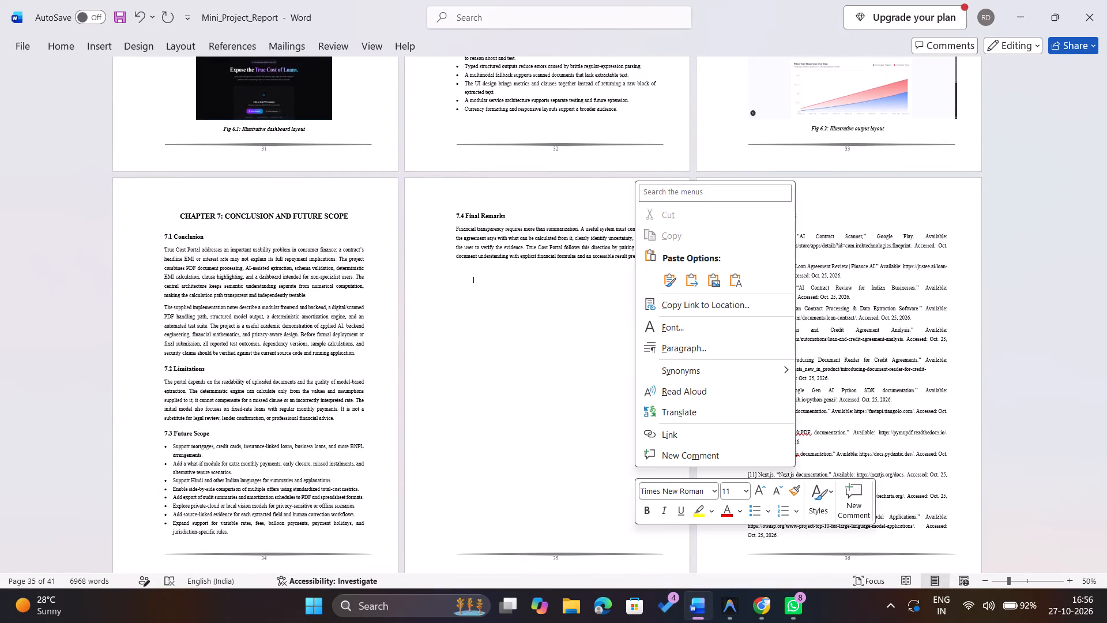
pyautogui.click(588, 458)
pyautogui.scroll(-3, 588, 458)
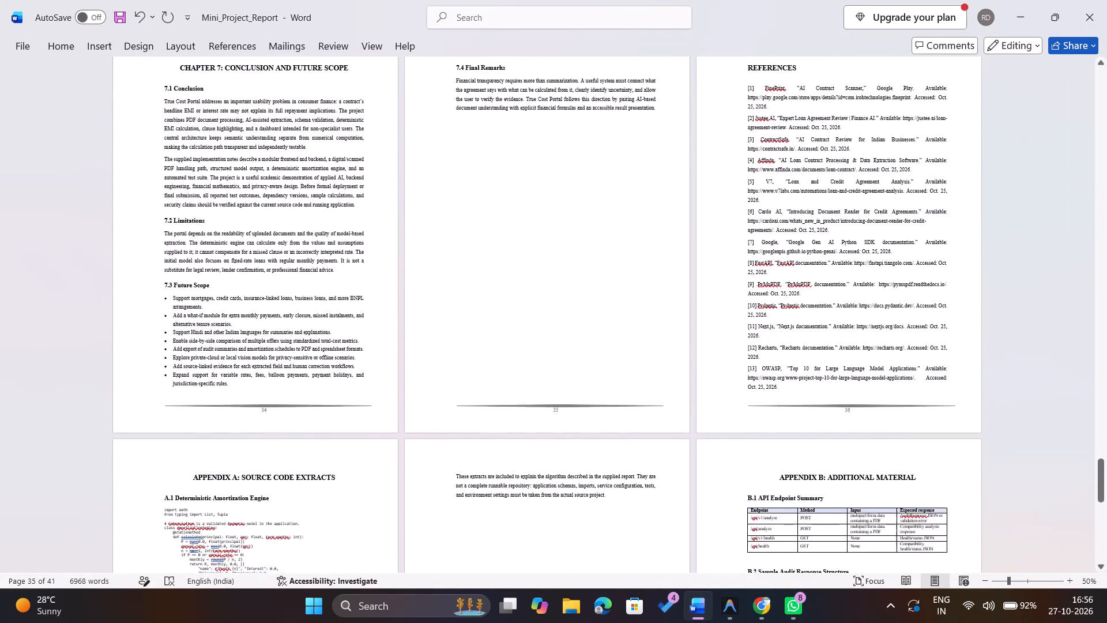
pyautogui.scroll(-2, 588, 458)
pyautogui.scroll(1, 588, 458)
pyautogui.scroll(-1, 588, 458)
pyautogui.scroll(2, 588, 458)
pyautogui.scroll(-3, 588, 458)
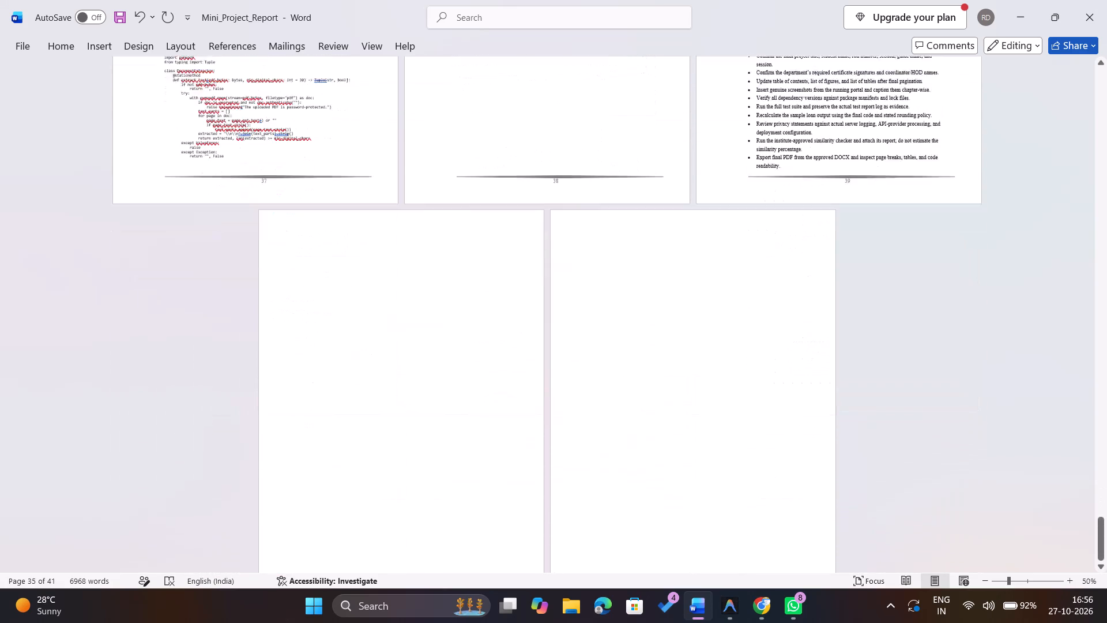
pyautogui.scroll(-2, 588, 458)
pyautogui.scroll(5, 588, 458)
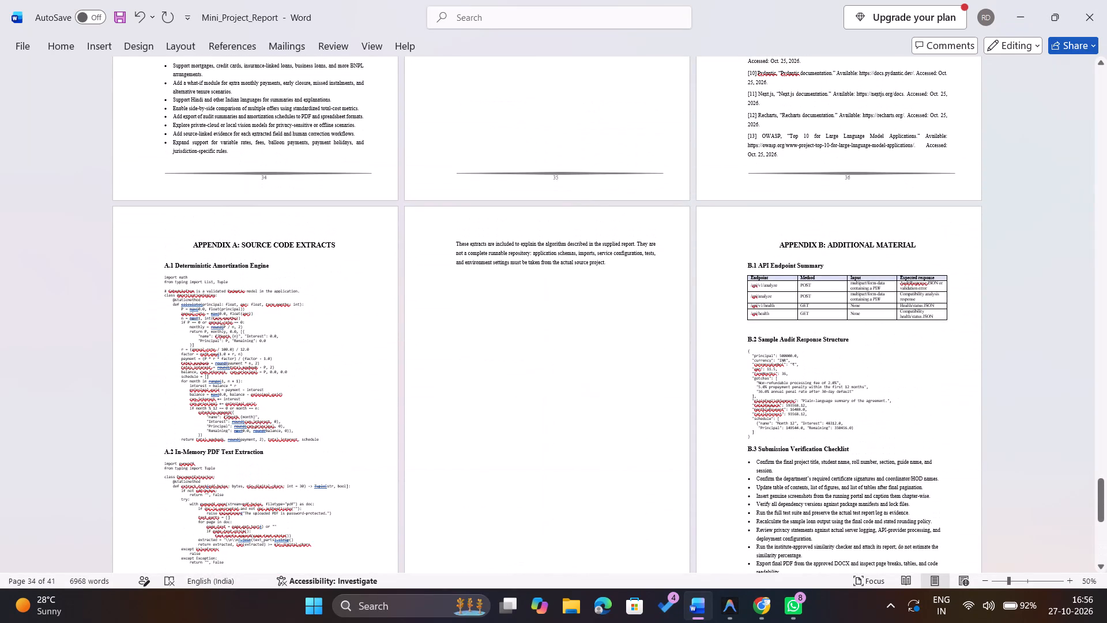
pyautogui.scroll(-3, 588, 458)
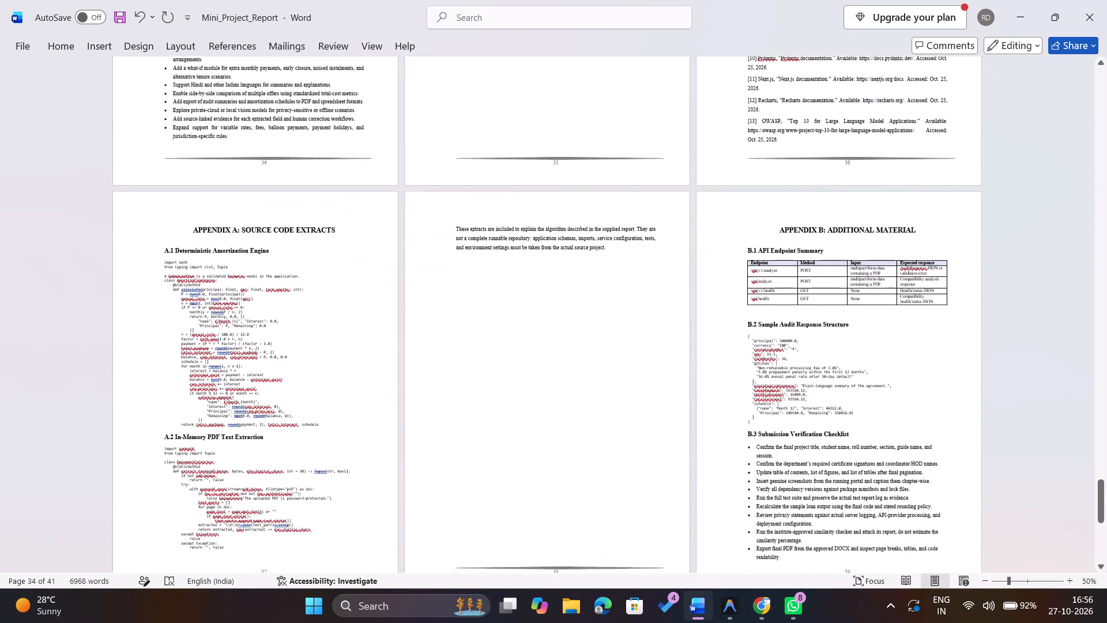
pyautogui.scroll(-1, 588, 458)
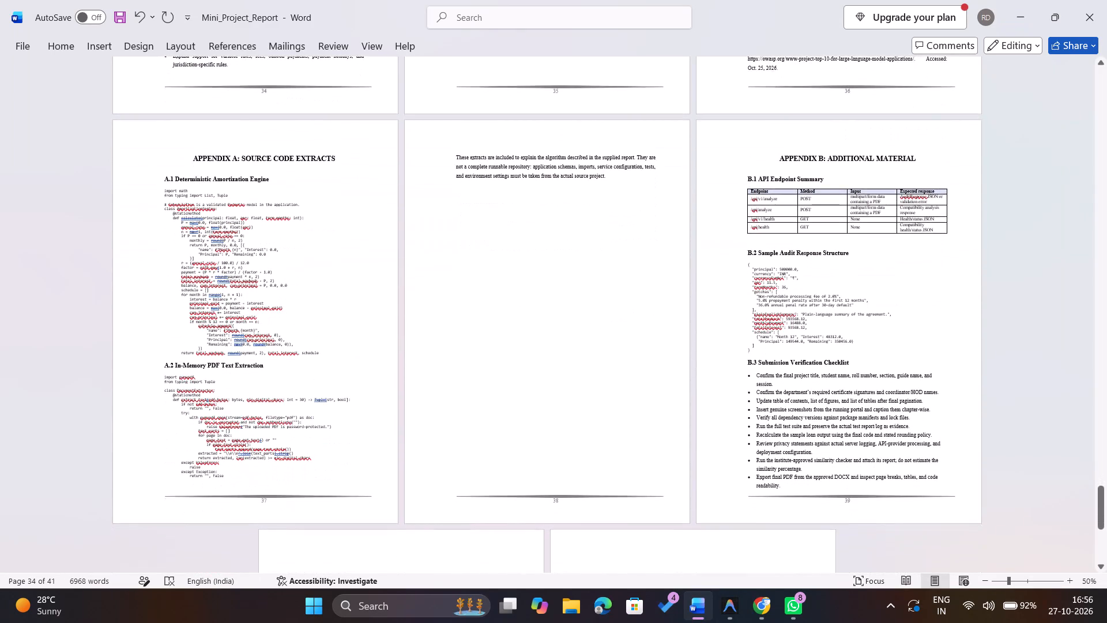
pyautogui.scroll(2, 588, 458)
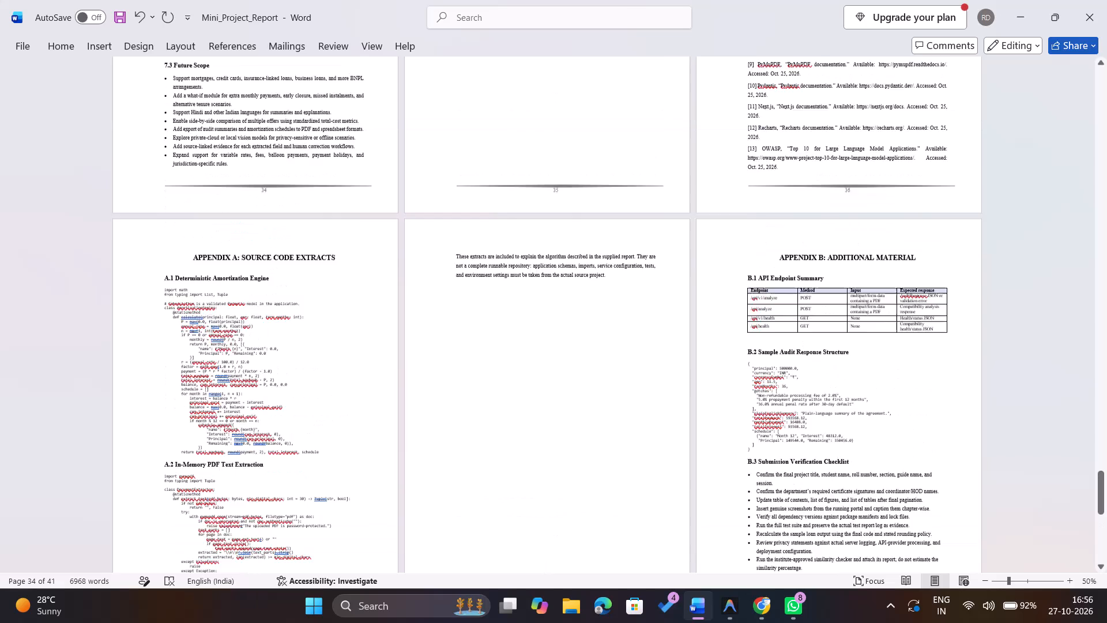
pyautogui.scroll(6, 588, 458)
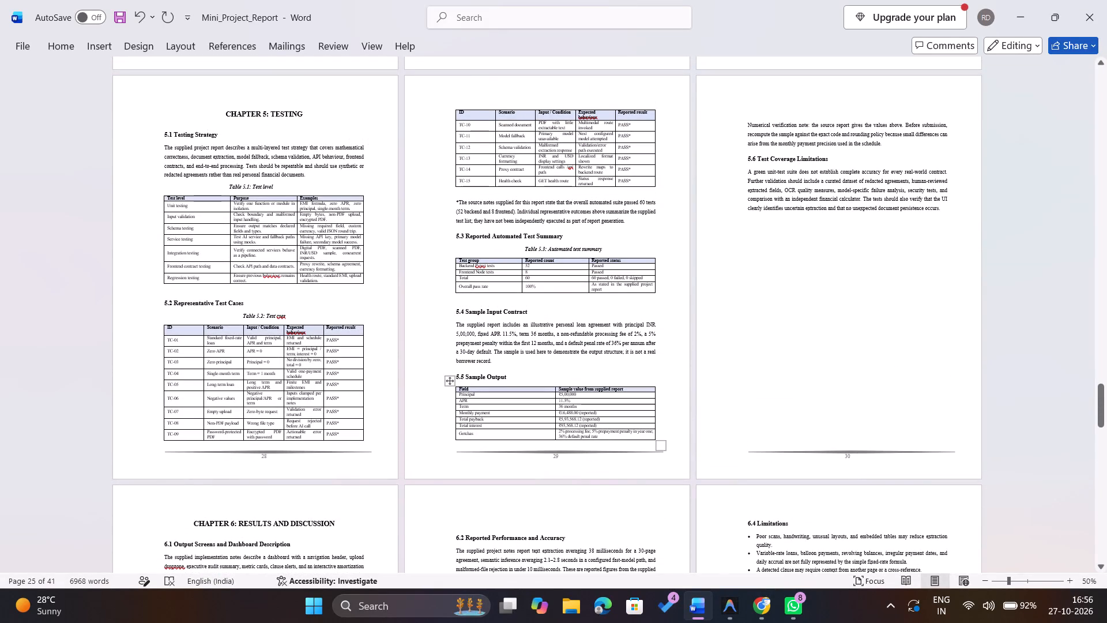
pyautogui.click(588, 412)
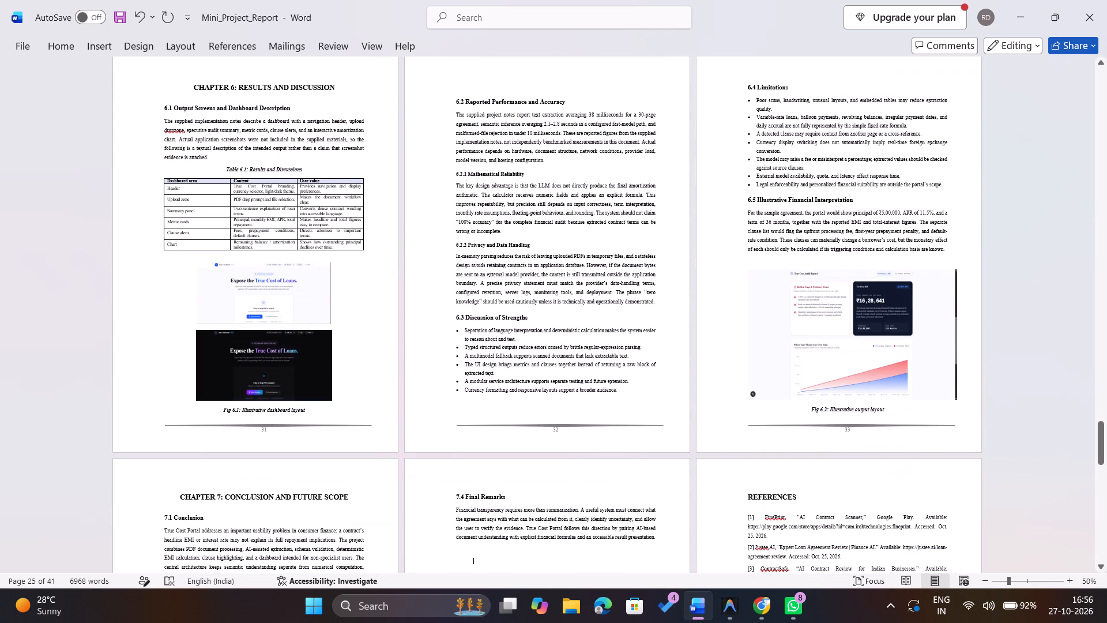
pyautogui.scroll(8, 588, 412)
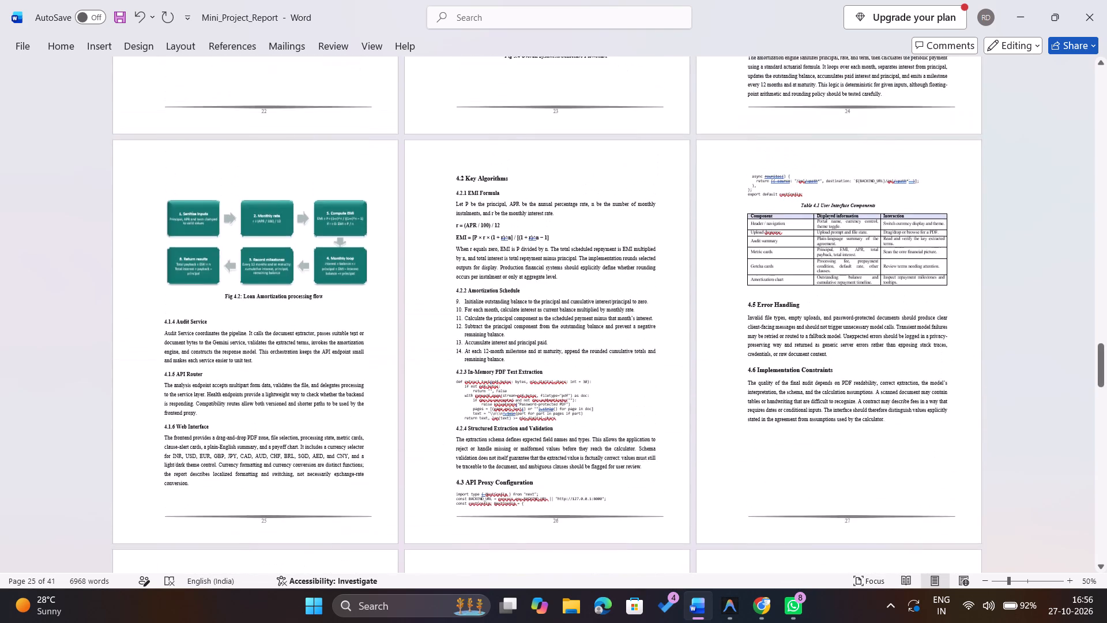
# Enter page numbers 30 for Table 5.3, Sample audit output, and 38 for Table B.1, API endpoints, in the List of Tables.
pyautogui.scroll(19, 588, 412)
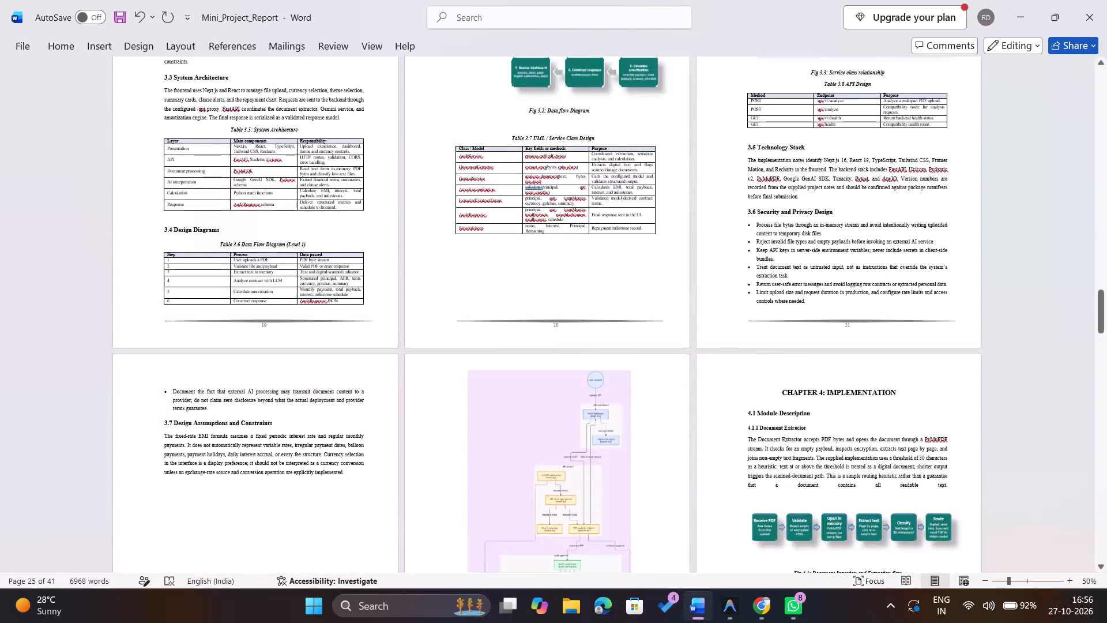
pyautogui.scroll(7, 588, 412)
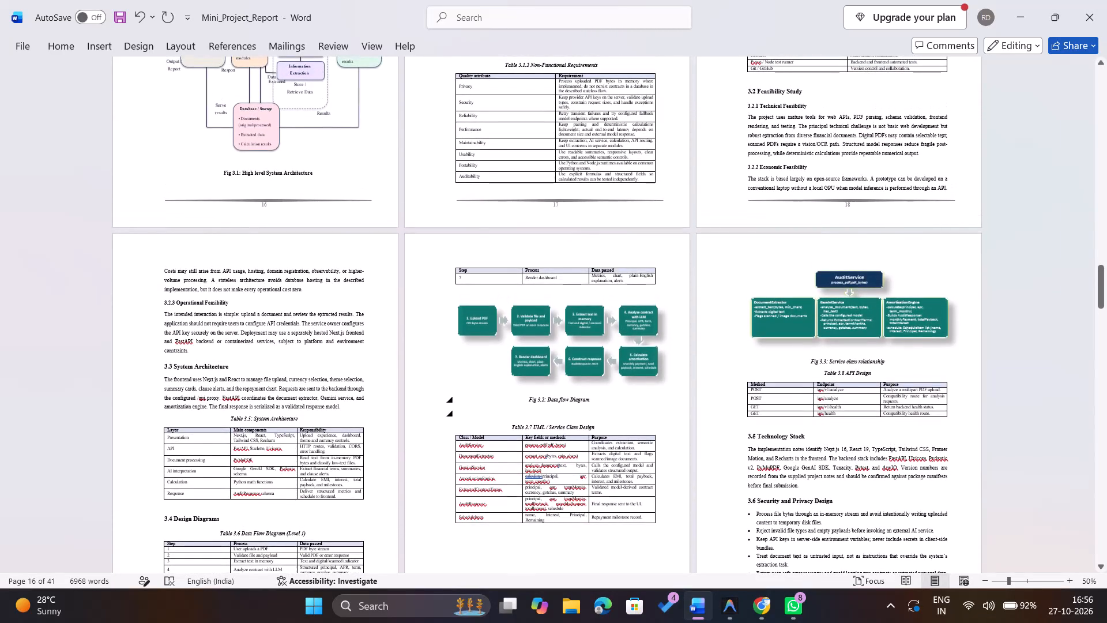
pyautogui.scroll(8, 640, 267)
pyautogui.click(640, 267)
pyautogui.scroll(5, 640, 267)
pyautogui.scroll(-1, 640, 267)
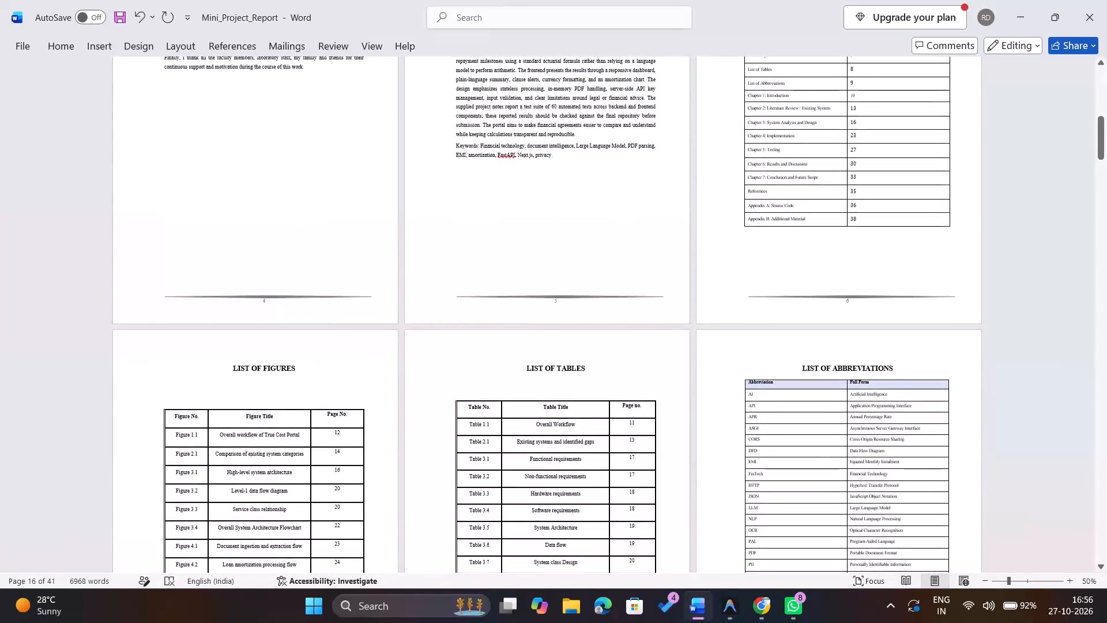
pyautogui.scroll(-1, 640, 267)
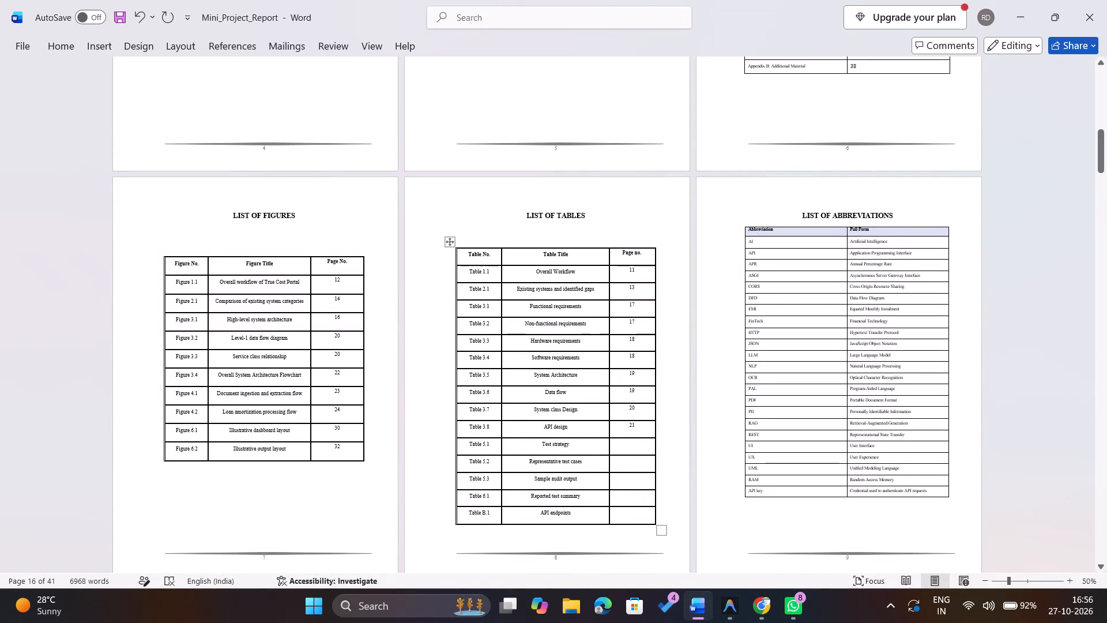
pyautogui.click(636, 472)
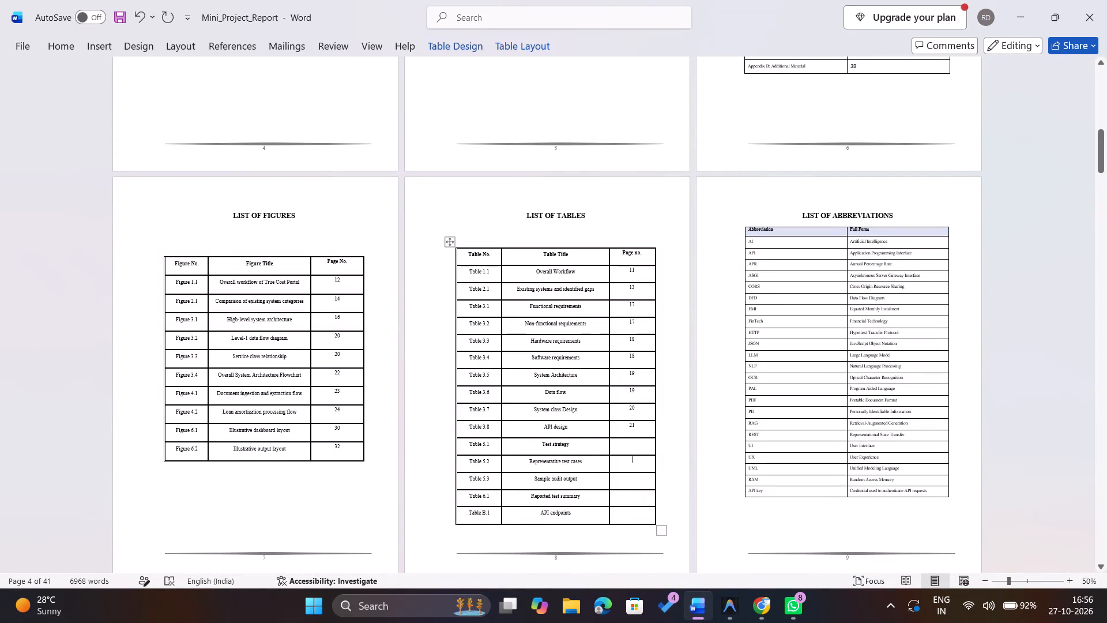
pyautogui.click(631, 476)
pyautogui.write('30')
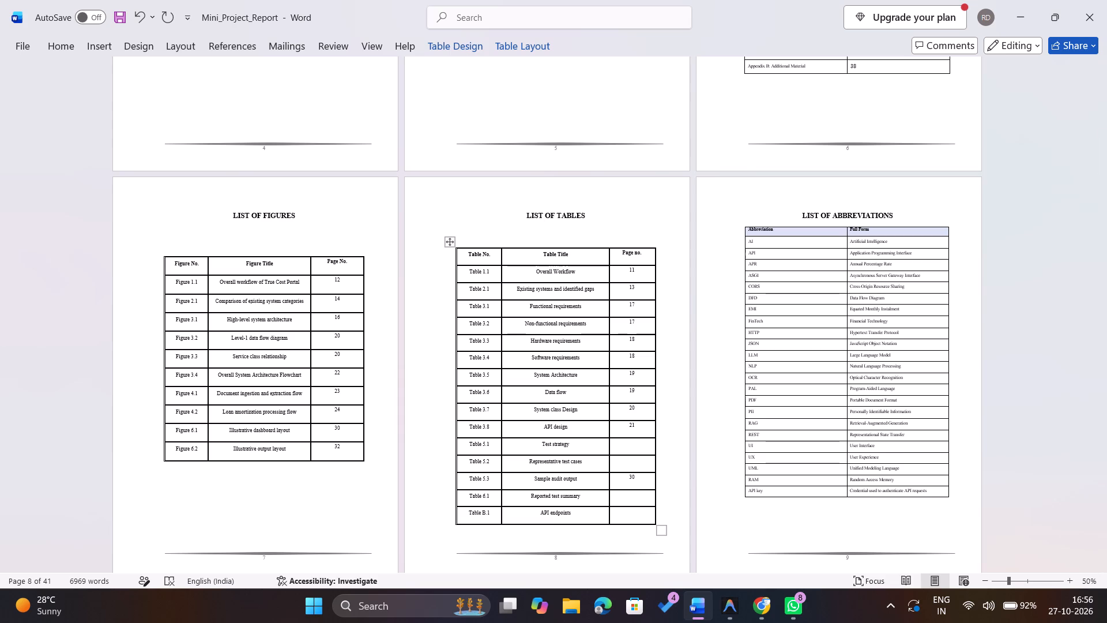
pyautogui.click(631, 515)
pyautogui.write('38')
# Check on which pages the tables of Appendix B and Chapter 6 appear, viewing several pages side by side.
pyautogui.scroll(-5, 631, 515)
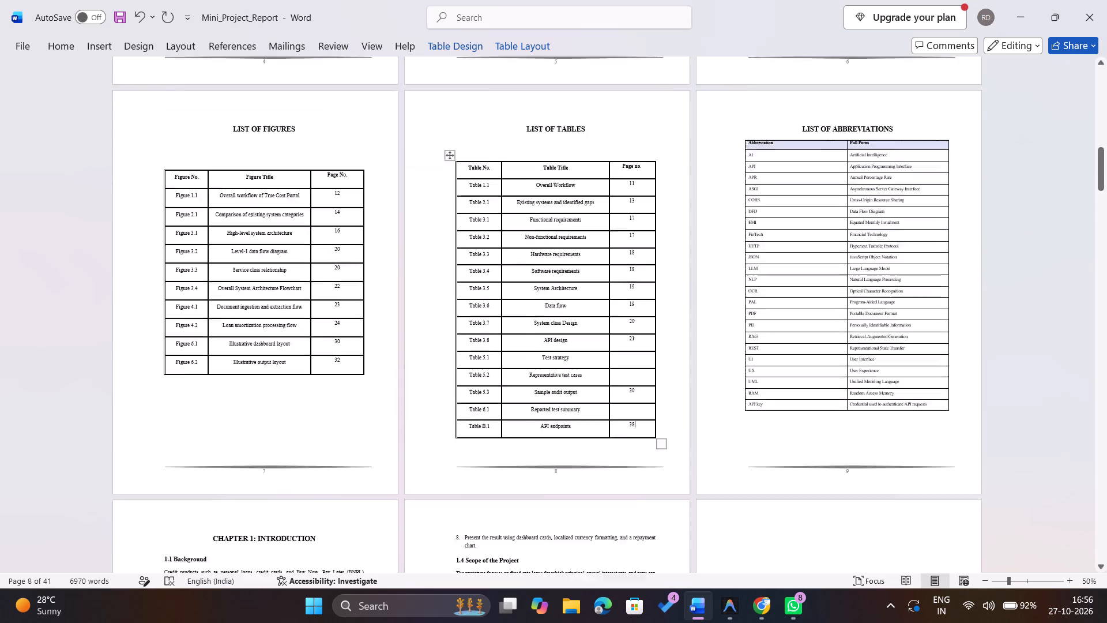
pyautogui.scroll(-20, 631, 515)
pyautogui.scroll(-20, 631, 515)
pyautogui.scroll(-5, 631, 515)
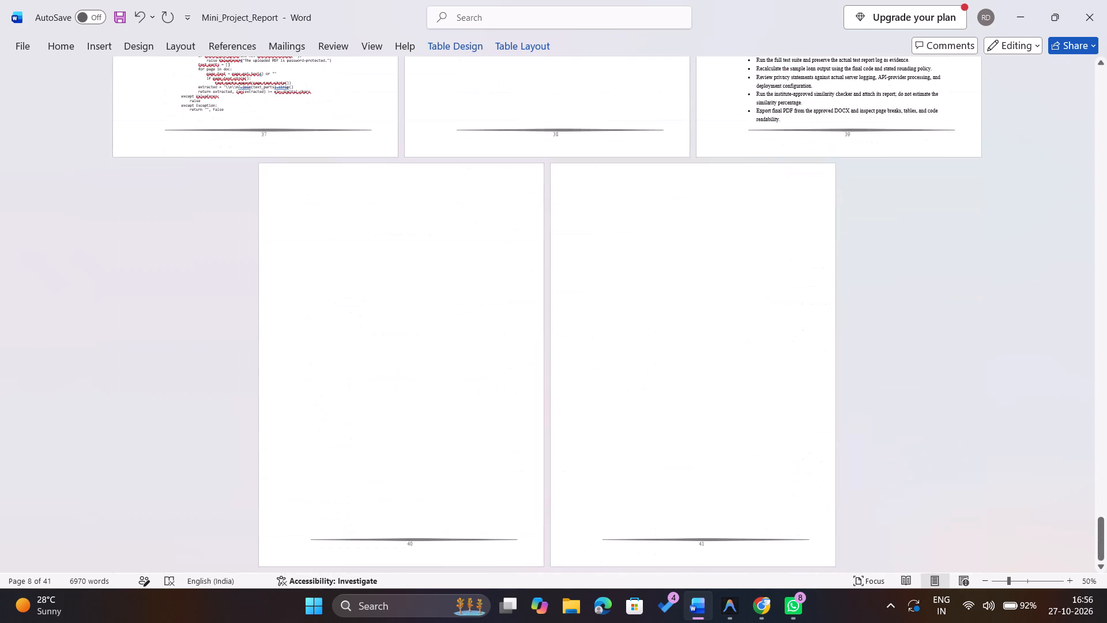
pyautogui.scroll(-1, 631, 515)
pyautogui.scroll(3, 631, 515)
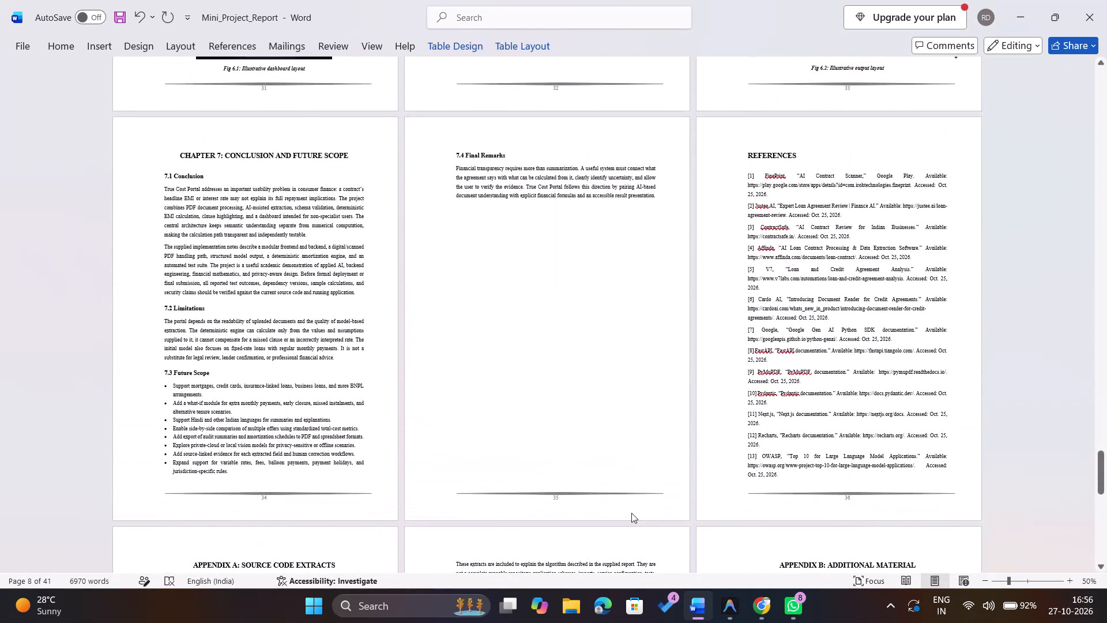
pyautogui.scroll(-3, 672, 445)
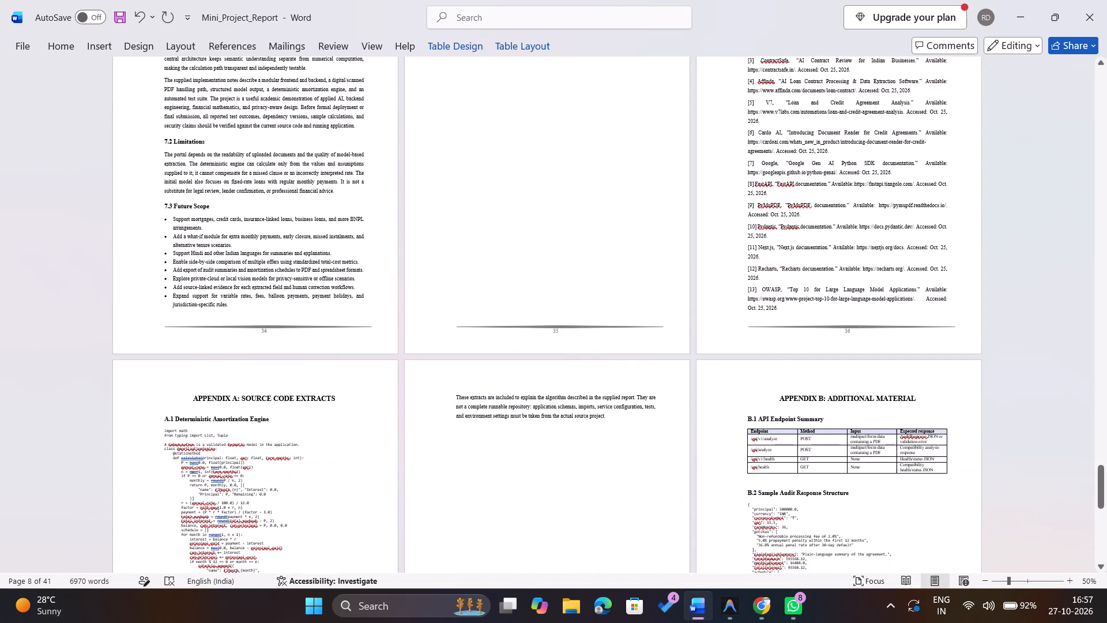
pyautogui.scroll(-2, 672, 445)
pyautogui.scroll(1, 672, 445)
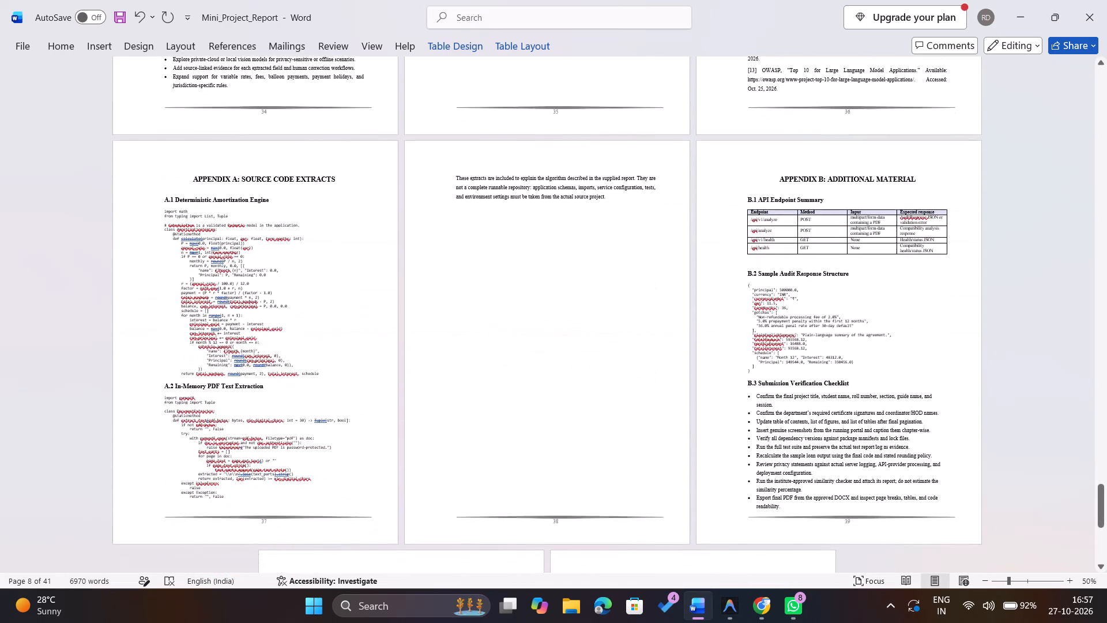
pyautogui.scroll(7, 672, 445)
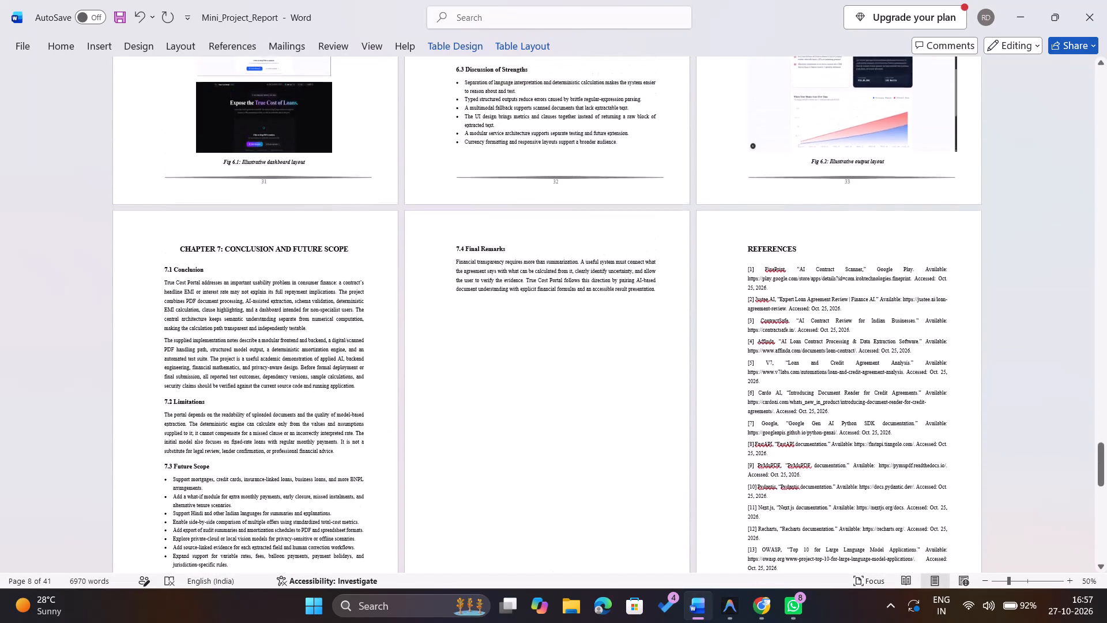
pyautogui.scroll(3, 672, 445)
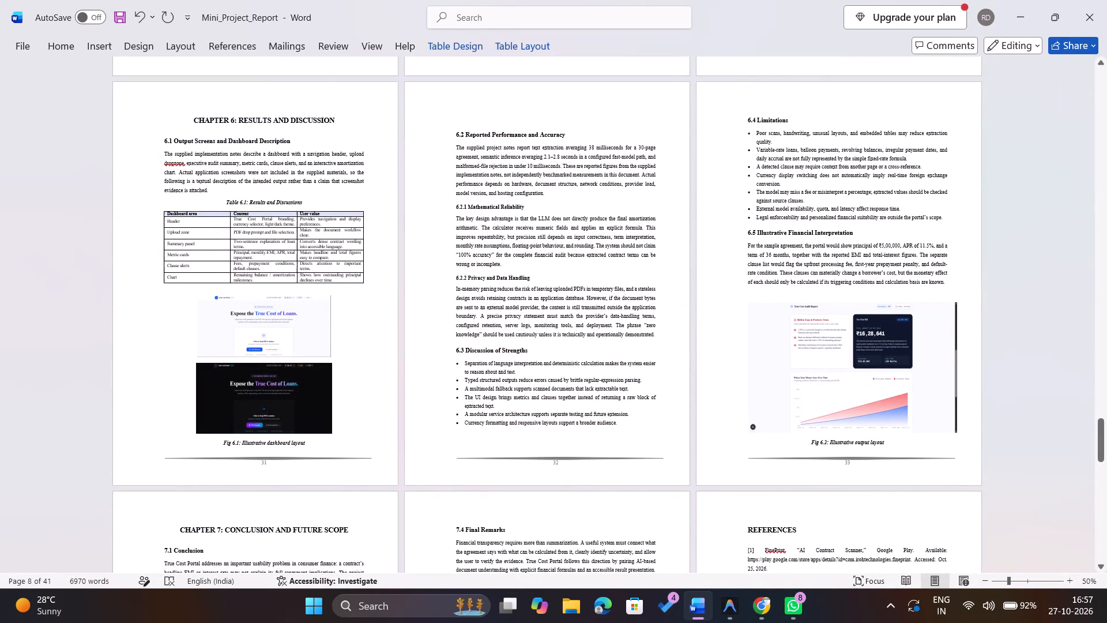
pyautogui.keyDown('ctrl'); pyautogui.scroll(2, 546, 388); pyautogui.keyUp('ctrl')
# Examine the pages of Chapters 5 and 6 at closer range to find the page numbers of Tables 5.1, 5.2, 5.3 and 6.1.
pyautogui.scroll(-2, 546, 388)
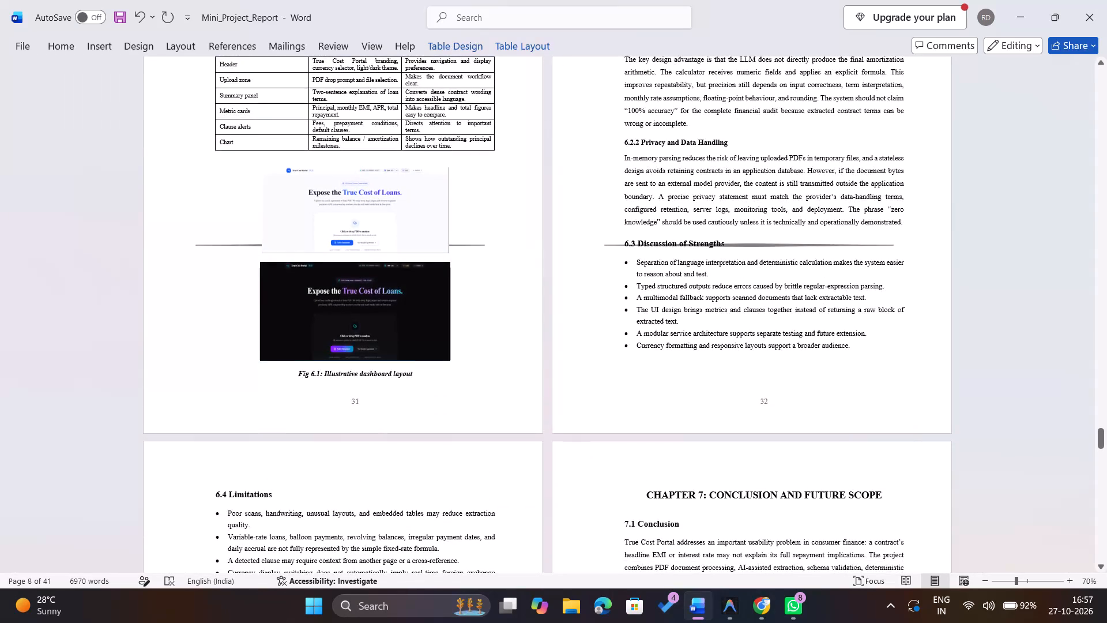
pyautogui.scroll(5, 546, 388)
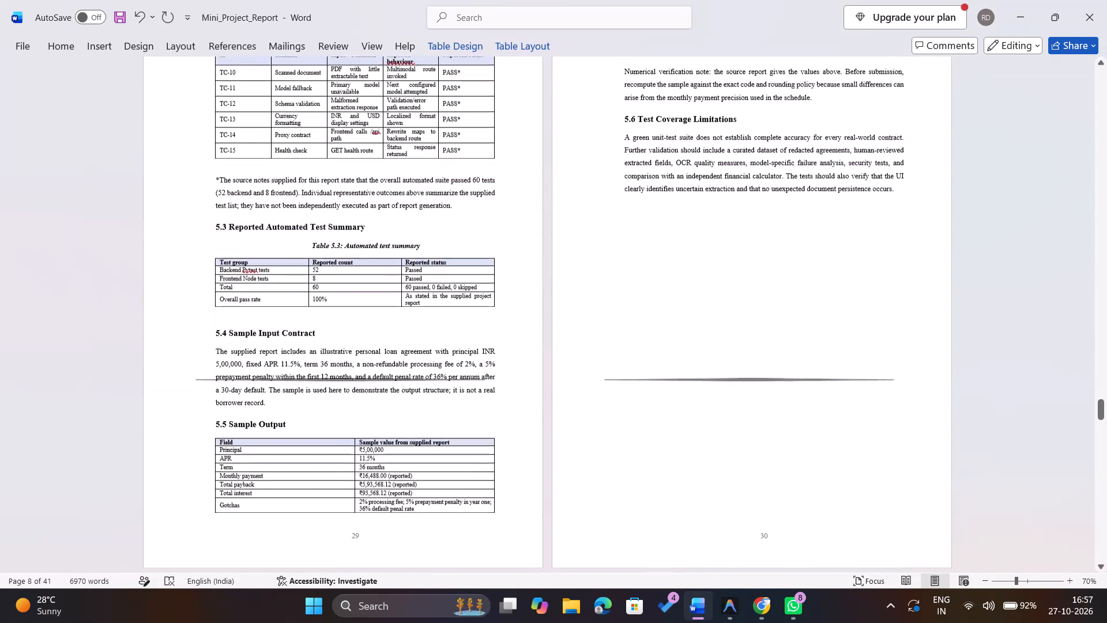
pyautogui.scroll(1, 546, 388)
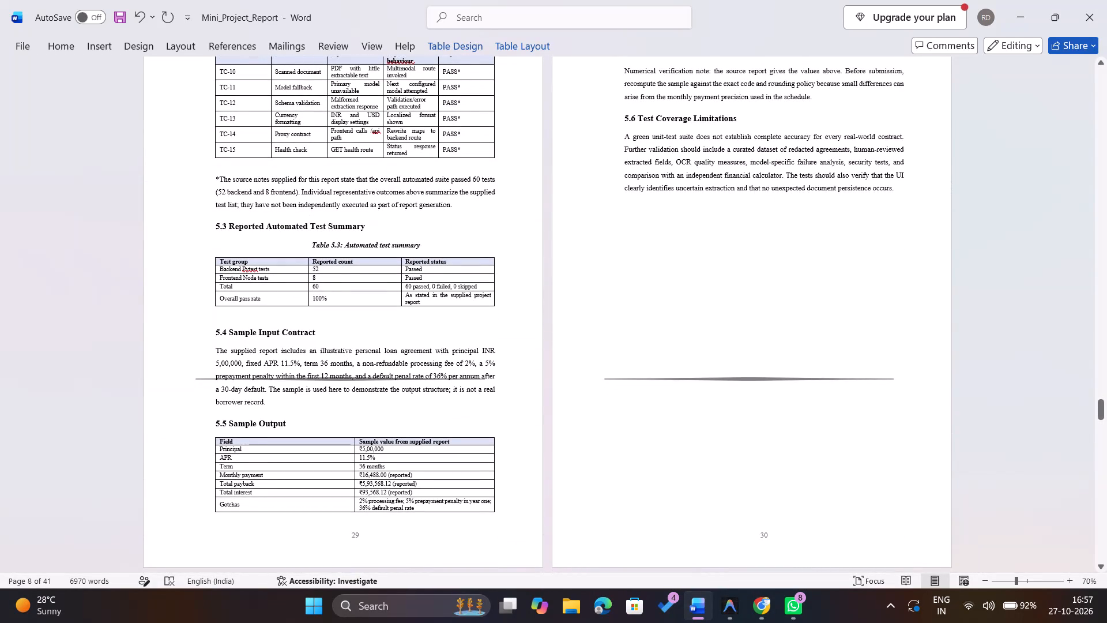
pyautogui.scroll(1, 546, 388)
pyautogui.click(546, 388)
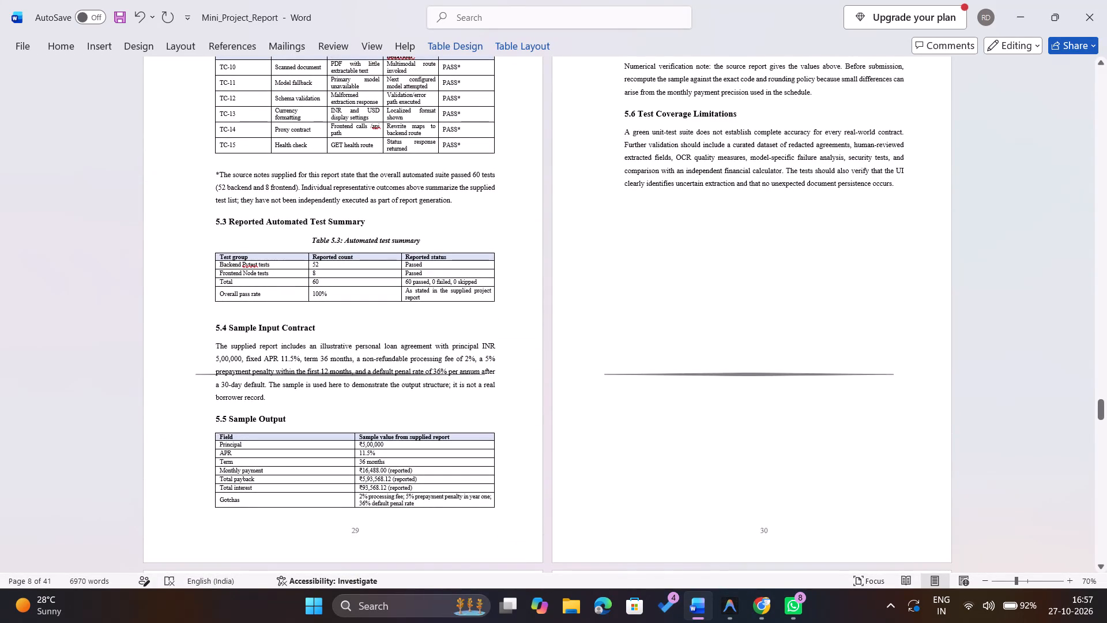
pyautogui.rightClick(546, 388)
pyautogui.click(546, 388)
pyautogui.click(546, 388)
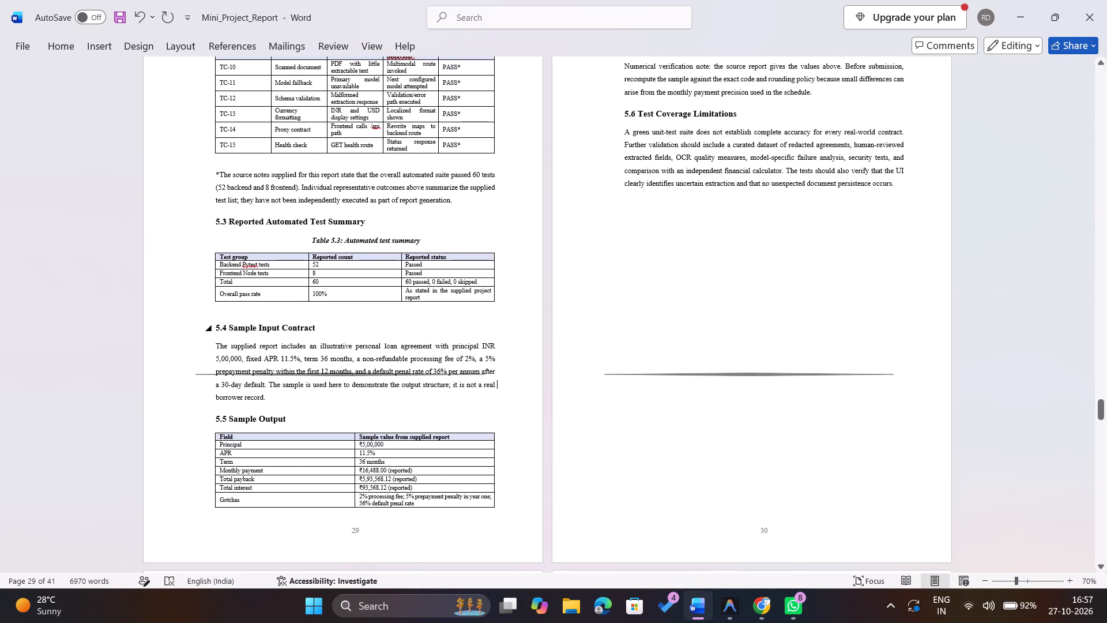
pyautogui.scroll(-4, 487, 332)
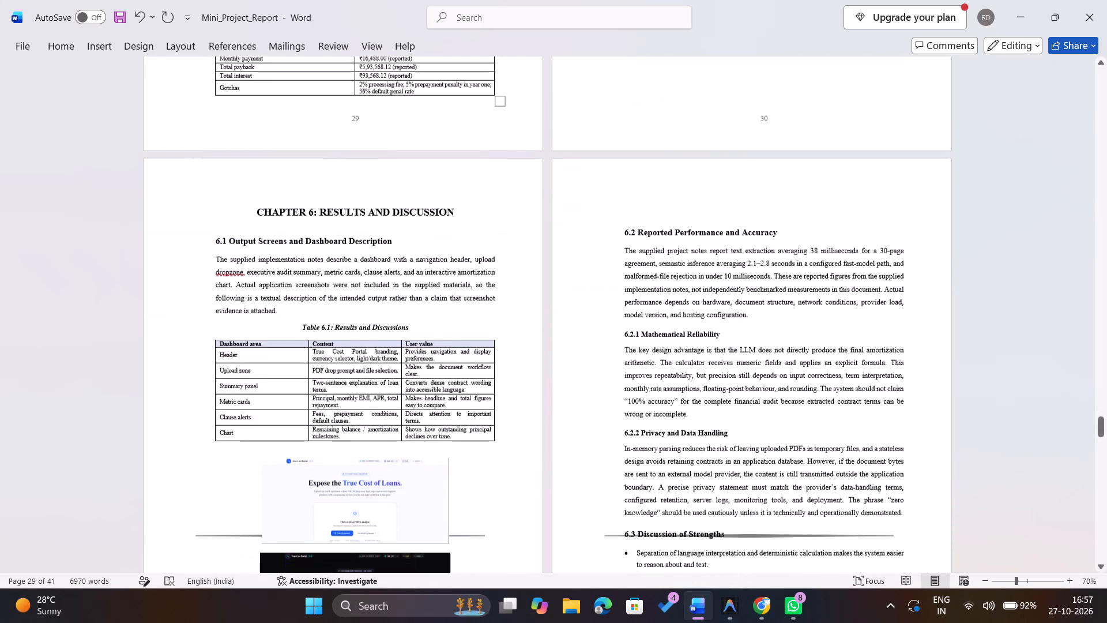
pyautogui.scroll(-3, 487, 332)
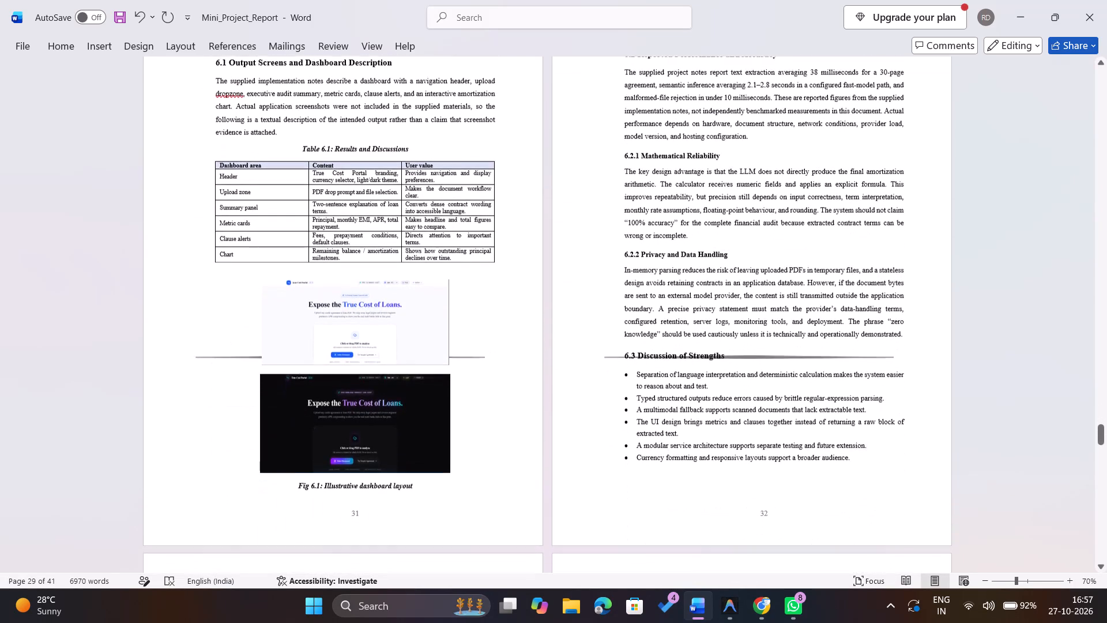
pyautogui.scroll(-2, 487, 332)
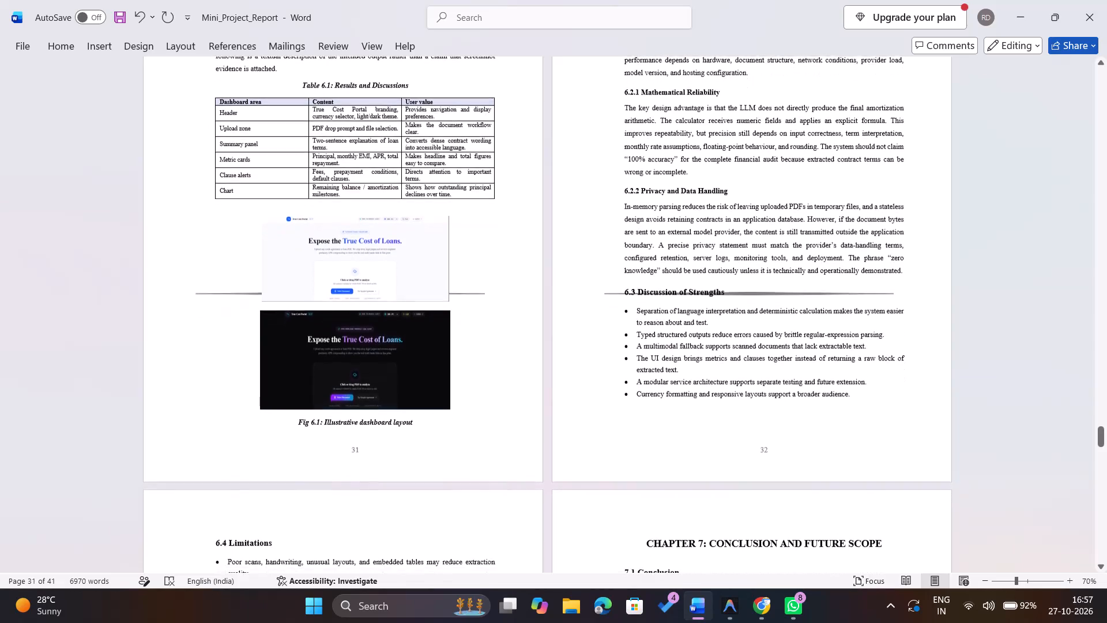
pyautogui.scroll(6, 487, 332)
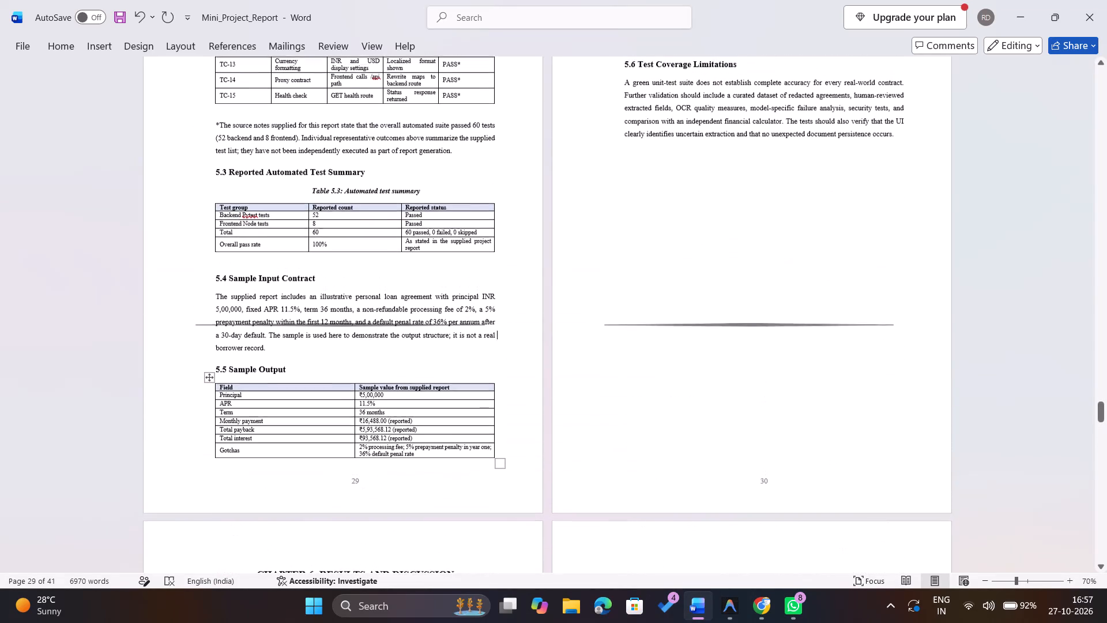
pyautogui.scroll(2, 487, 332)
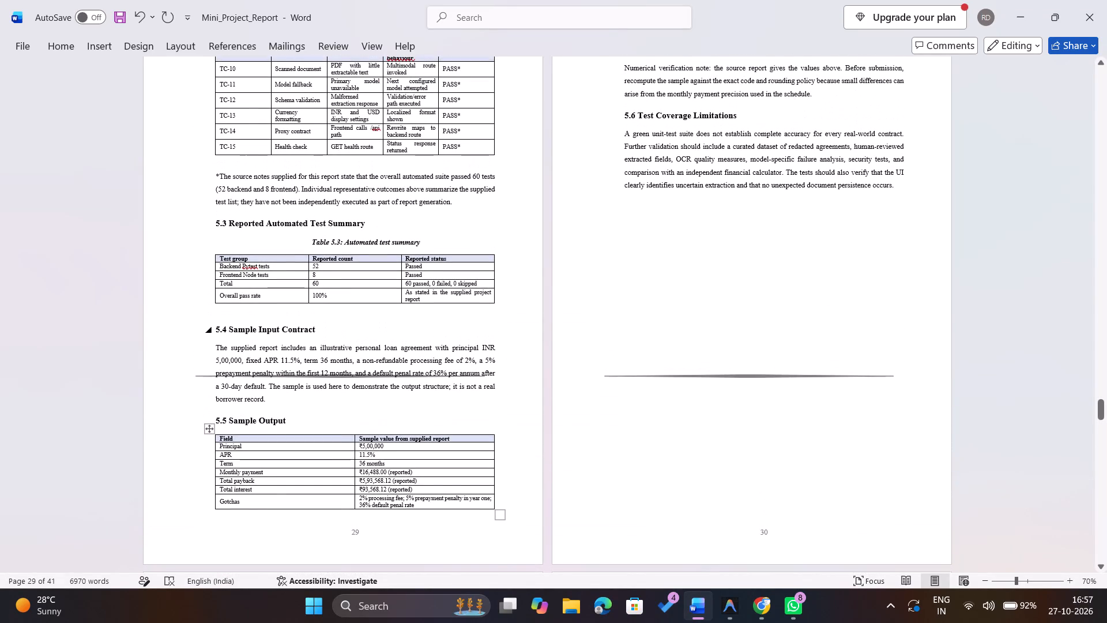
pyautogui.click(410, 372)
pyautogui.keyDown('ctrl'); pyautogui.scroll(-2, 410, 372); pyautogui.keyUp('ctrl')
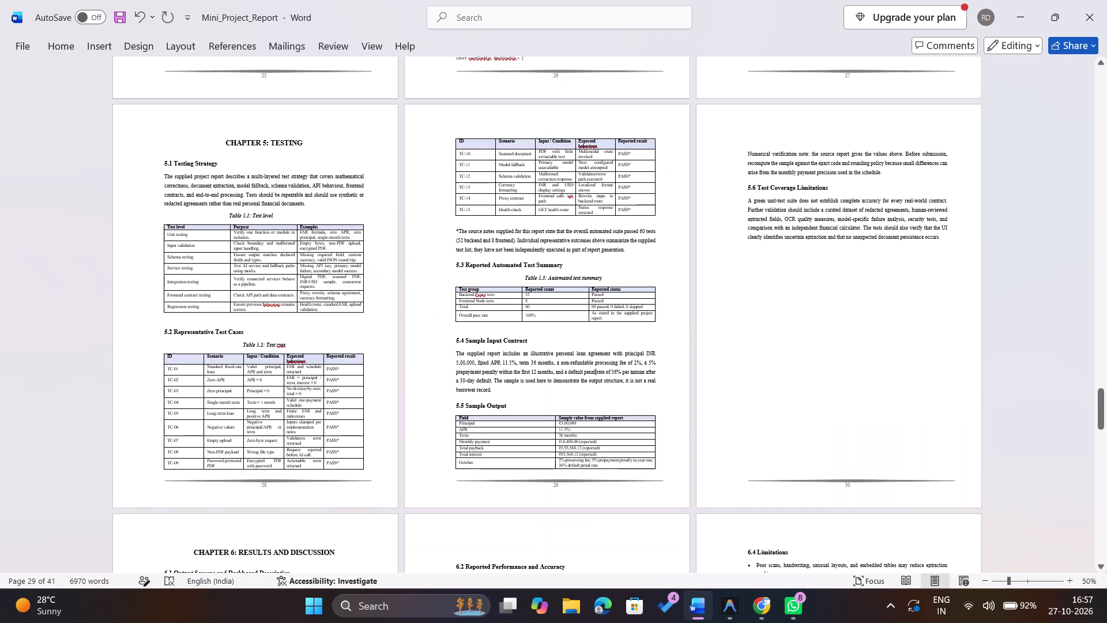
pyautogui.keyDown('ctrl'); pyautogui.scroll(1, 410, 372); pyautogui.keyUp('ctrl')
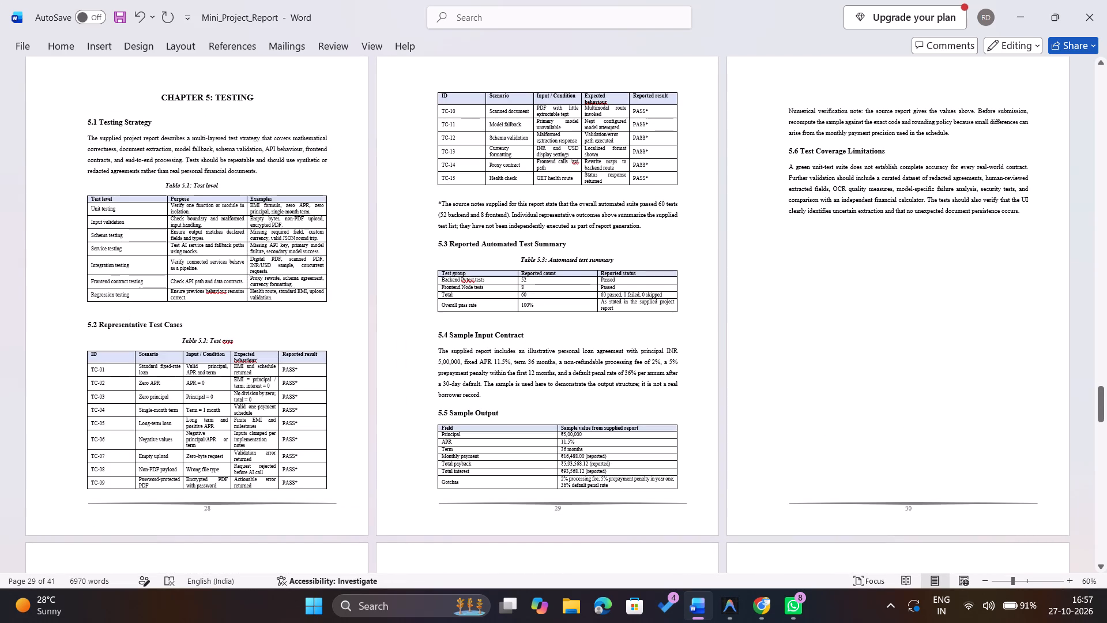
pyautogui.scroll(2, 427, 365)
pyautogui.click(427, 365)
pyautogui.scroll(20, 427, 365)
pyautogui.scroll(12, 427, 365)
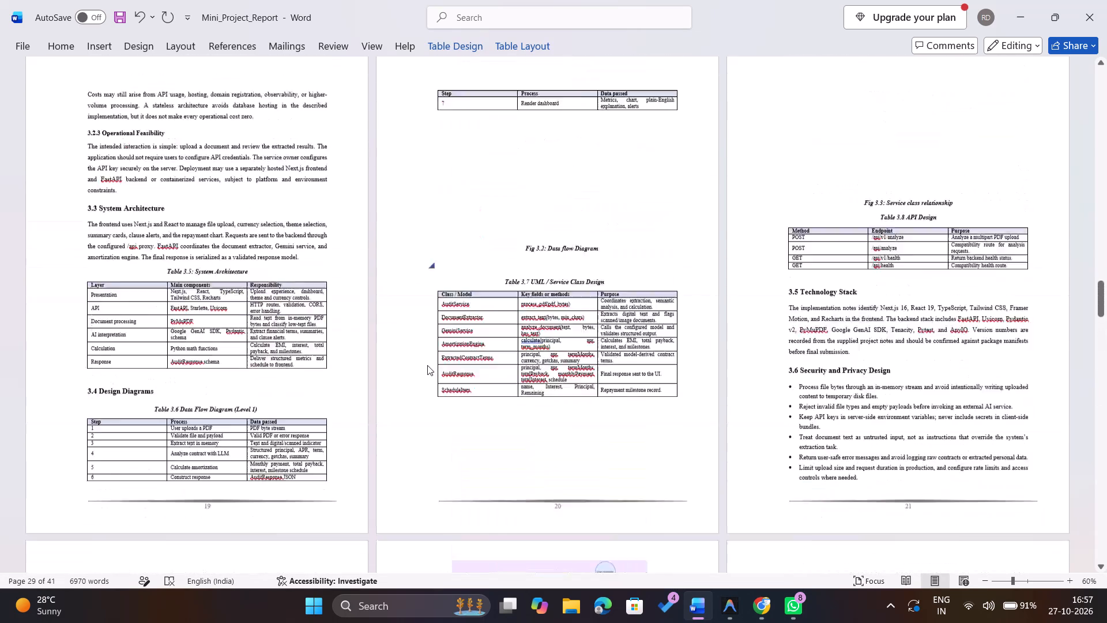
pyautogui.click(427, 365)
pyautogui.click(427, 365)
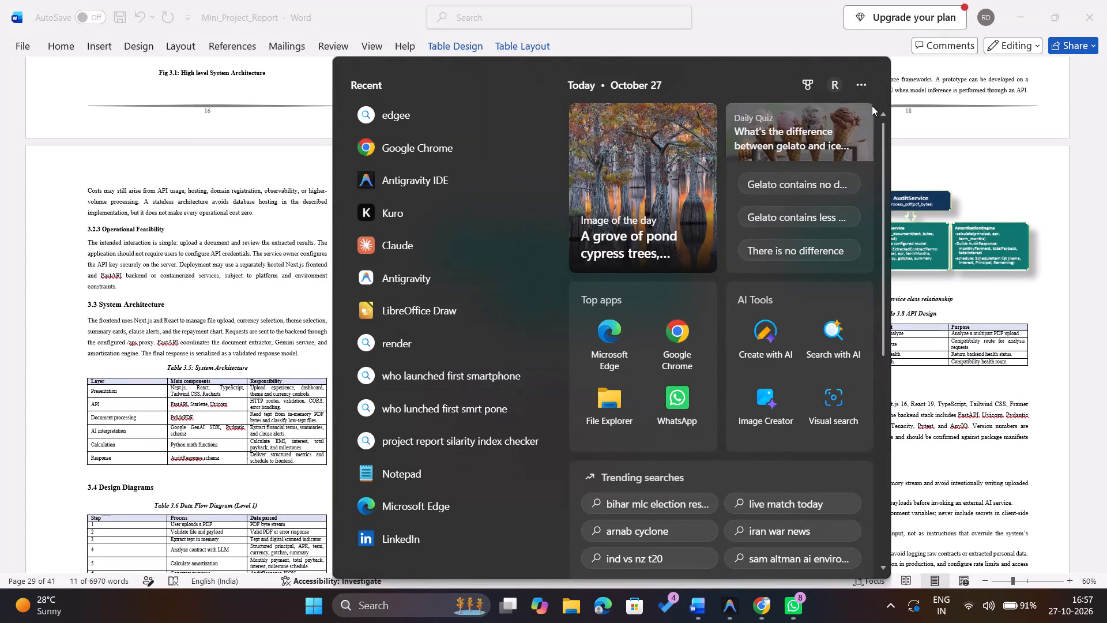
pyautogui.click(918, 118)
# Enter 31 as the page number of Table 6.1, Reported test summary, in the List of Tables.
pyautogui.scroll(3, 657, 219)
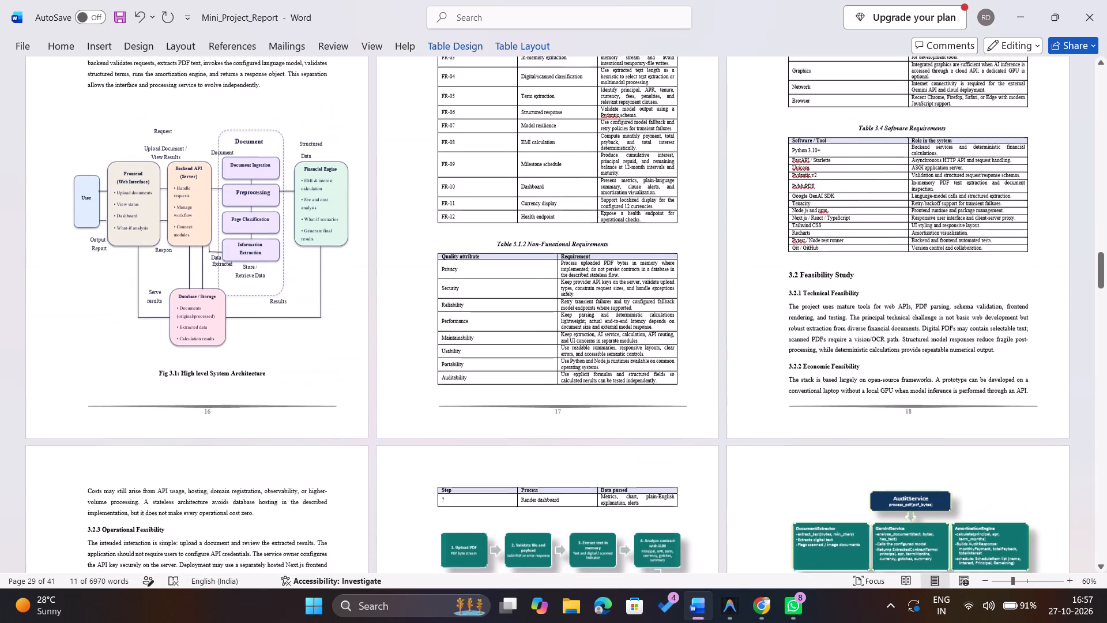
pyautogui.rightClick(657, 219)
pyautogui.scroll(1, 657, 219)
pyautogui.click(634, 201)
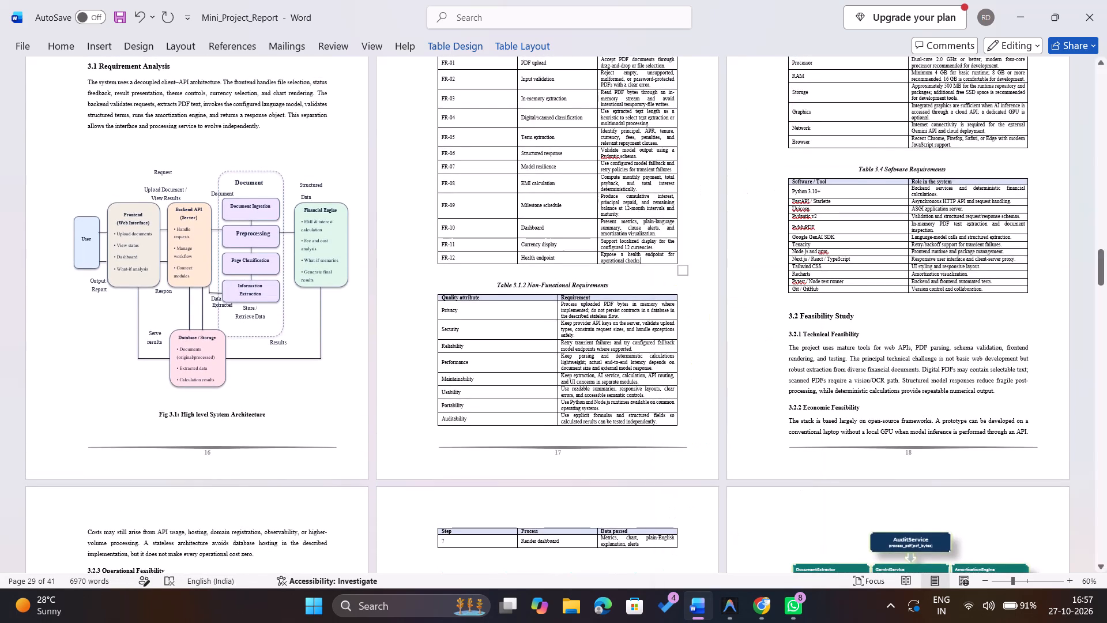
pyautogui.scroll(1, 634, 201)
pyautogui.click(634, 201)
pyautogui.hscroll(1, 634, 201)
pyautogui.scroll(3, 634, 201)
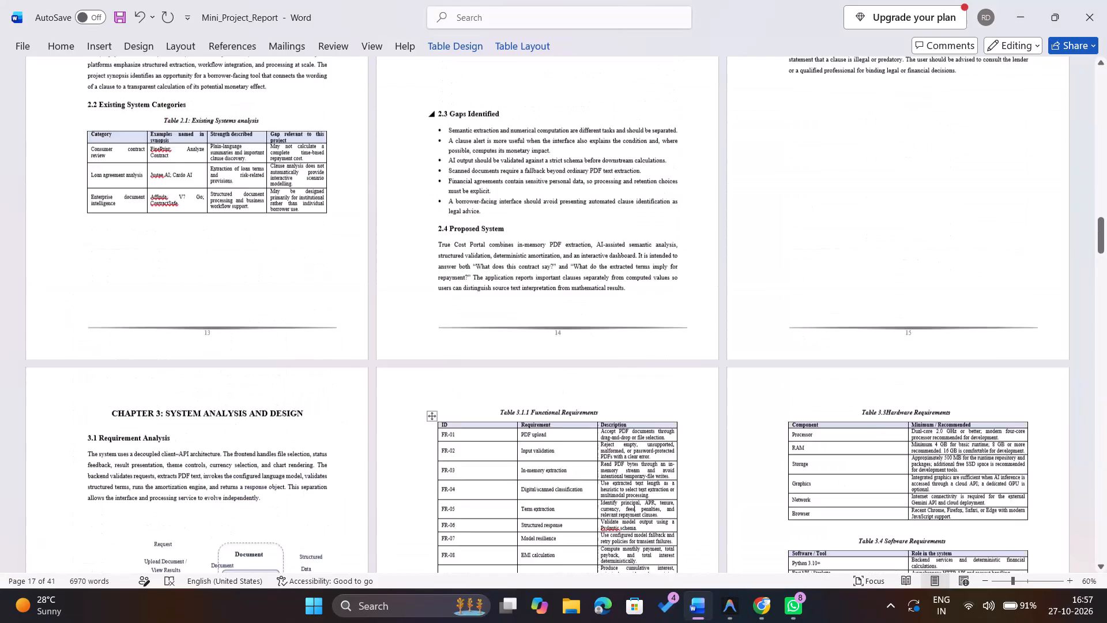
pyautogui.scroll(4, 634, 201)
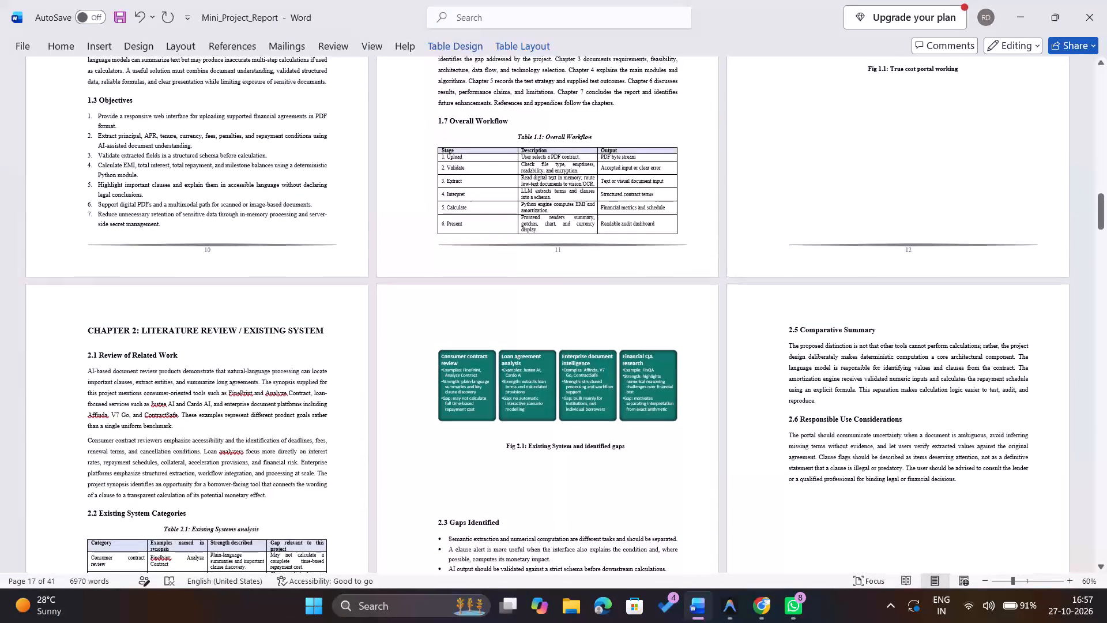
pyautogui.scroll(5, 634, 201)
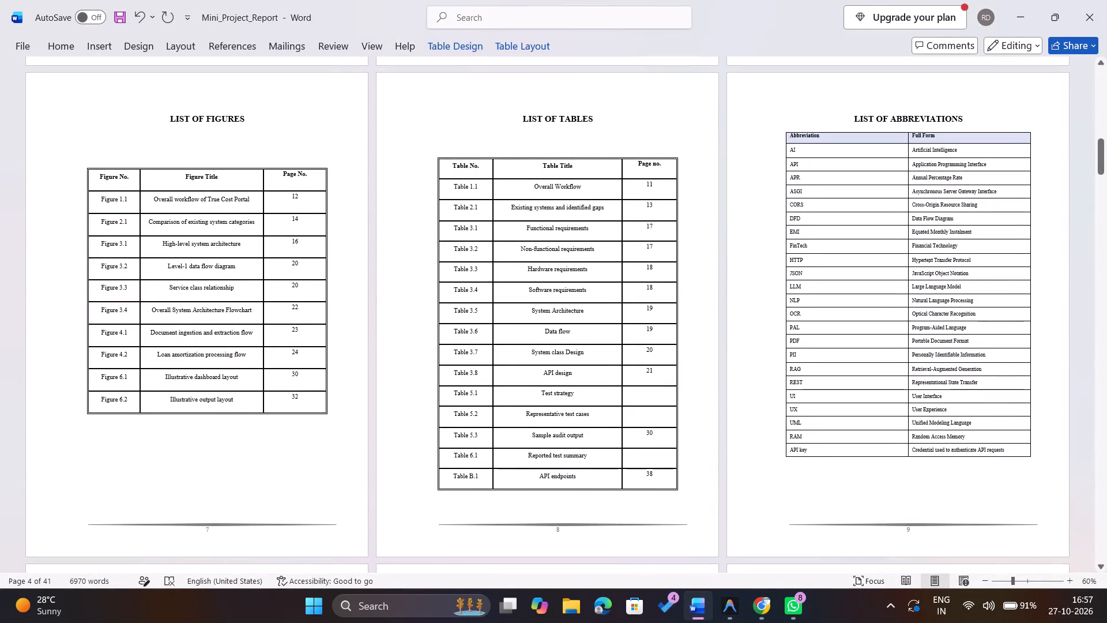
pyautogui.click(664, 455)
pyautogui.write('31')
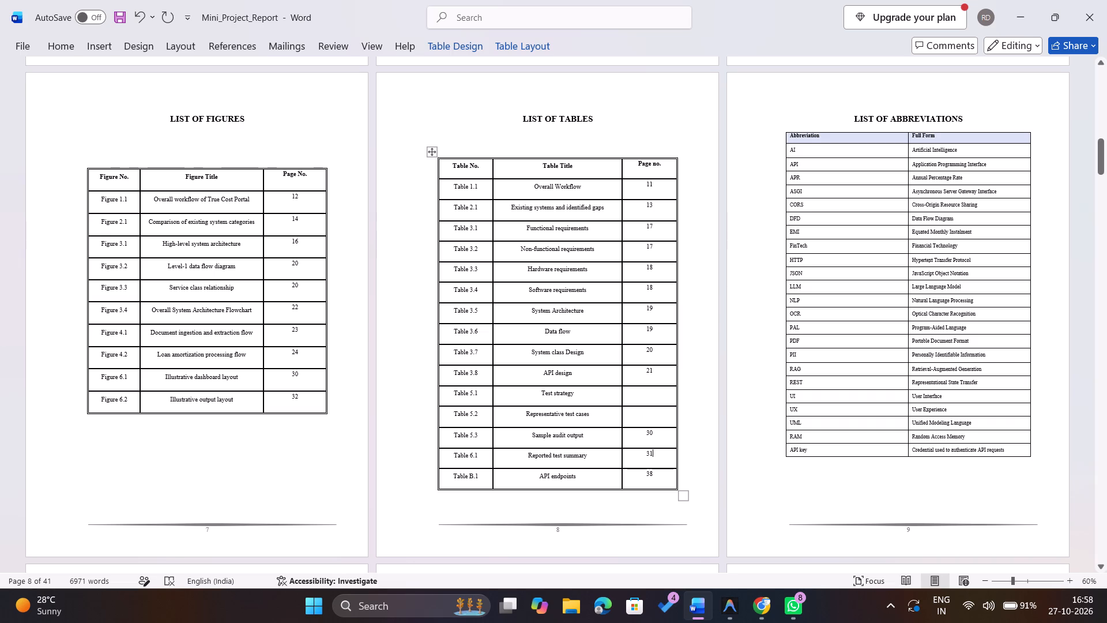
# Enter page numbers 29 for Table 5.2, Representative test cases, and 28 for Table 5.1, Test strategy, in the List of Tables.
pyautogui.click(640, 411)
pyautogui.press('2')
pyautogui.press('9')
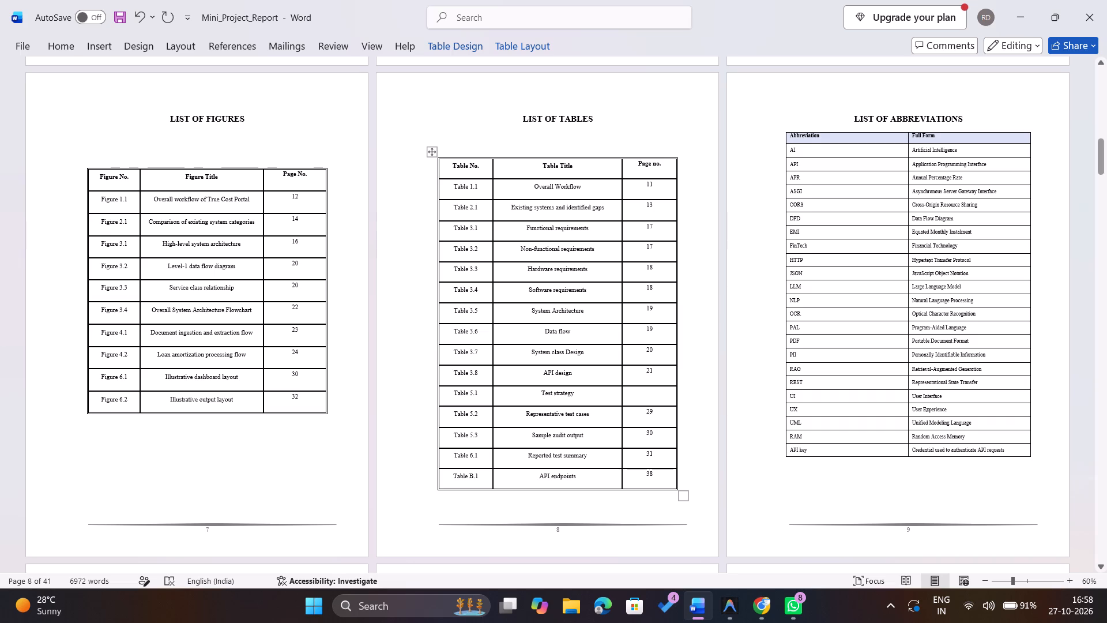
pyautogui.click(640, 390)
pyautogui.write('28')
# Examine the pages from Chapter 4 through Appendix B to check on which page each chapter, the references and the appendices start.
pyautogui.scroll(-20, 640, 390)
pyautogui.scroll(-20, 640, 390)
pyautogui.scroll(-20, 640, 390)
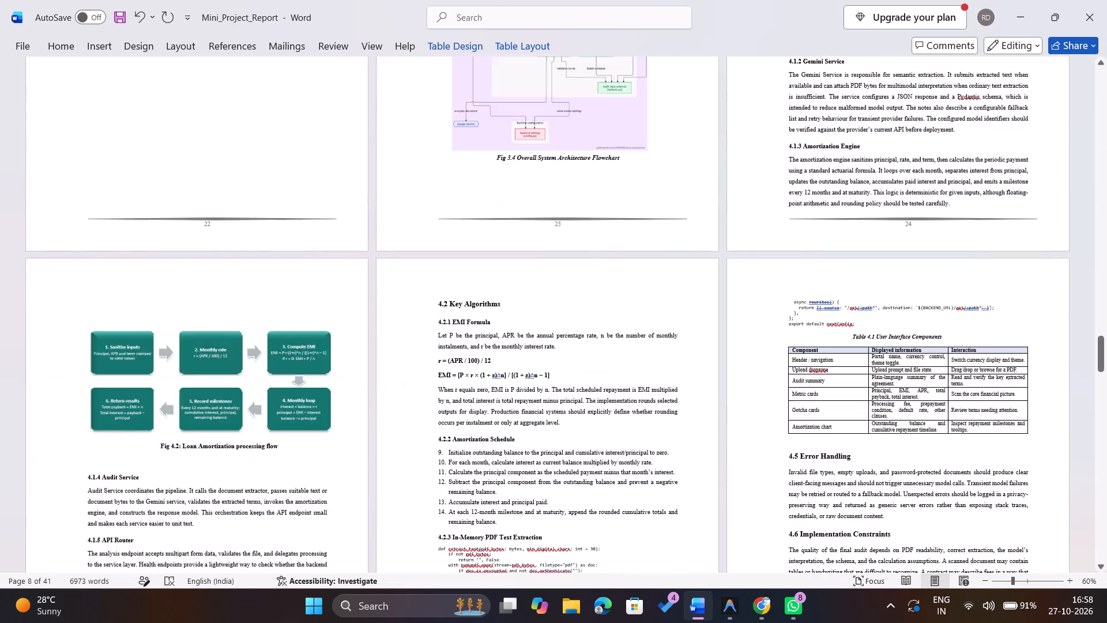
pyautogui.scroll(-20, 640, 390)
pyautogui.scroll(-16, 640, 390)
pyautogui.scroll(9, 640, 390)
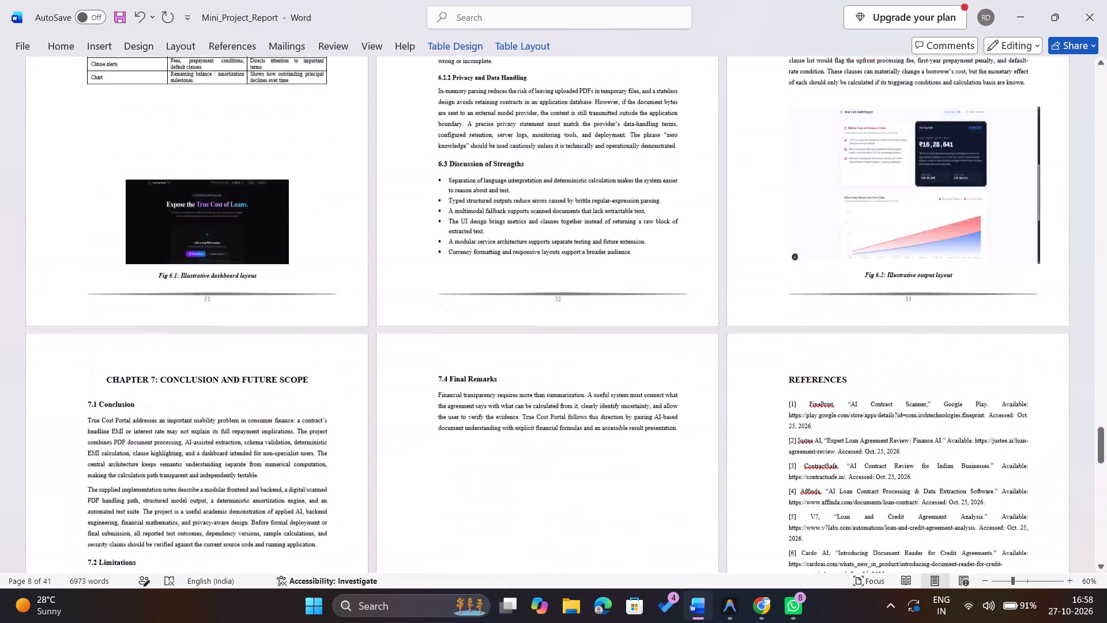
pyautogui.scroll(-2, 640, 390)
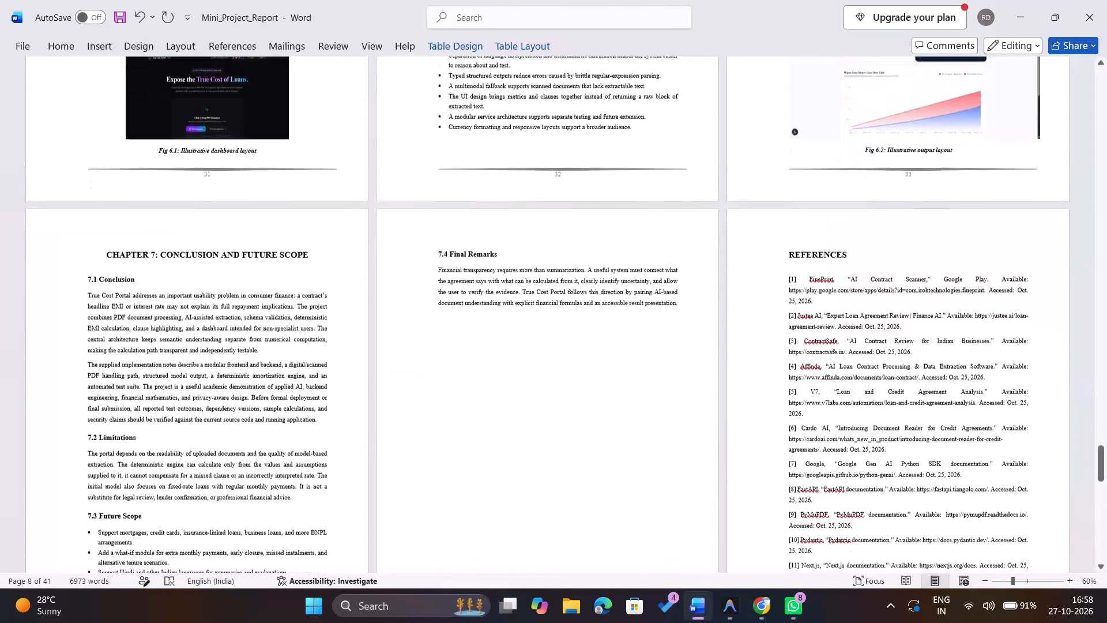
pyautogui.scroll(4, 640, 390)
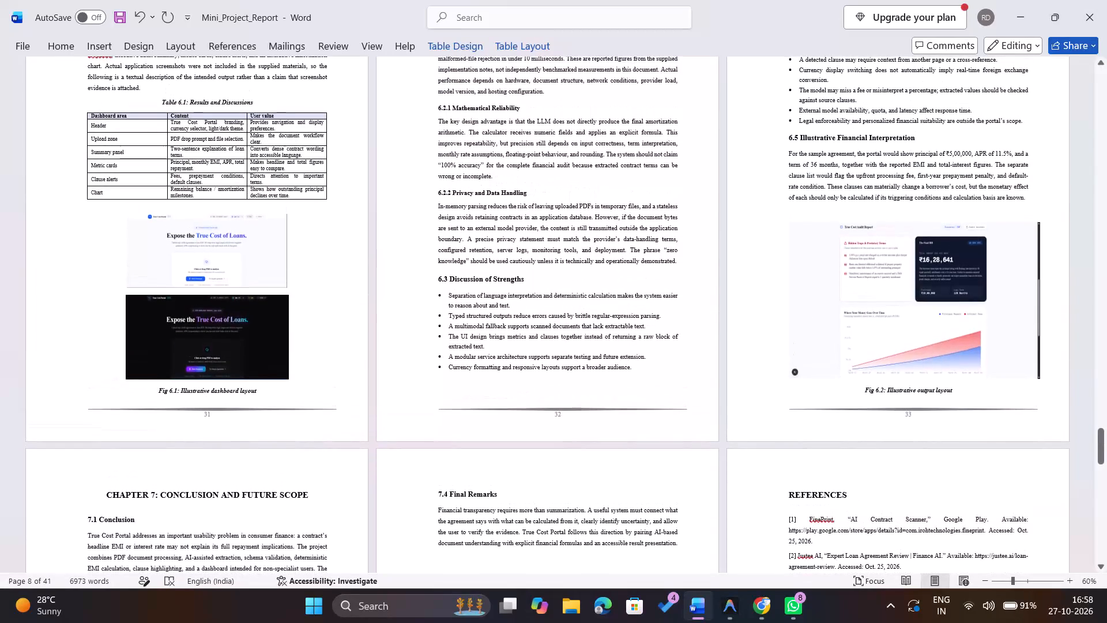
pyautogui.scroll(-5, 640, 390)
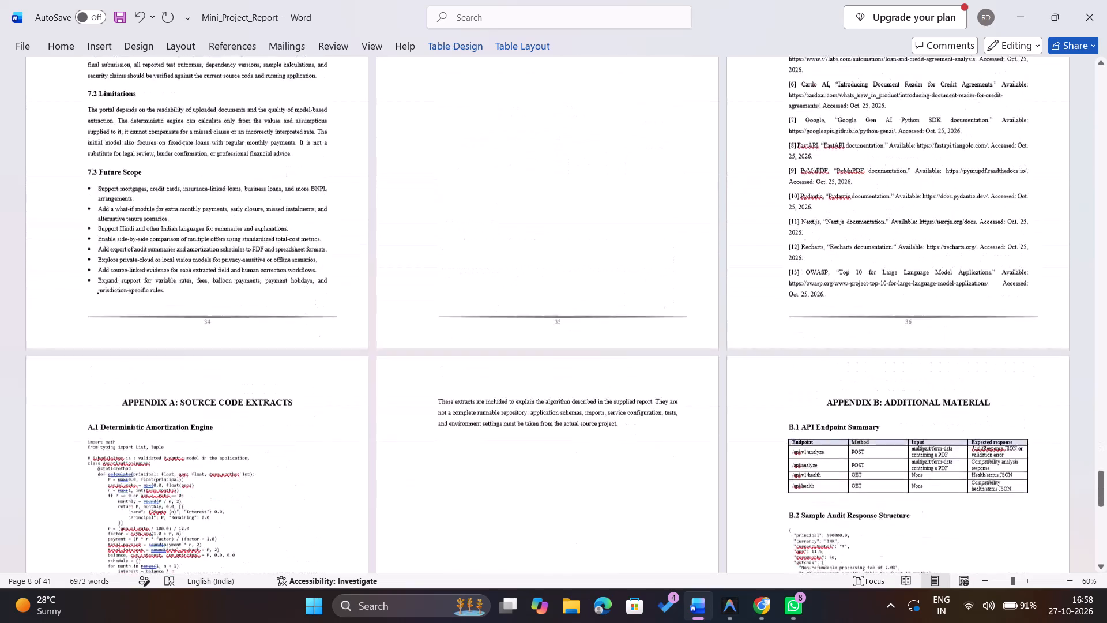
pyautogui.scroll(1, 640, 390)
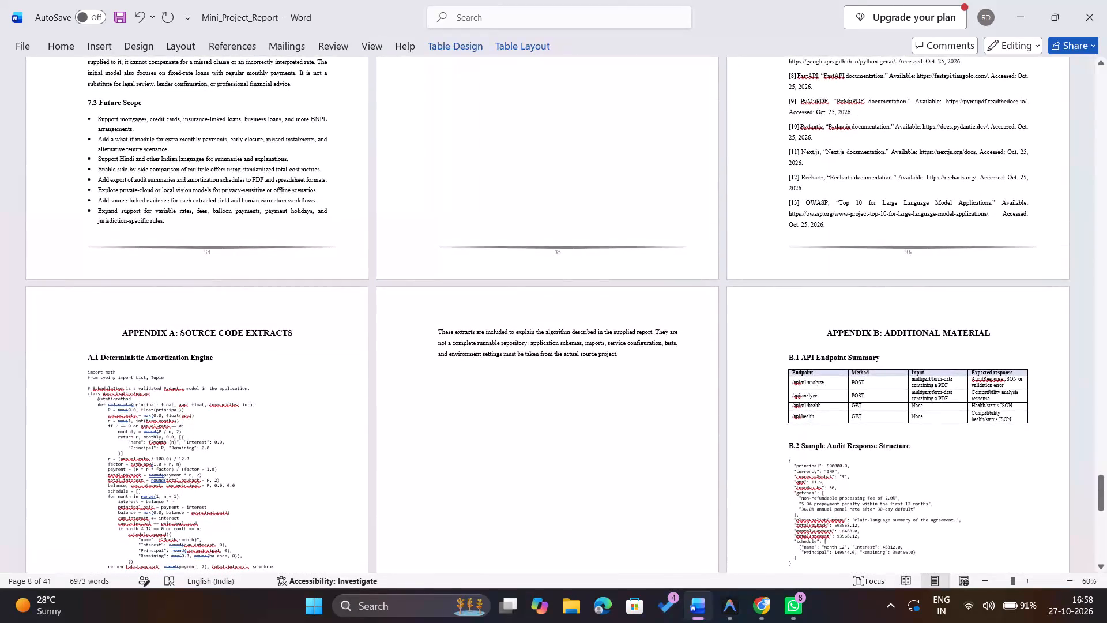
pyautogui.scroll(2, 640, 390)
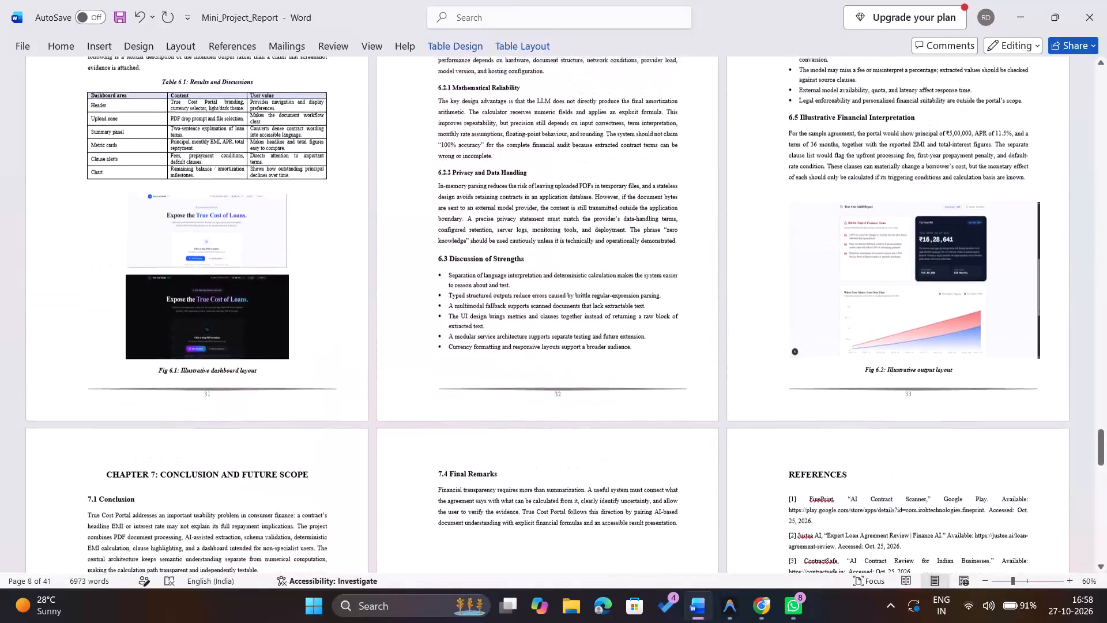
pyautogui.scroll(1, 640, 390)
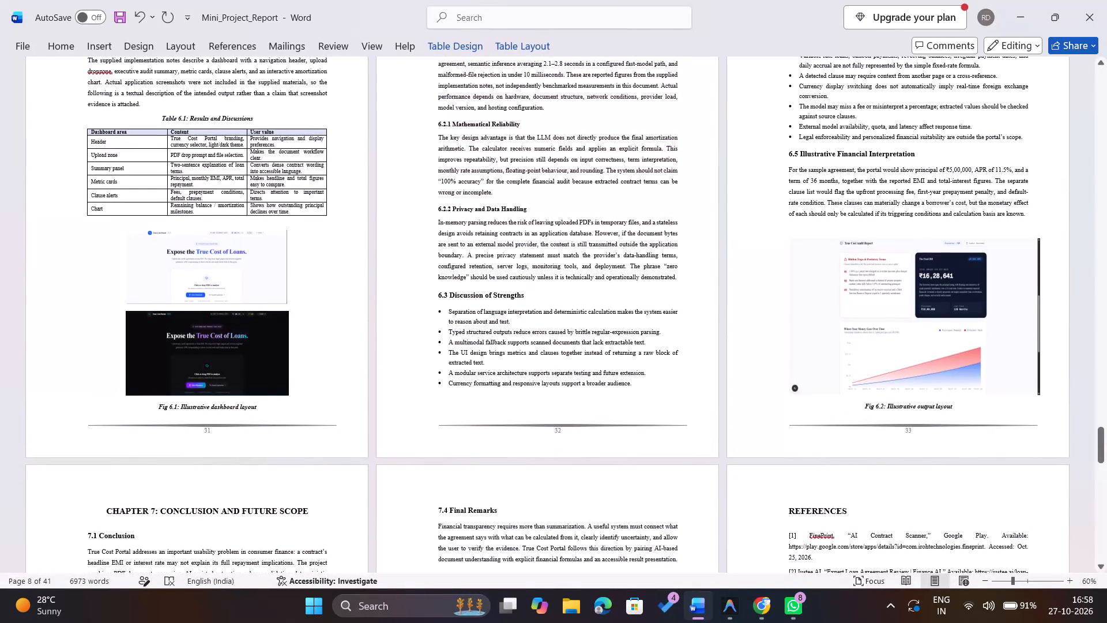
pyautogui.scroll(-3, 640, 390)
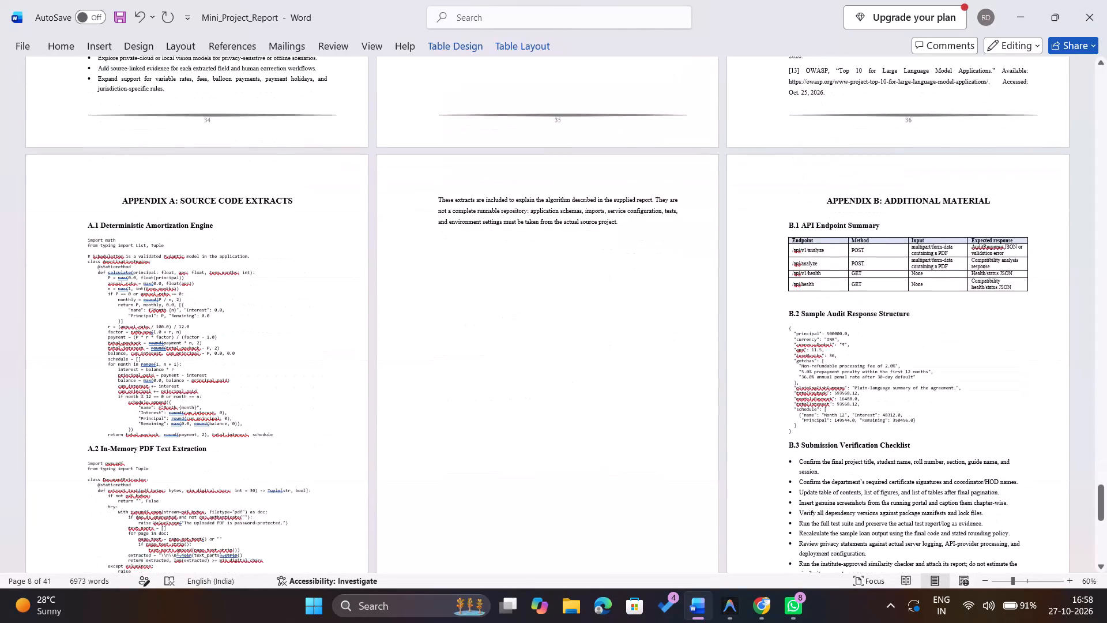
pyautogui.scroll(2, 640, 390)
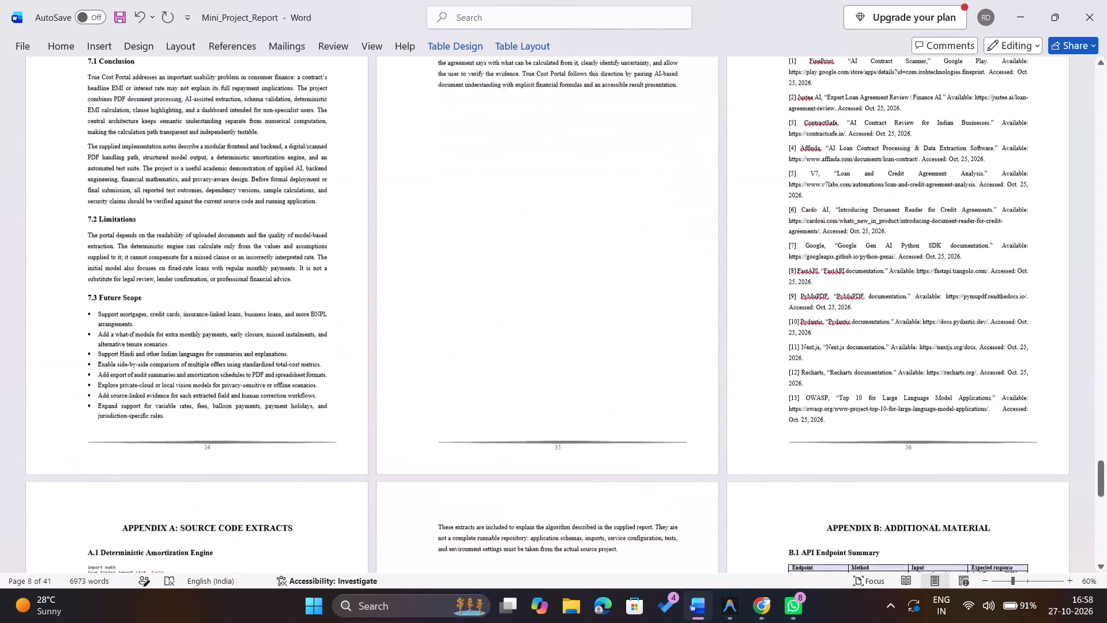
pyautogui.scroll(3, 640, 390)
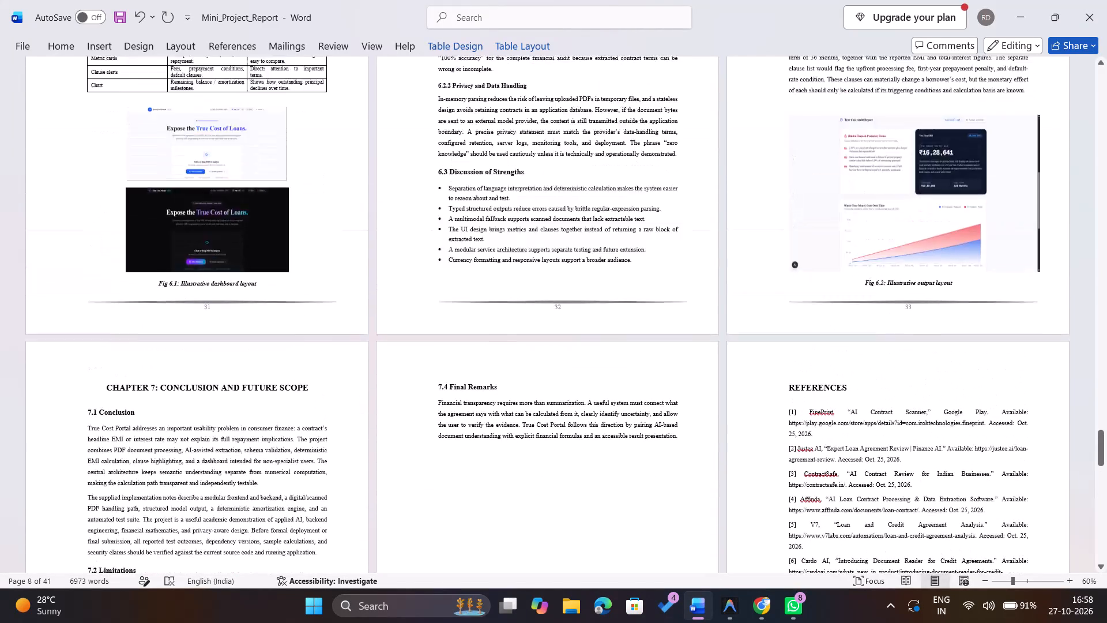
pyautogui.scroll(4, 640, 390)
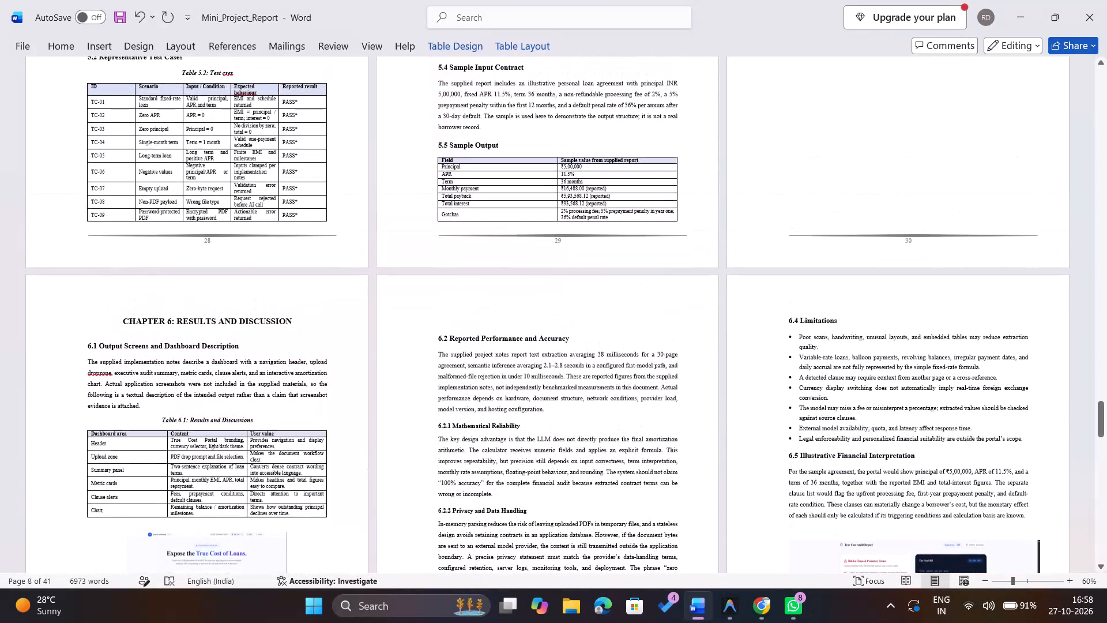
pyautogui.scroll(1, 640, 390)
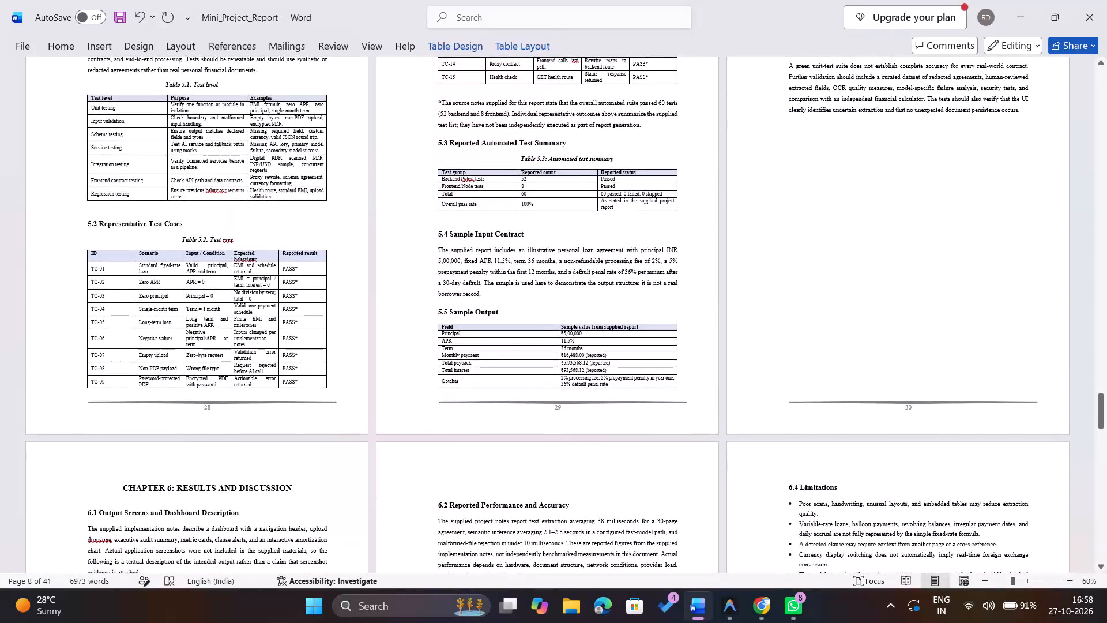
pyautogui.scroll(2, 640, 390)
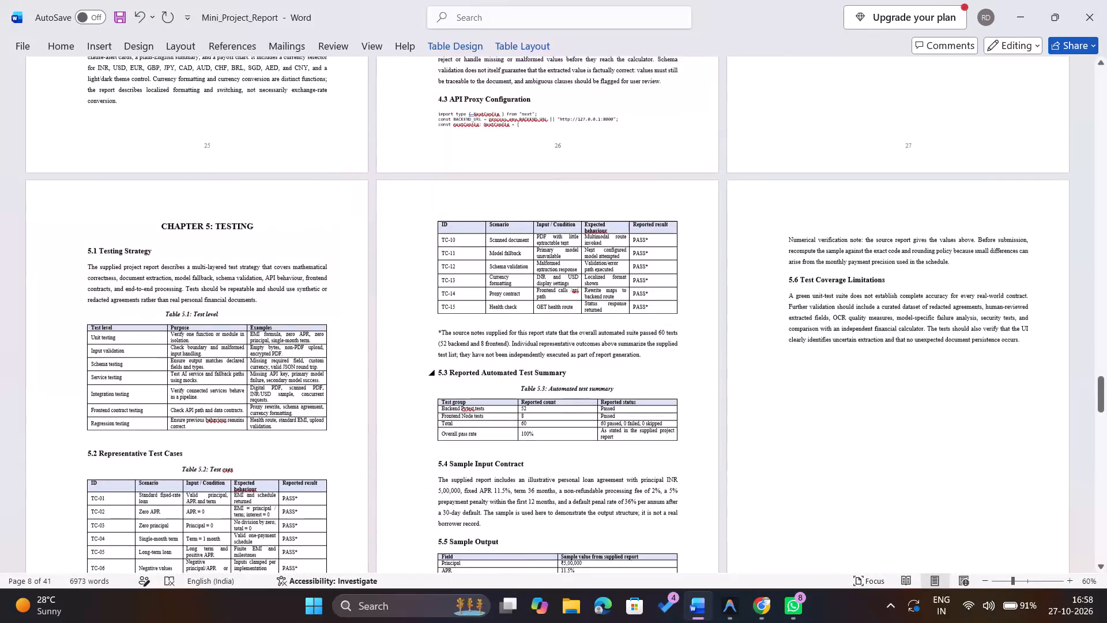
pyautogui.scroll(2, 640, 390)
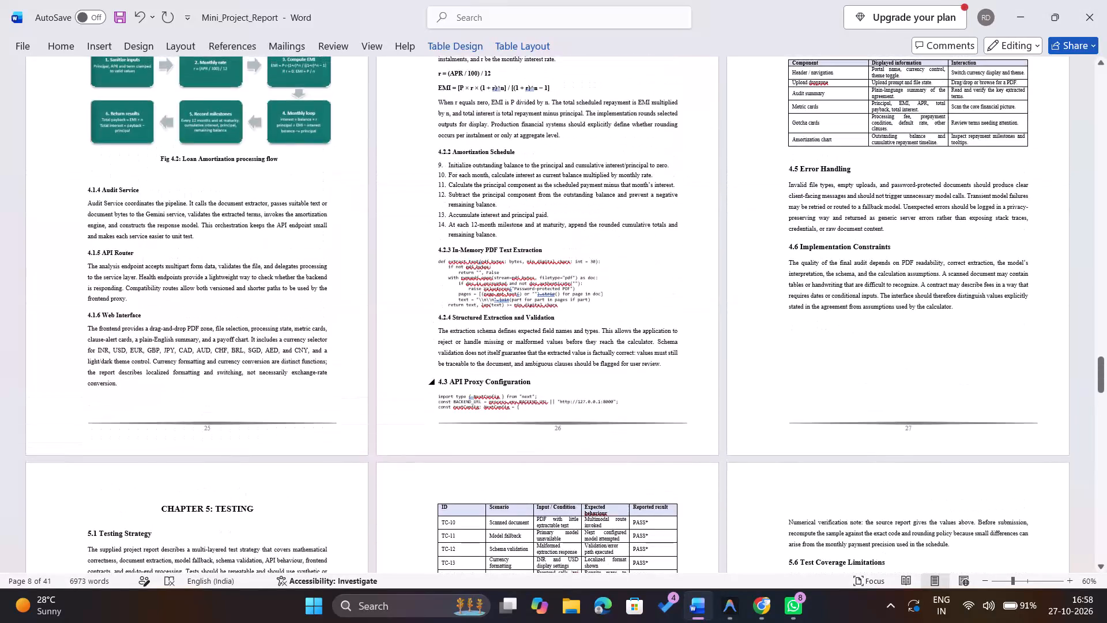
pyautogui.scroll(2, 640, 390)
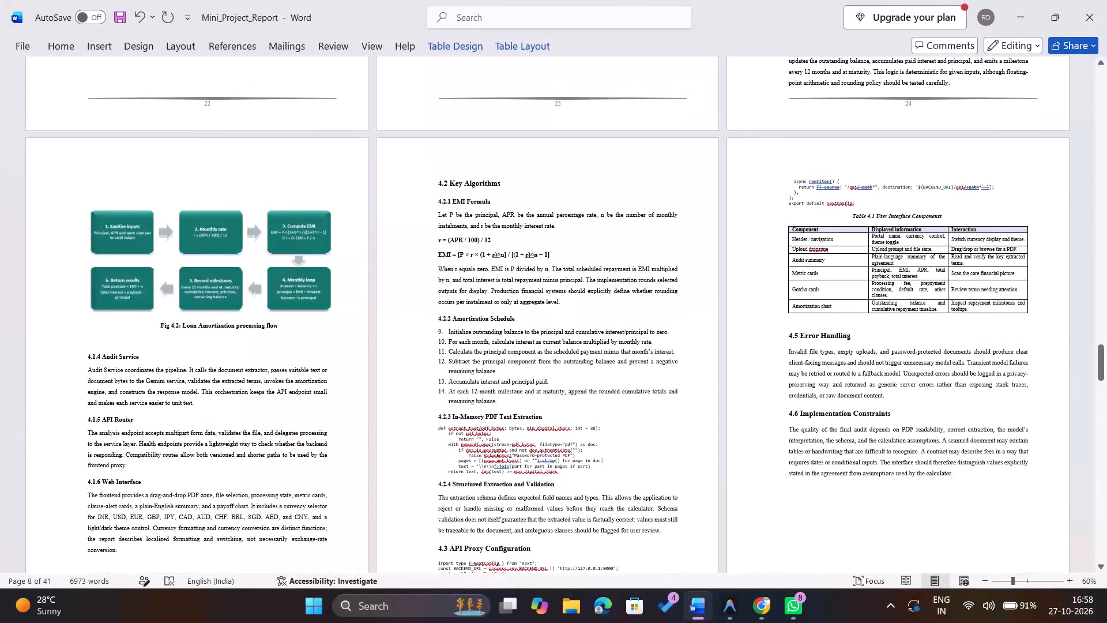
pyautogui.scroll(-15, 640, 390)
pyautogui.scroll(-6, 640, 390)
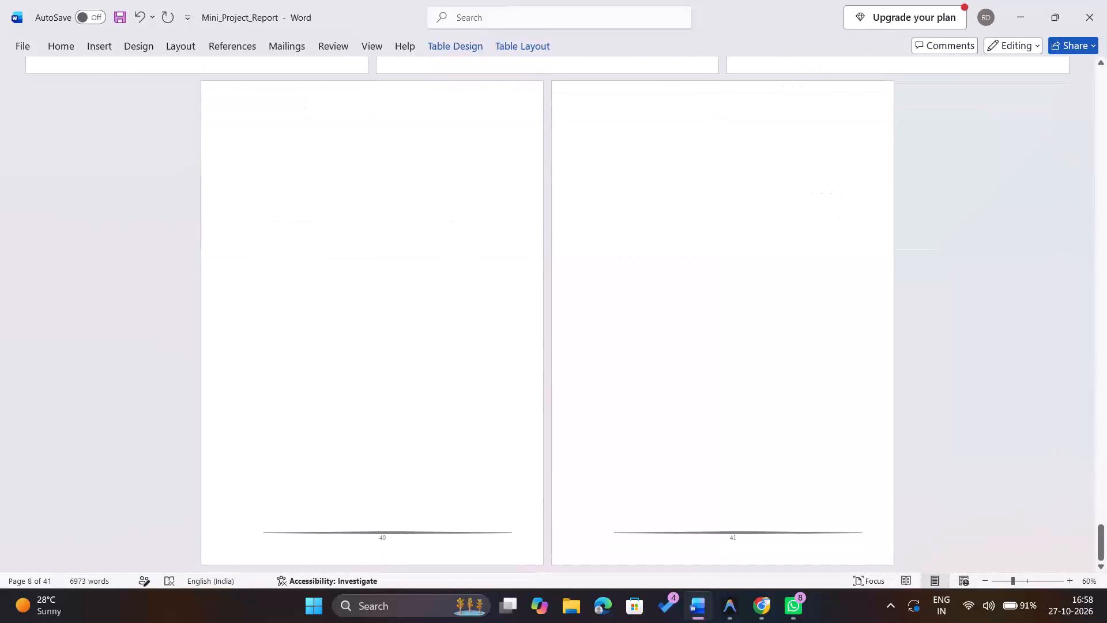
# Set the page number of Appendix B: Additional Material to 39 in the Table of Contents.
pyautogui.scroll(11, 640, 390)
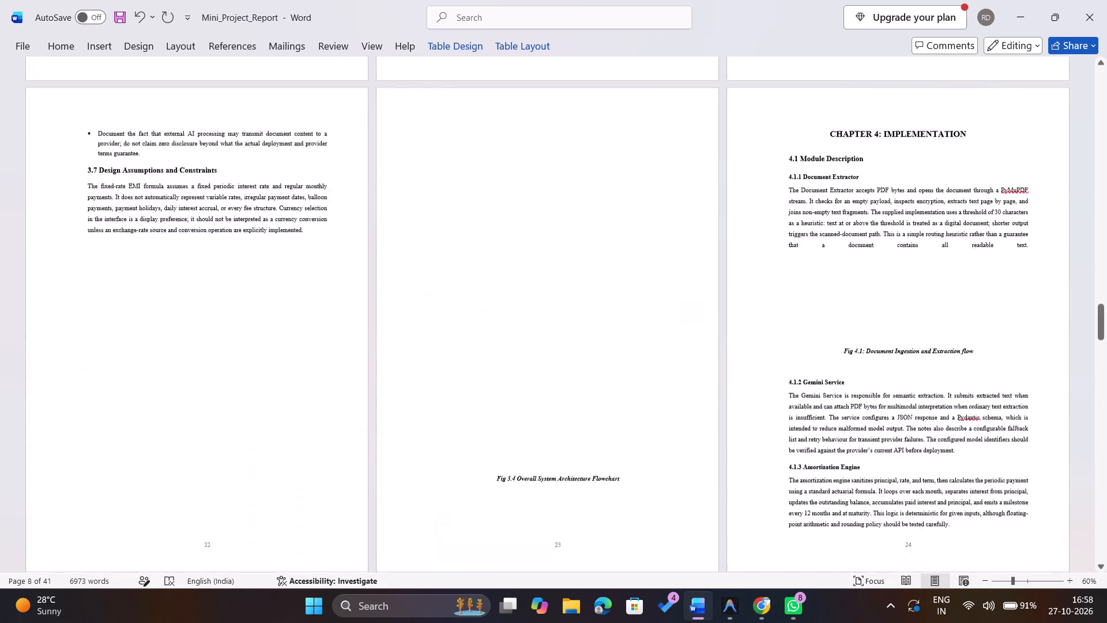
pyautogui.scroll(6, 640, 390)
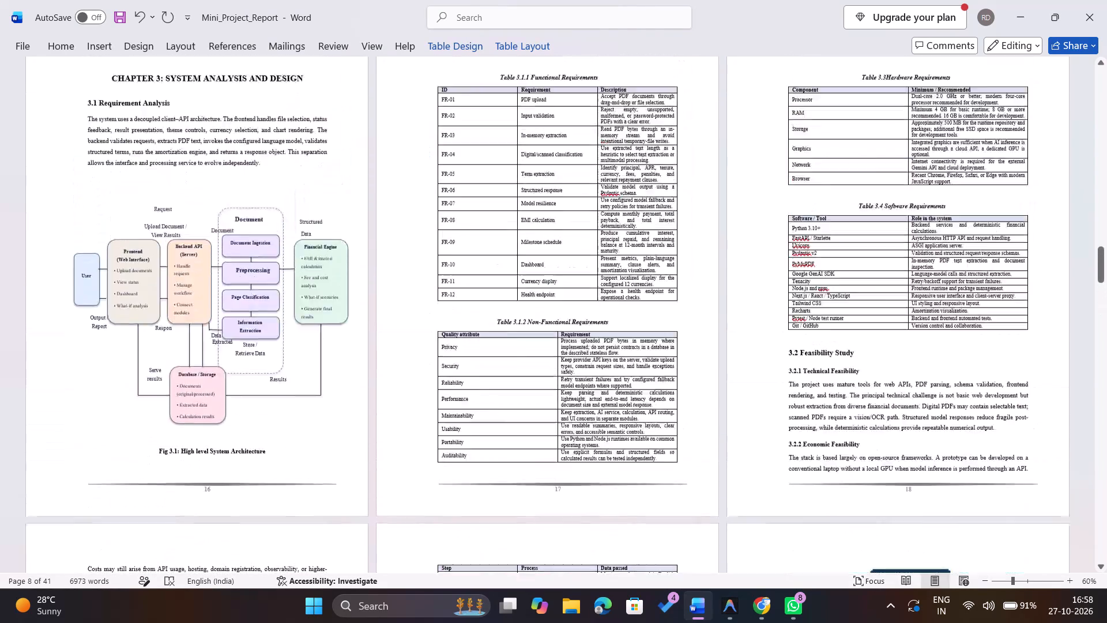
pyautogui.scroll(6, 640, 390)
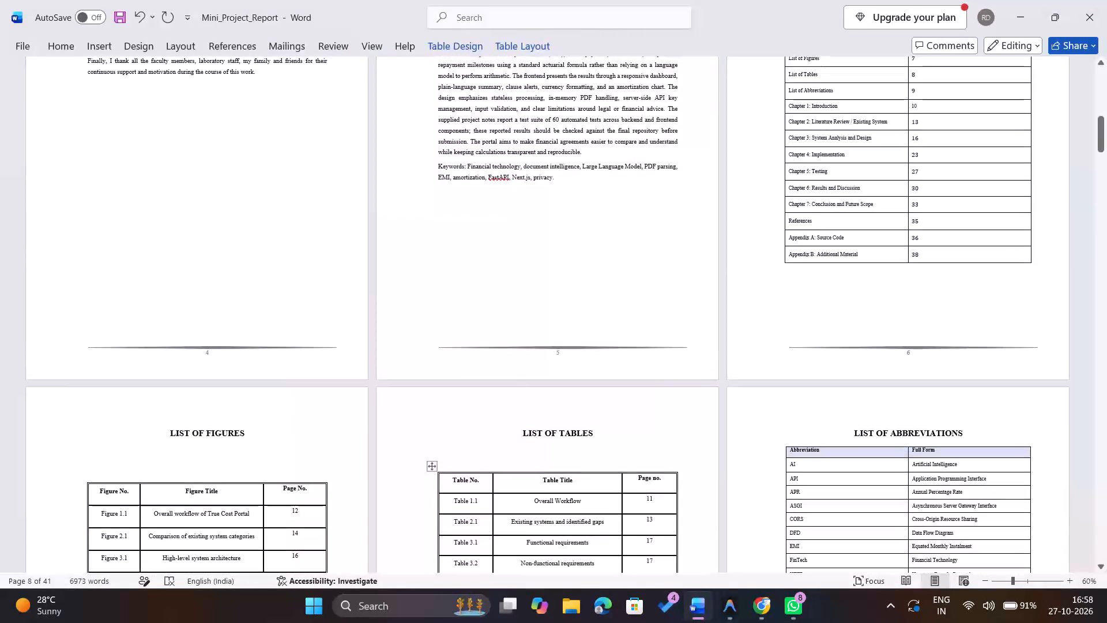
pyautogui.scroll(2, 640, 390)
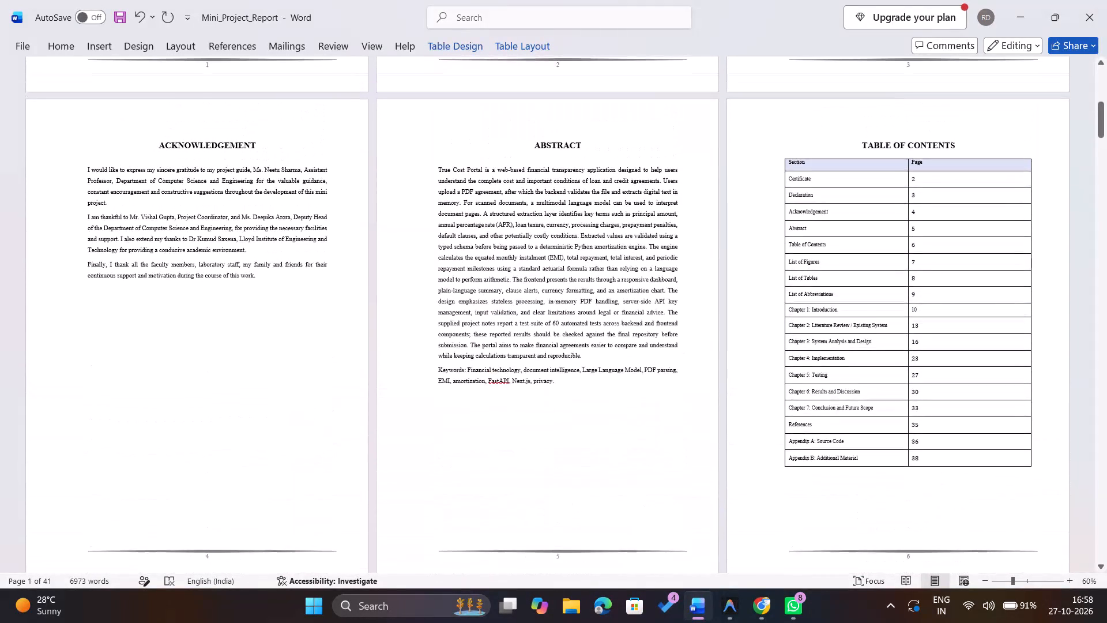
pyautogui.scroll(-1, 640, 390)
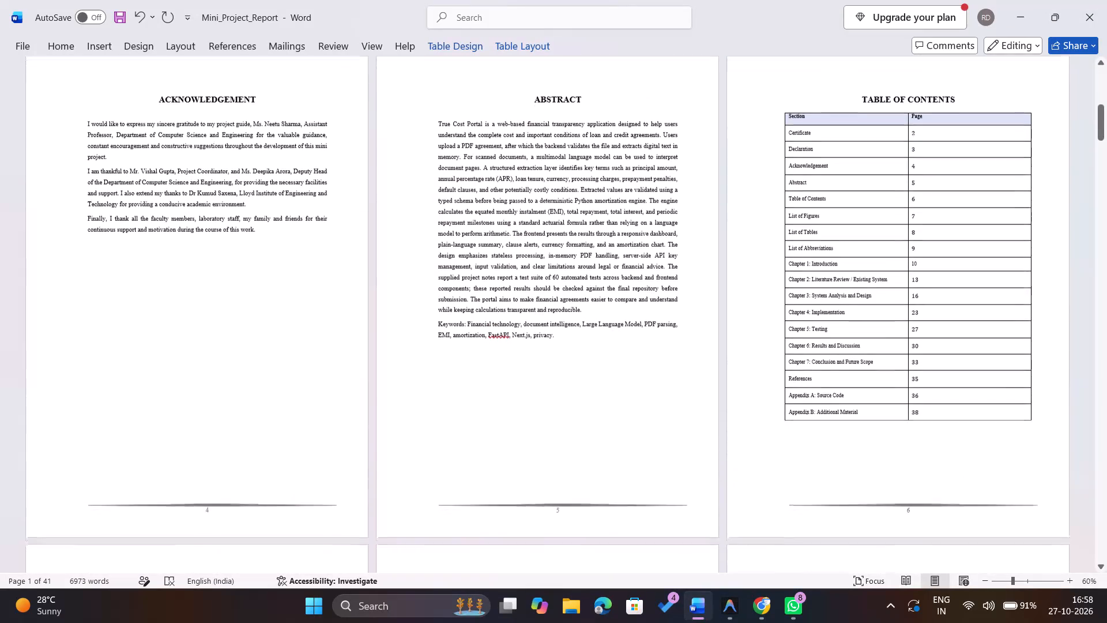
pyautogui.scroll(-1, 640, 390)
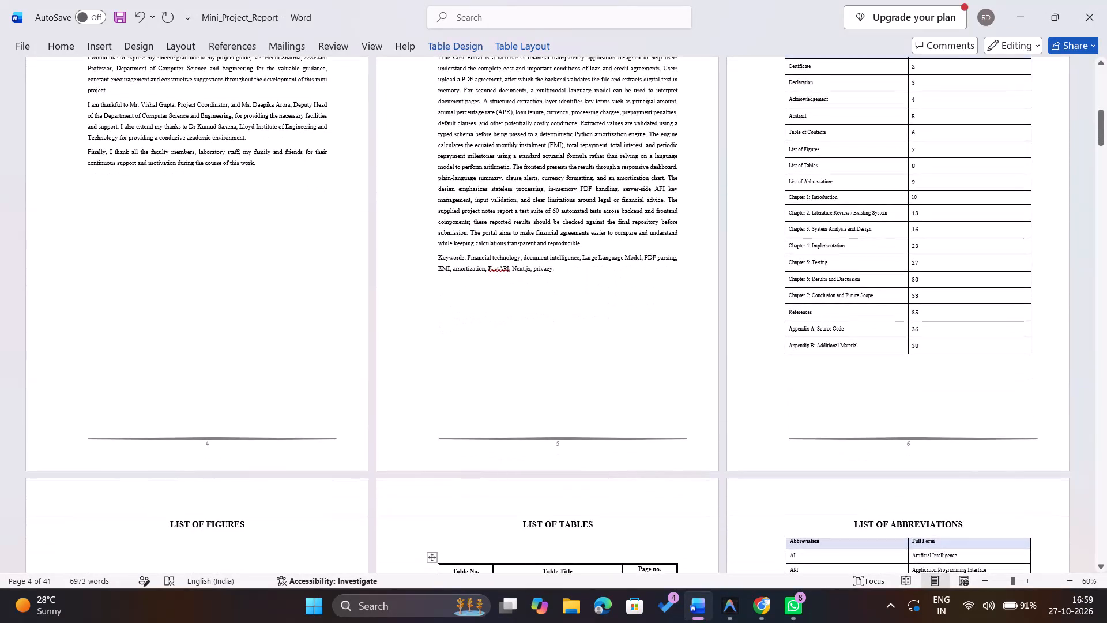
pyautogui.click(925, 345)
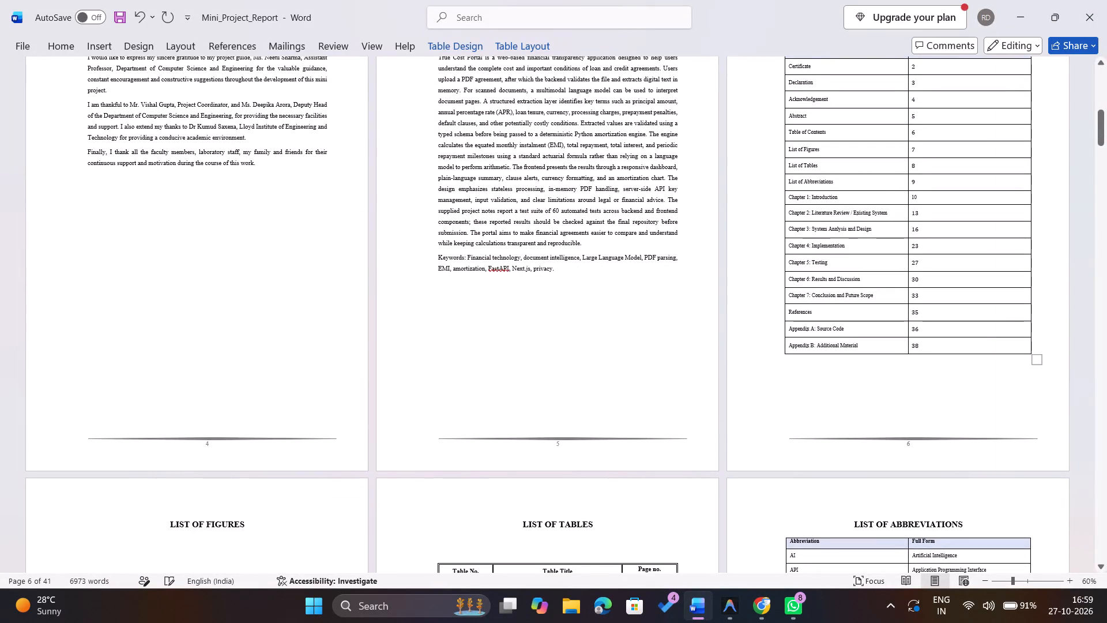
pyautogui.press('BackSpace')
pyautogui.press('9')
# Check the page on which Appendix A starts and set its Table of Contents page number to 37.
pyautogui.scroll(-20, 925, 345)
pyautogui.scroll(-20, 925, 345)
pyautogui.scroll(-20, 925, 345)
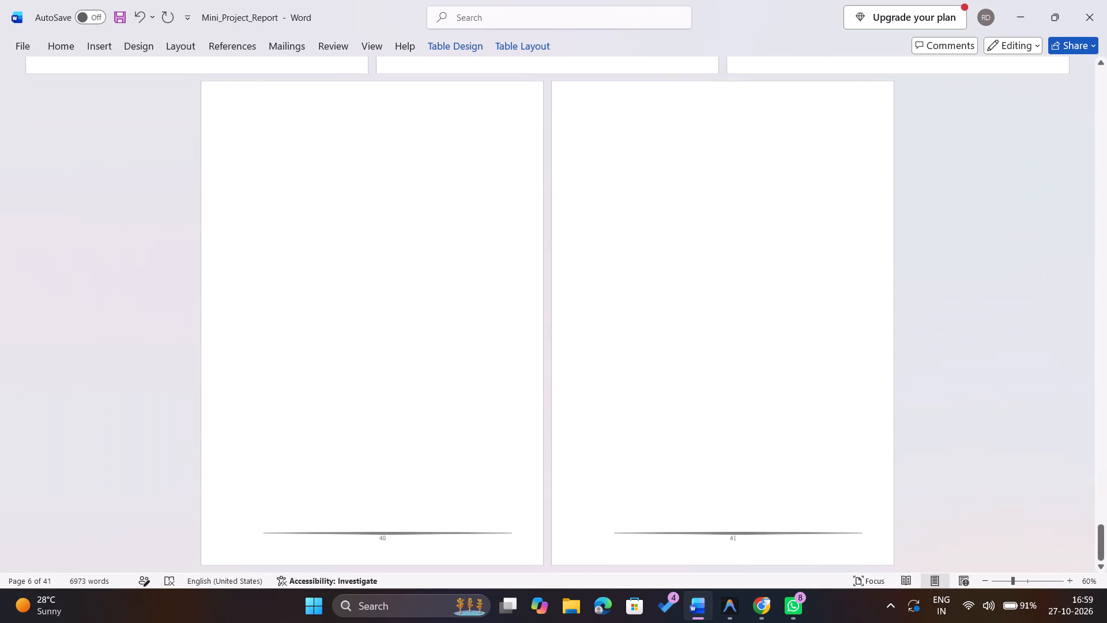
pyautogui.scroll(3, 925, 345)
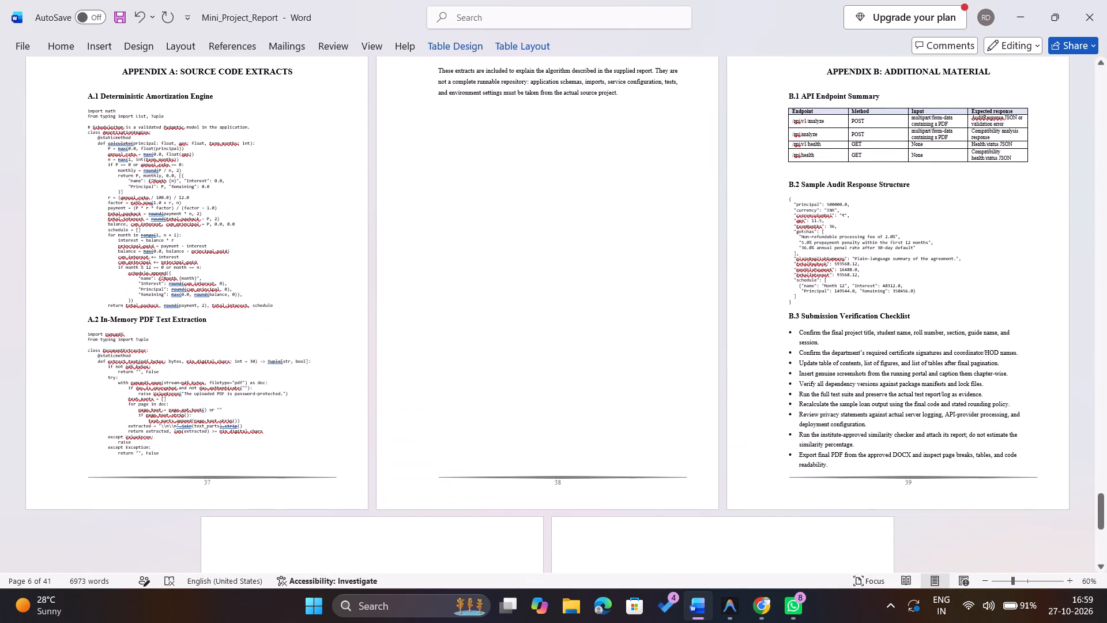
pyautogui.scroll(15, 925, 345)
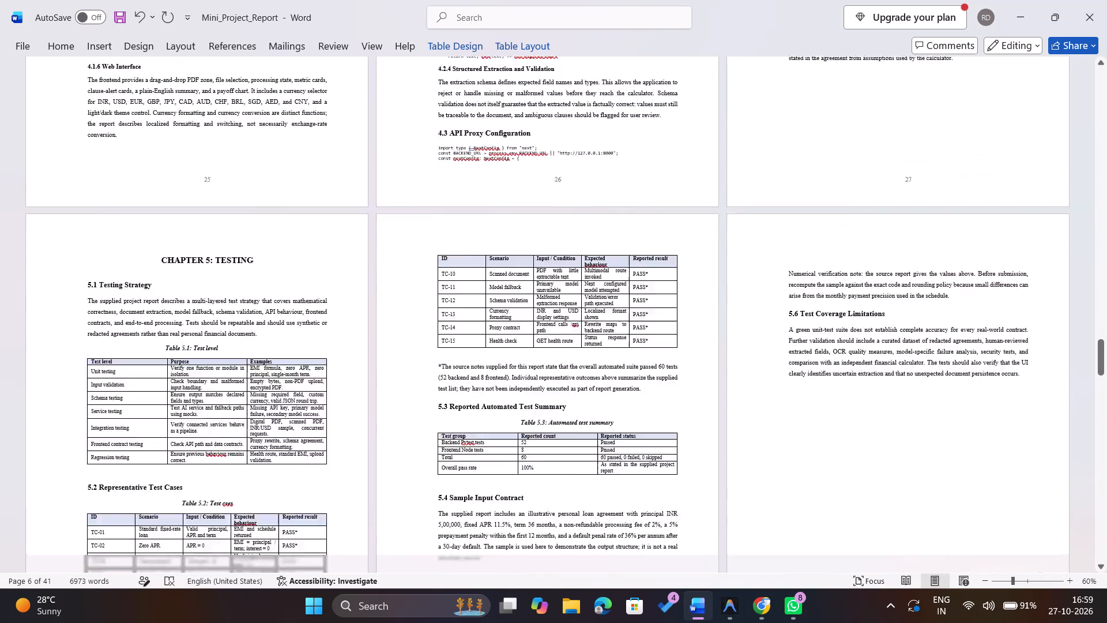
pyautogui.scroll(20, 925, 345)
pyautogui.scroll(20, 925, 345)
pyautogui.scroll(20, 925, 345)
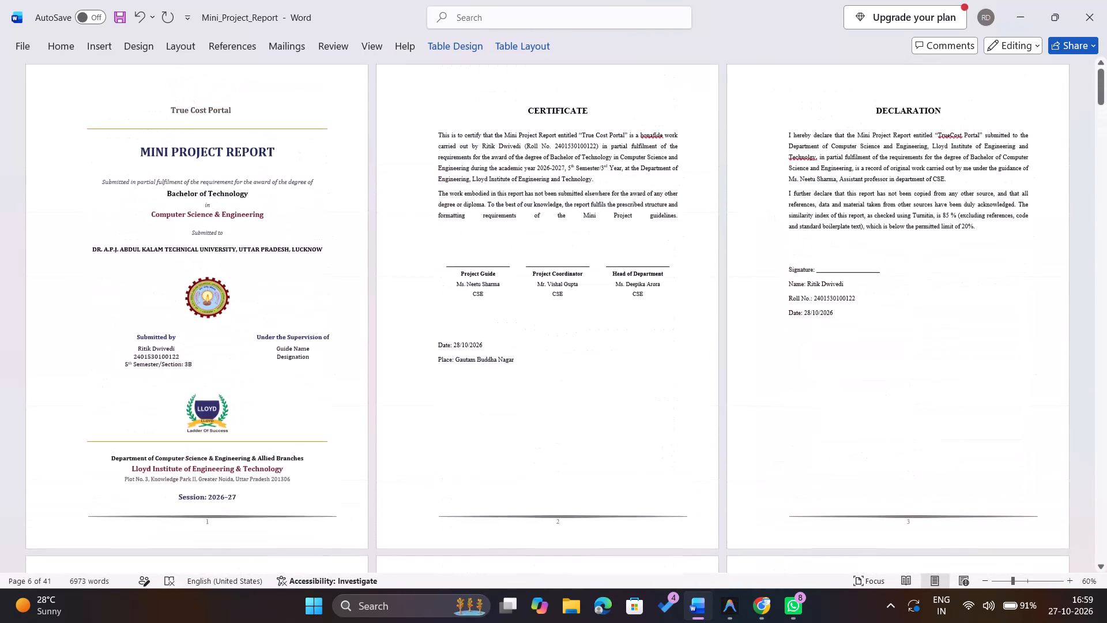
pyautogui.scroll(-4, 925, 345)
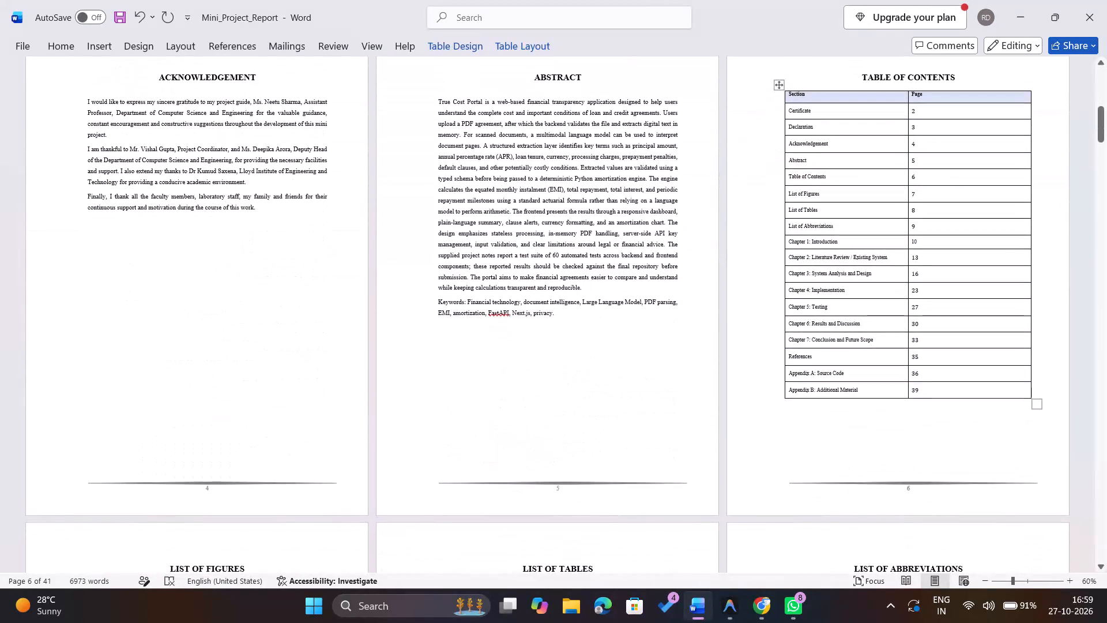
pyautogui.click(965, 369)
pyautogui.press('BackSpace')
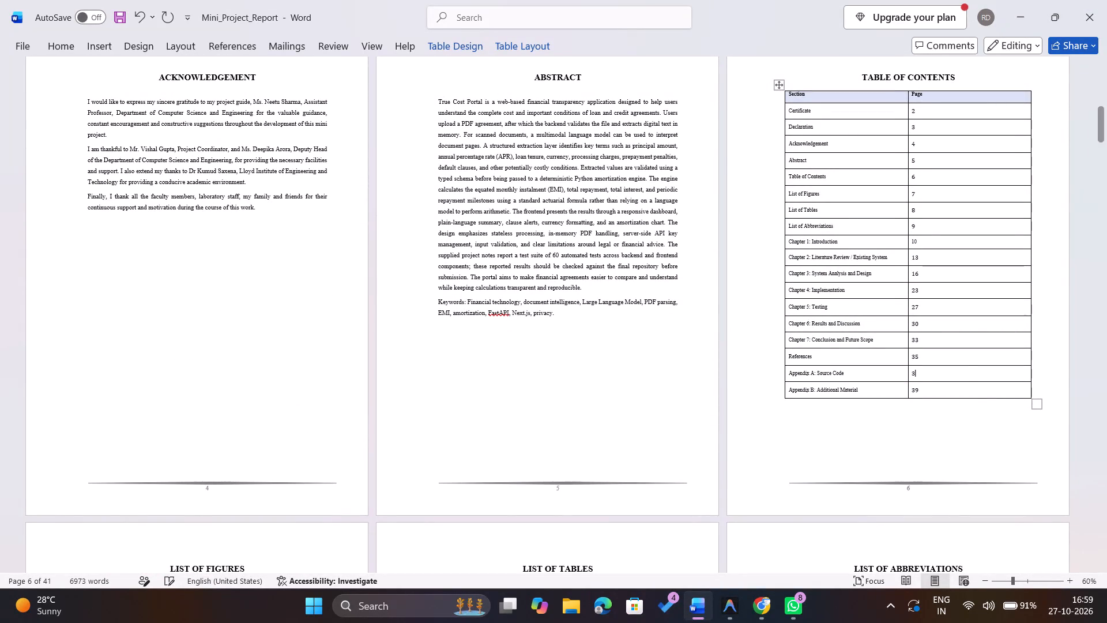
pyautogui.press('7')
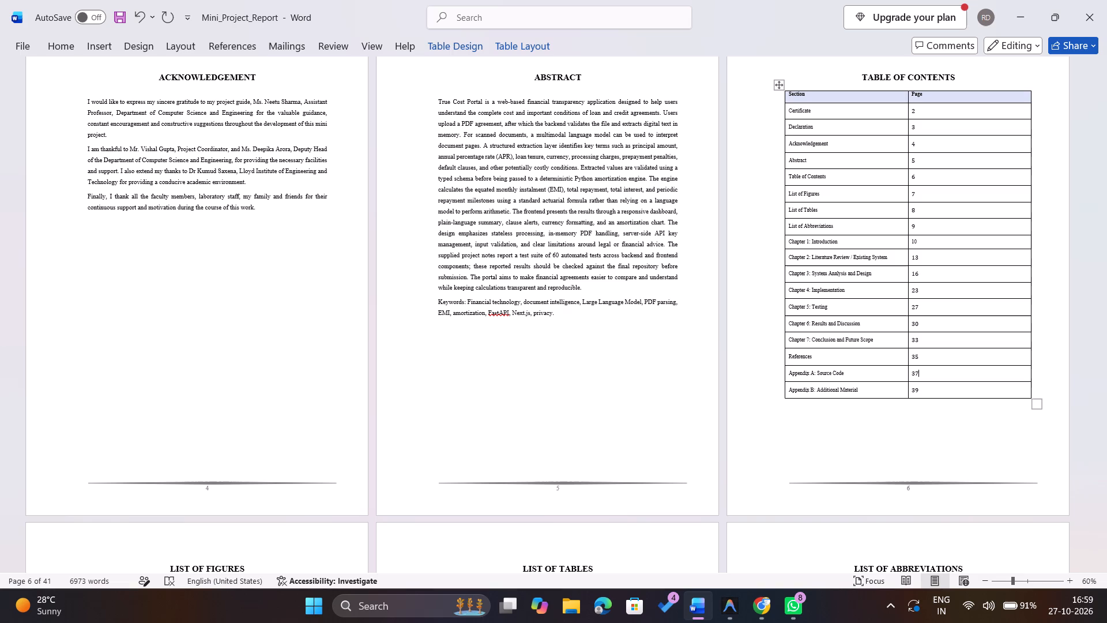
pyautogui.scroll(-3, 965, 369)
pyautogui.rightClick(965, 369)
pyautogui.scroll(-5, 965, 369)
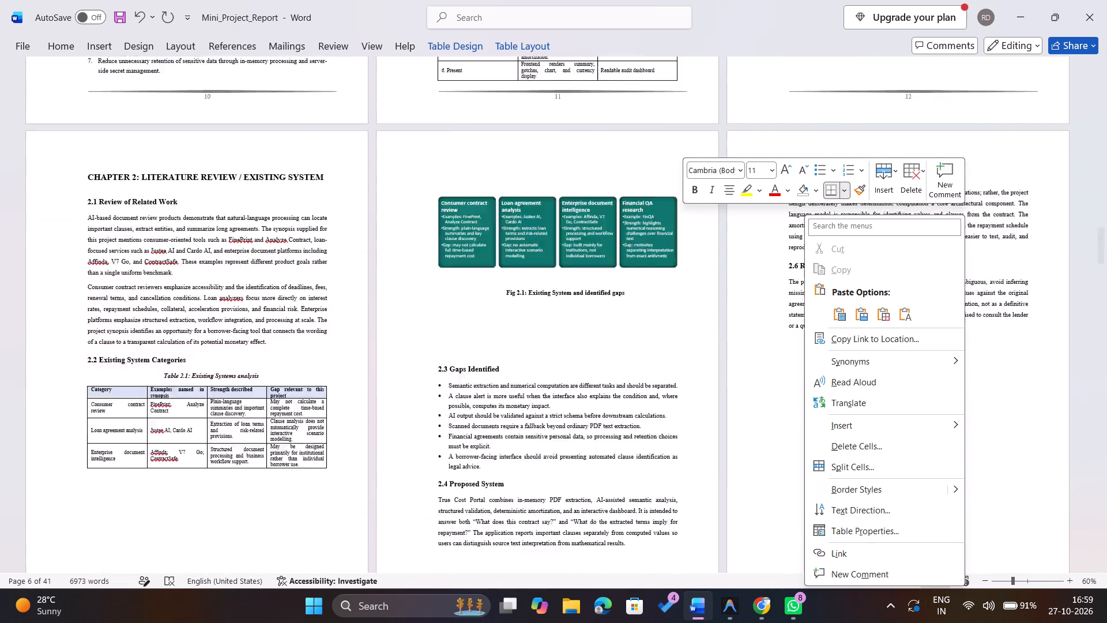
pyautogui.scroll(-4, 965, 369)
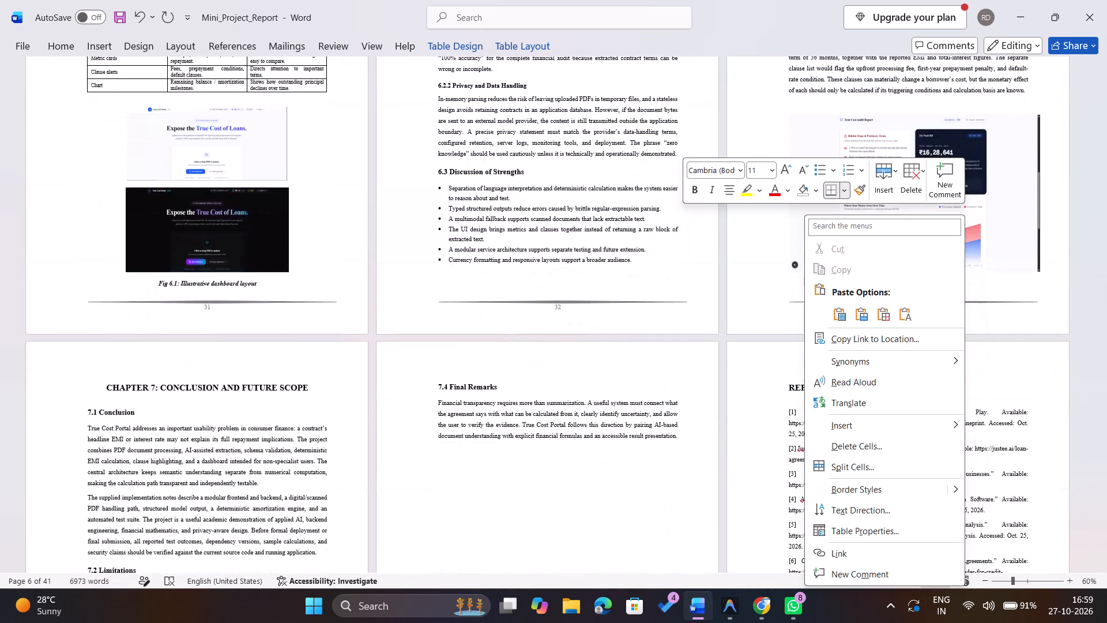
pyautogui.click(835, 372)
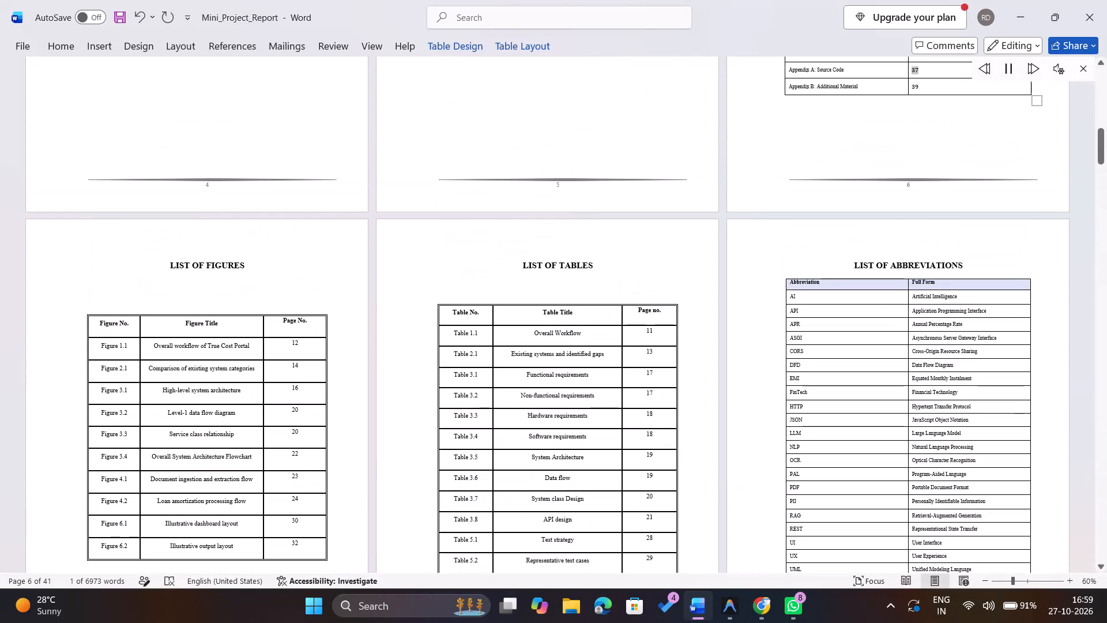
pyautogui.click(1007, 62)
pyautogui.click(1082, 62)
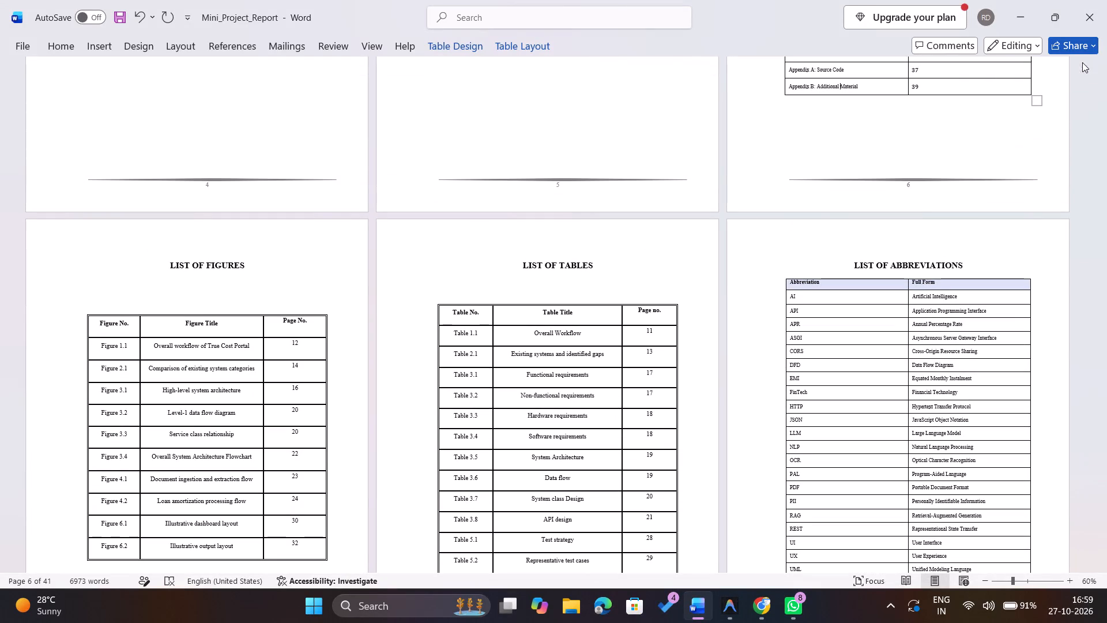
# Check the start pages of Chapters 1 to 3 and review the page numbers listed in the Table of Contents.
pyautogui.scroll(-3, 860, 138)
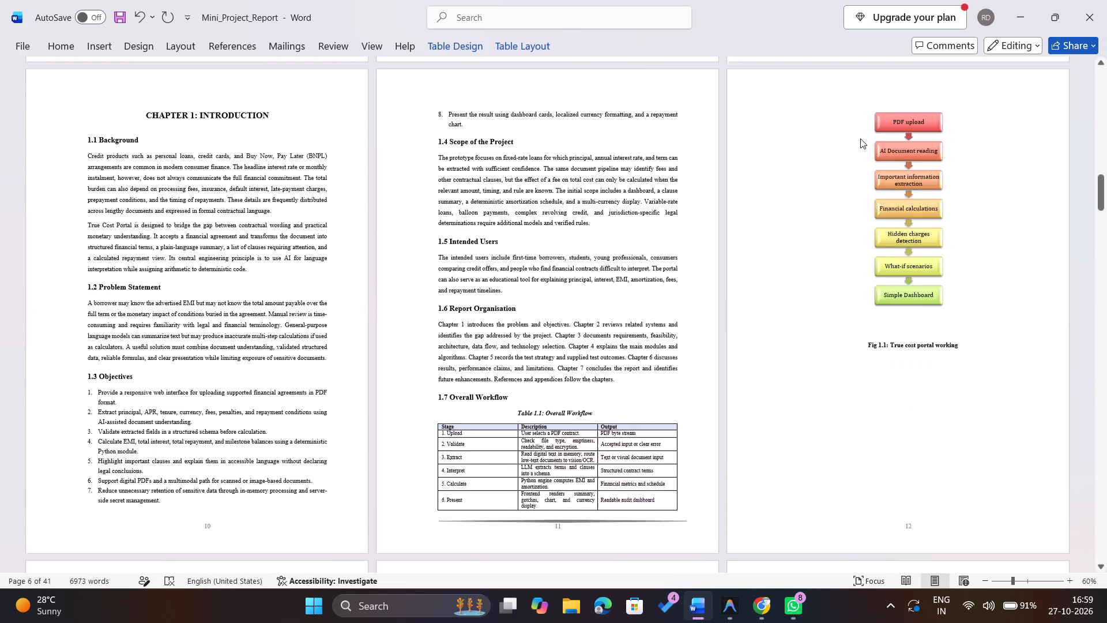
pyautogui.scroll(-2, 860, 138)
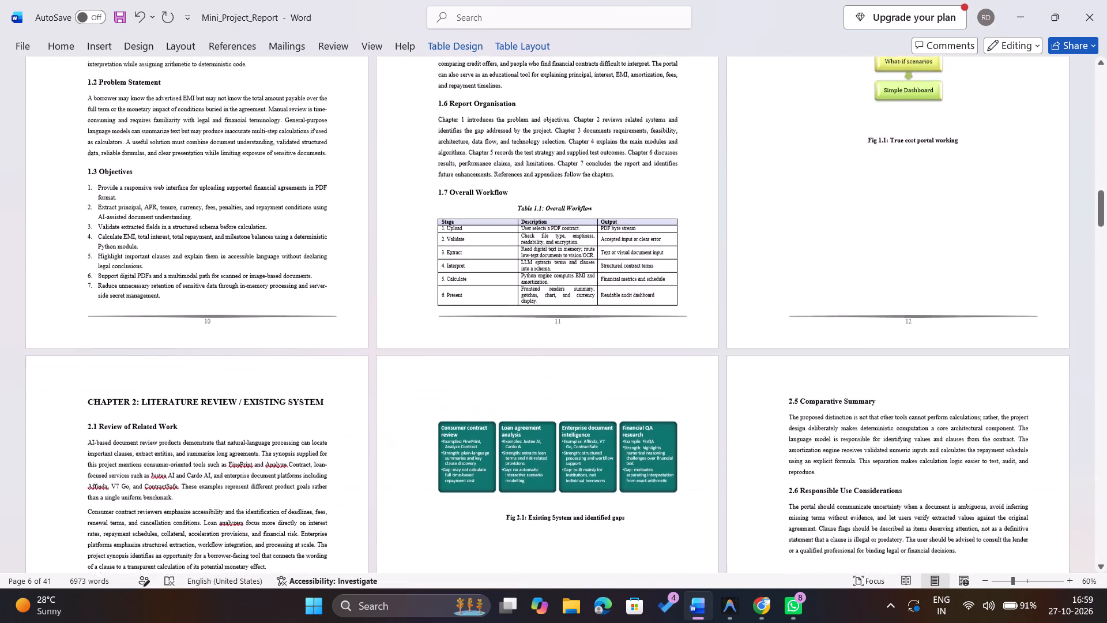
pyautogui.scroll(-2, 860, 138)
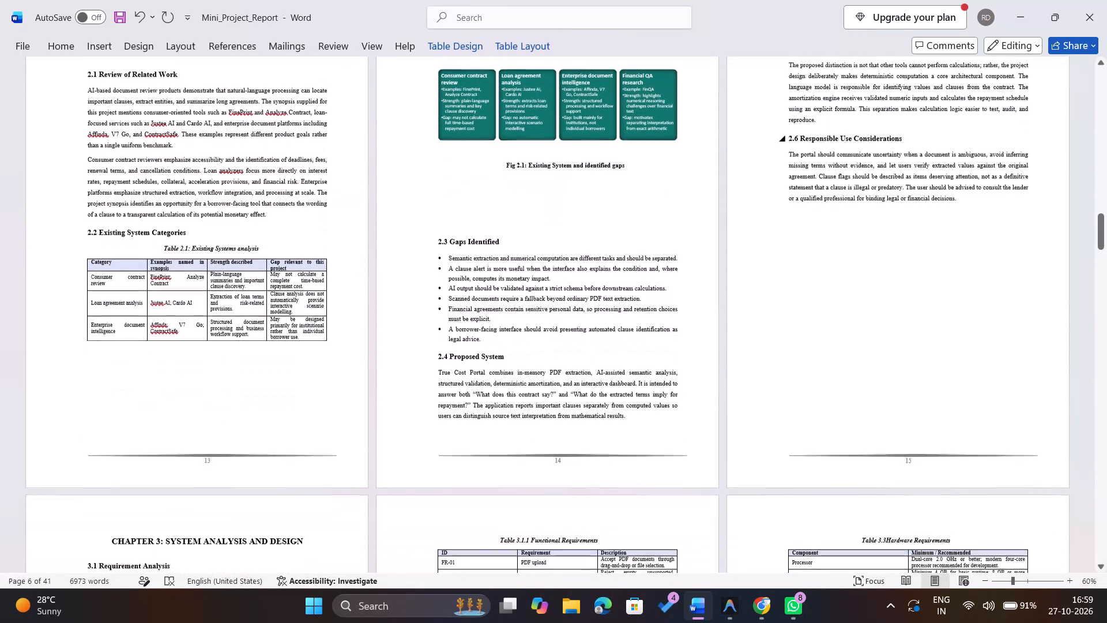
pyautogui.scroll(-1, 860, 138)
pyautogui.scroll(10, 860, 138)
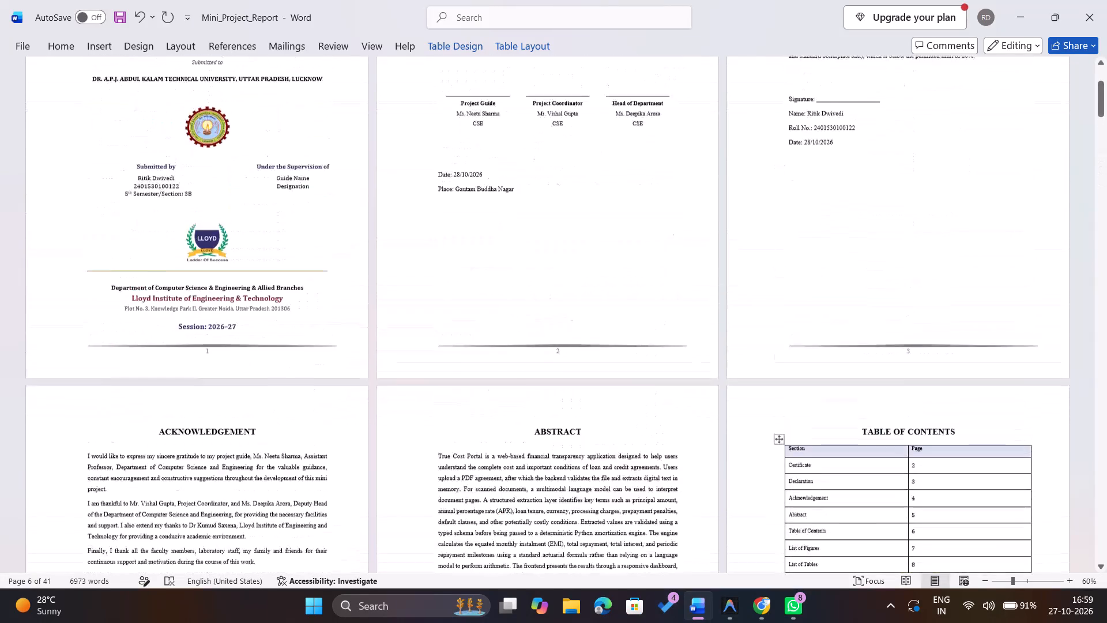
pyautogui.scroll(-2, 860, 138)
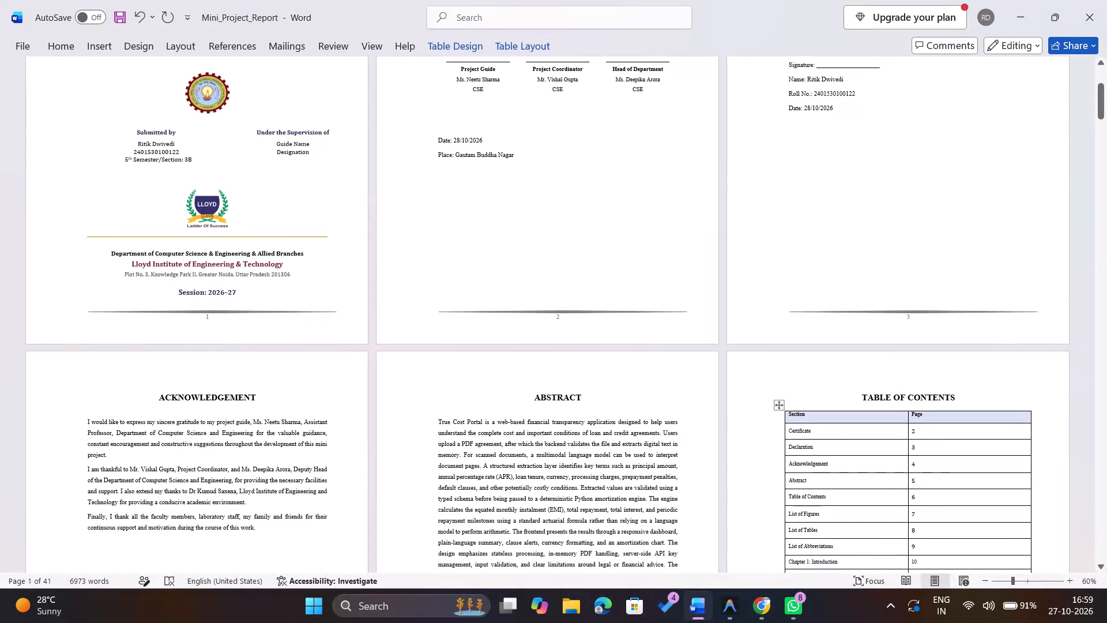
pyautogui.keyDown('ctrl'); pyautogui.scroll(2, 860, 404); pyautogui.keyUp('ctrl')
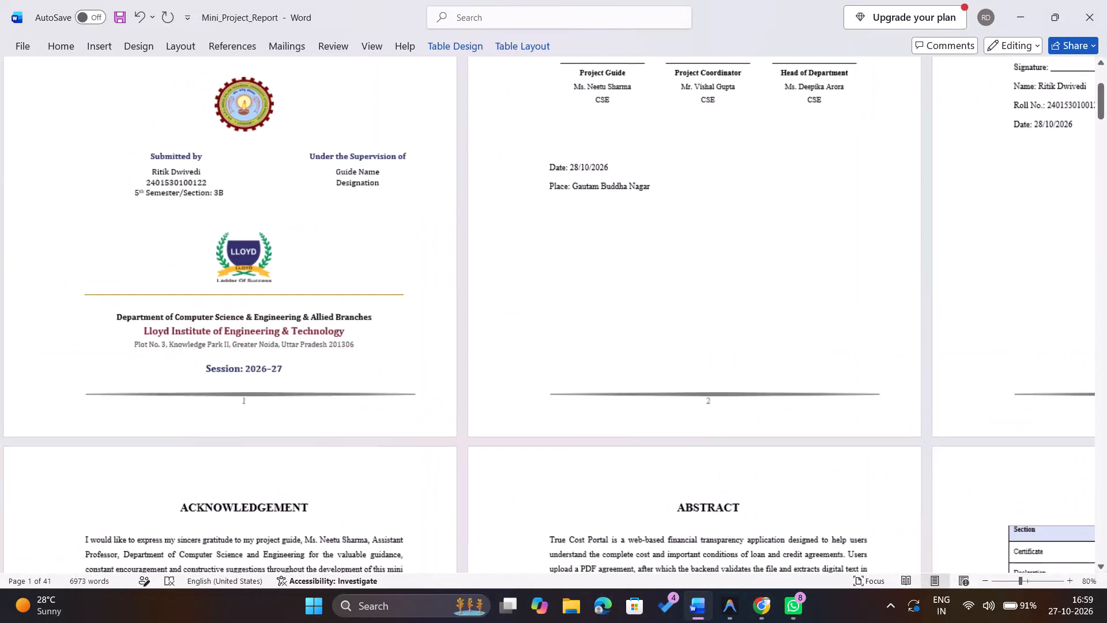
pyautogui.scroll(-2, 860, 404)
pyautogui.scroll(3, 860, 404)
pyautogui.scroll(-1, 860, 404)
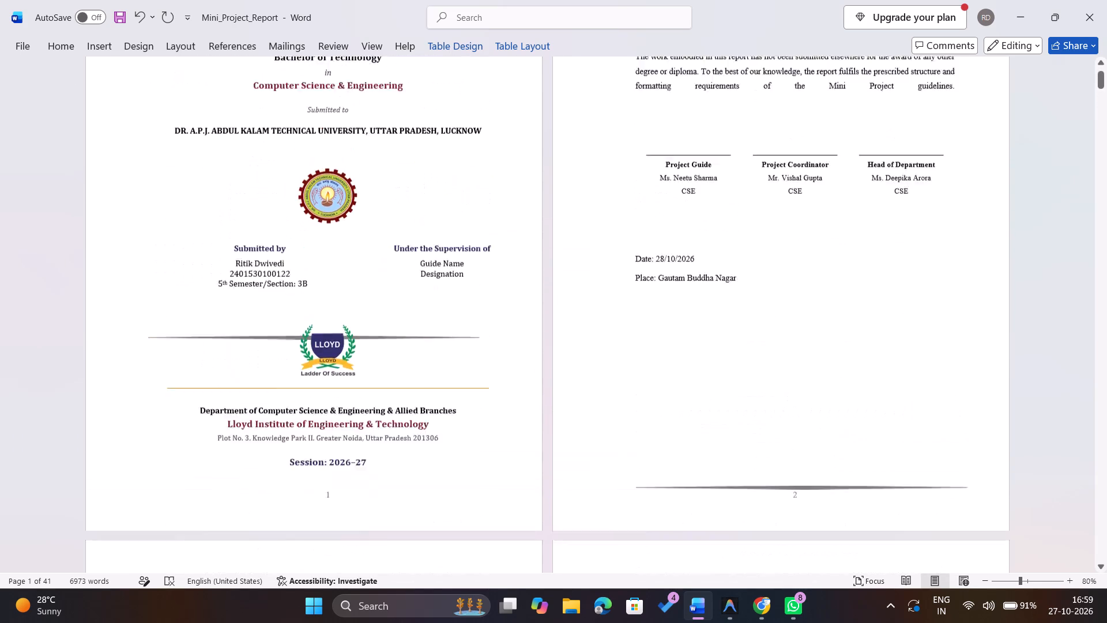
pyautogui.scroll(-3, 860, 404)
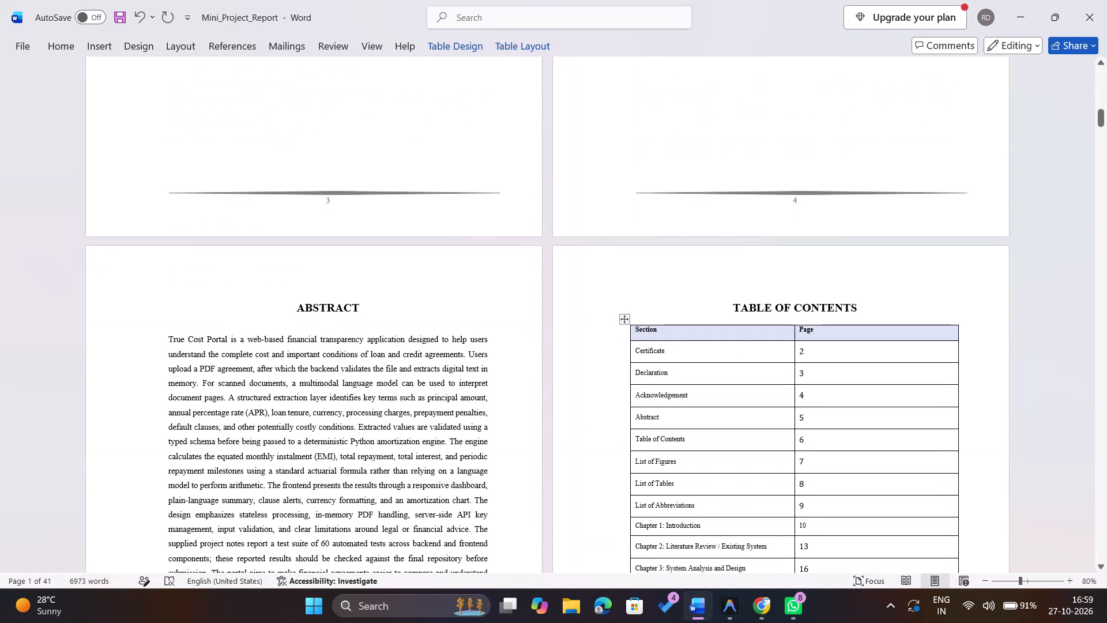
pyautogui.scroll(-2, 820, 541)
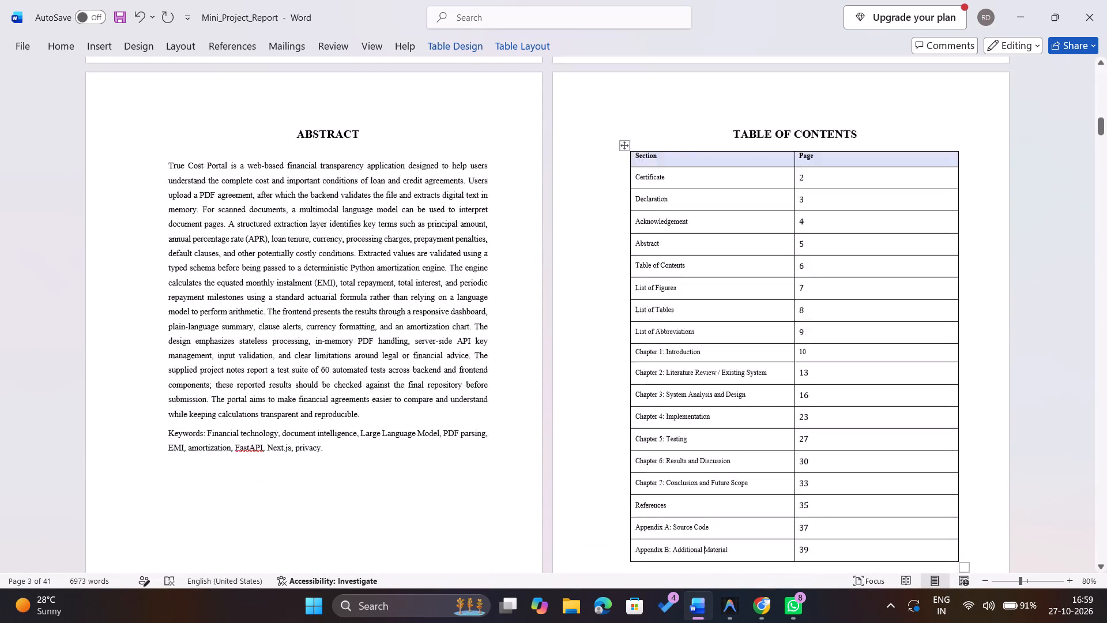
# Examine the pages from the List of Figures through Chapter 4 to check where Chapters 3 and 4 start.
pyautogui.scroll(-12, 820, 541)
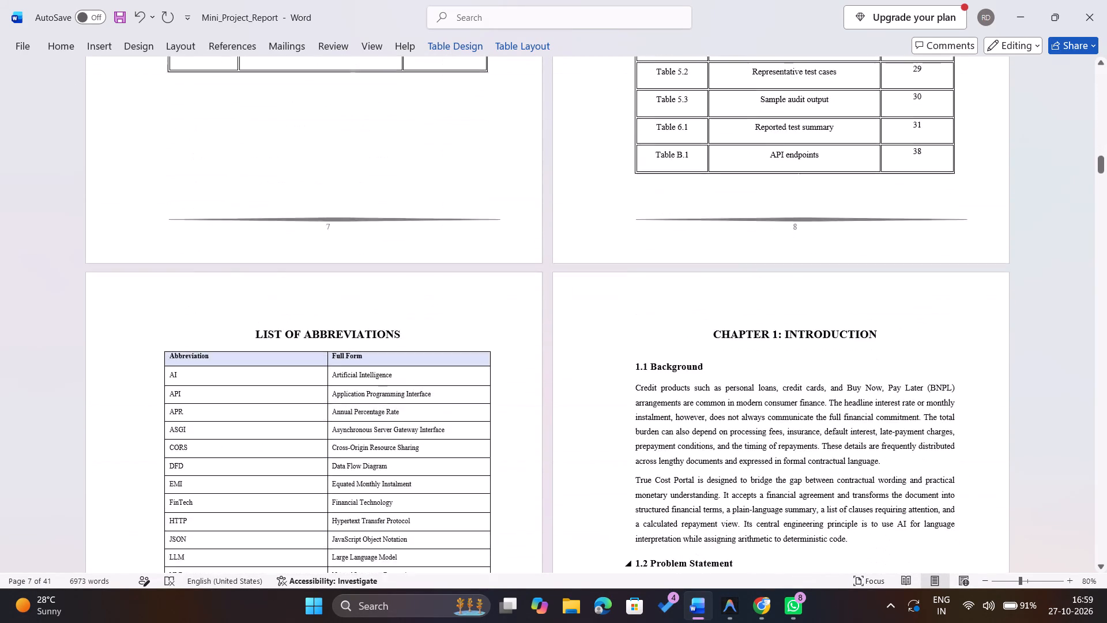
pyautogui.scroll(-20, 820, 541)
pyautogui.scroll(-20, 820, 541)
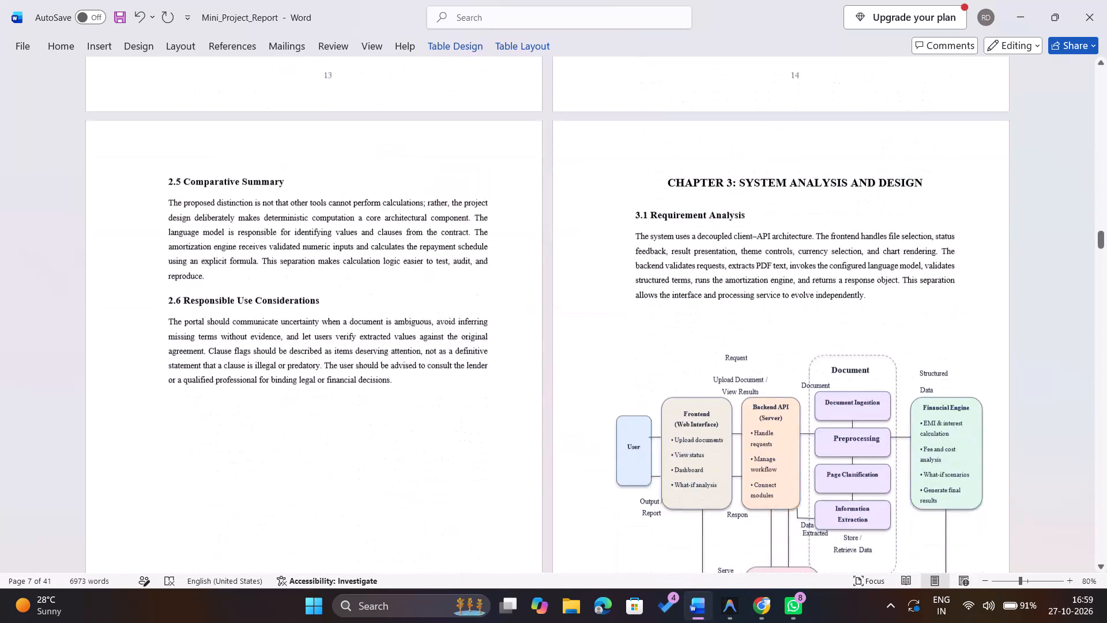
pyautogui.scroll(2, 820, 541)
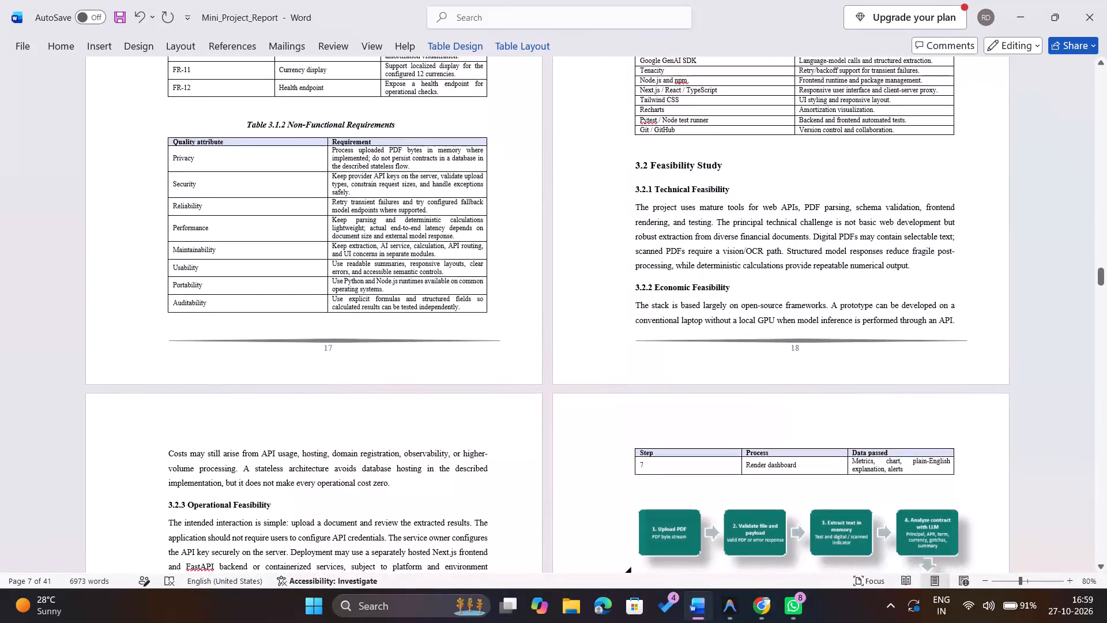
pyautogui.scroll(3, 820, 541)
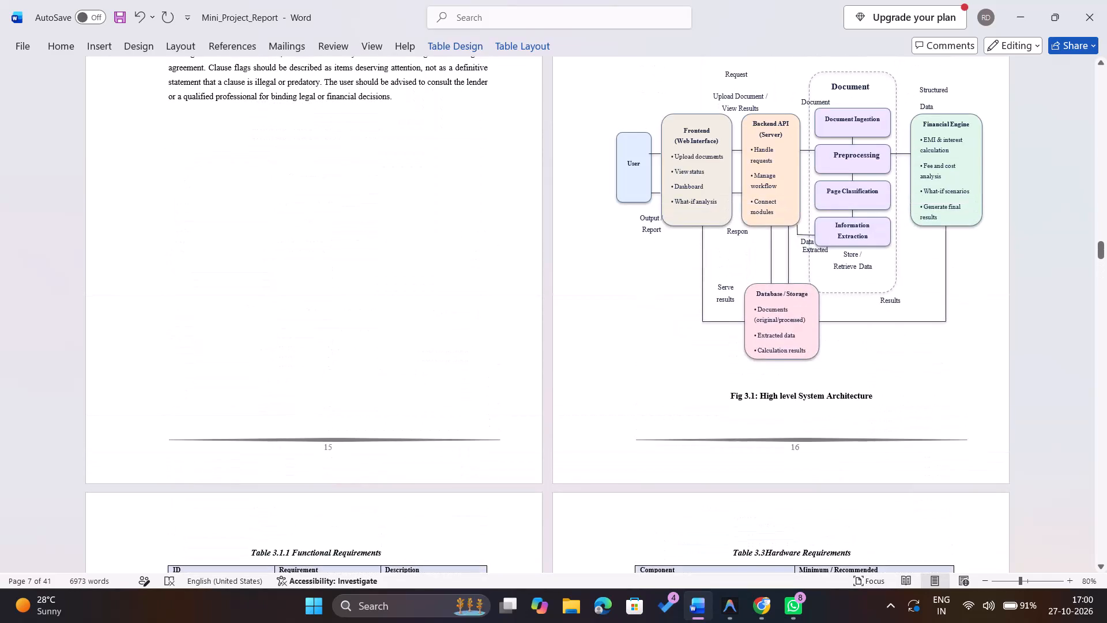
pyautogui.scroll(2, 820, 541)
pyautogui.scroll(-2, 820, 541)
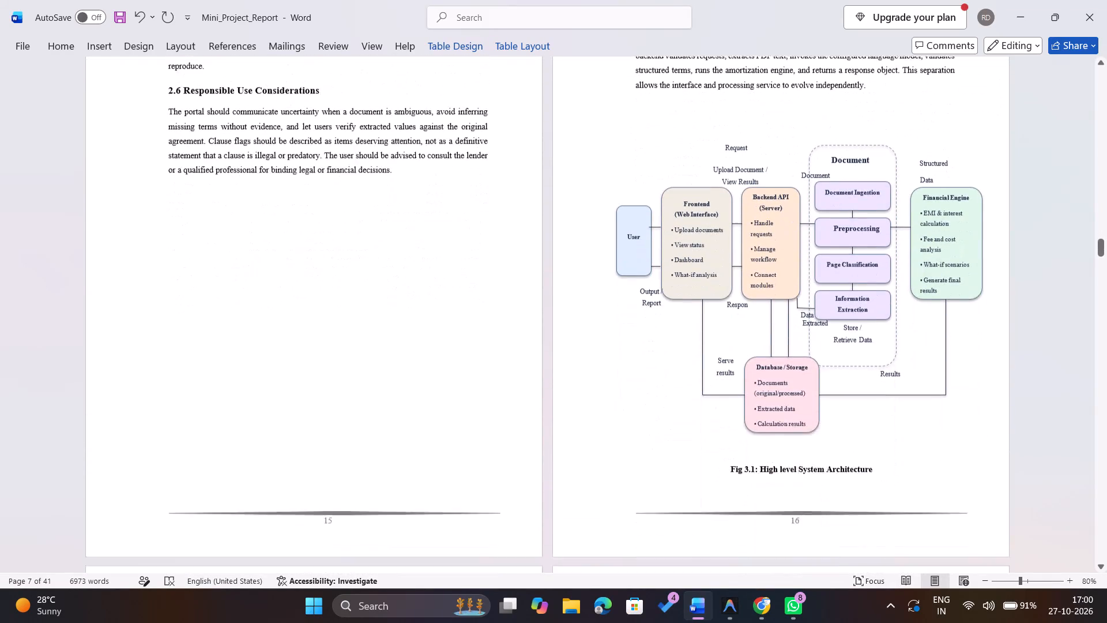
pyautogui.scroll(-3, 820, 541)
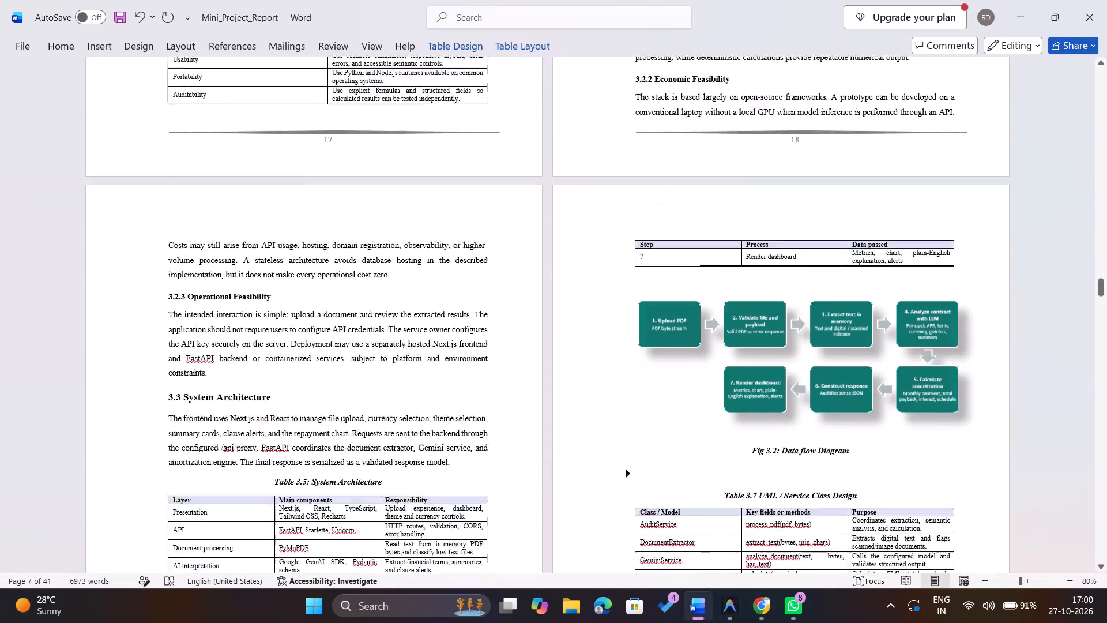
pyautogui.scroll(-4, 820, 541)
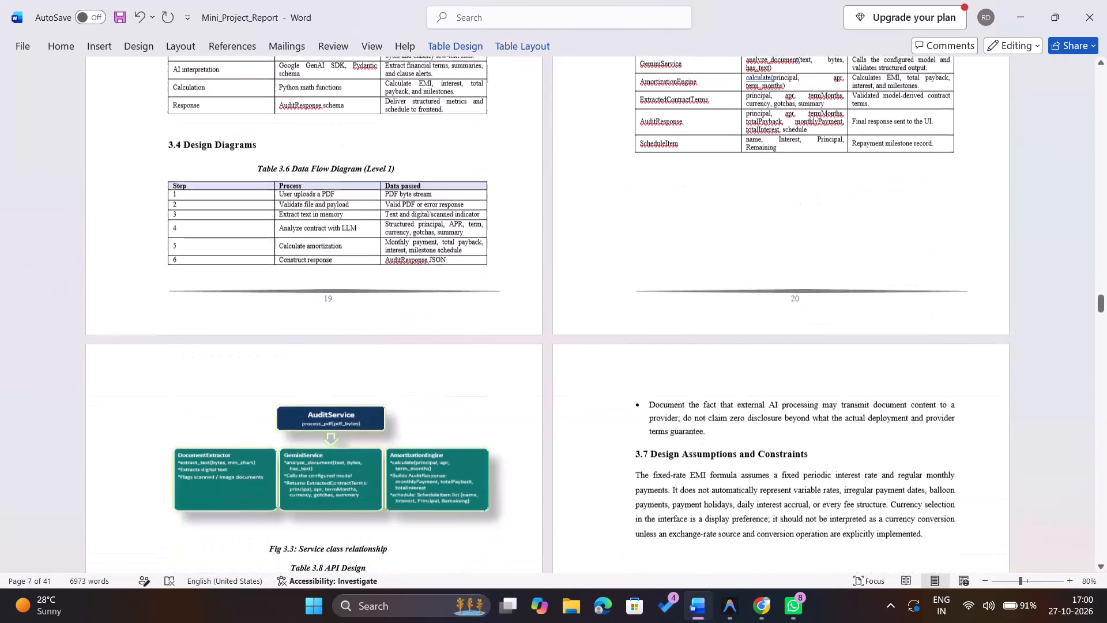
pyautogui.scroll(-4, 820, 541)
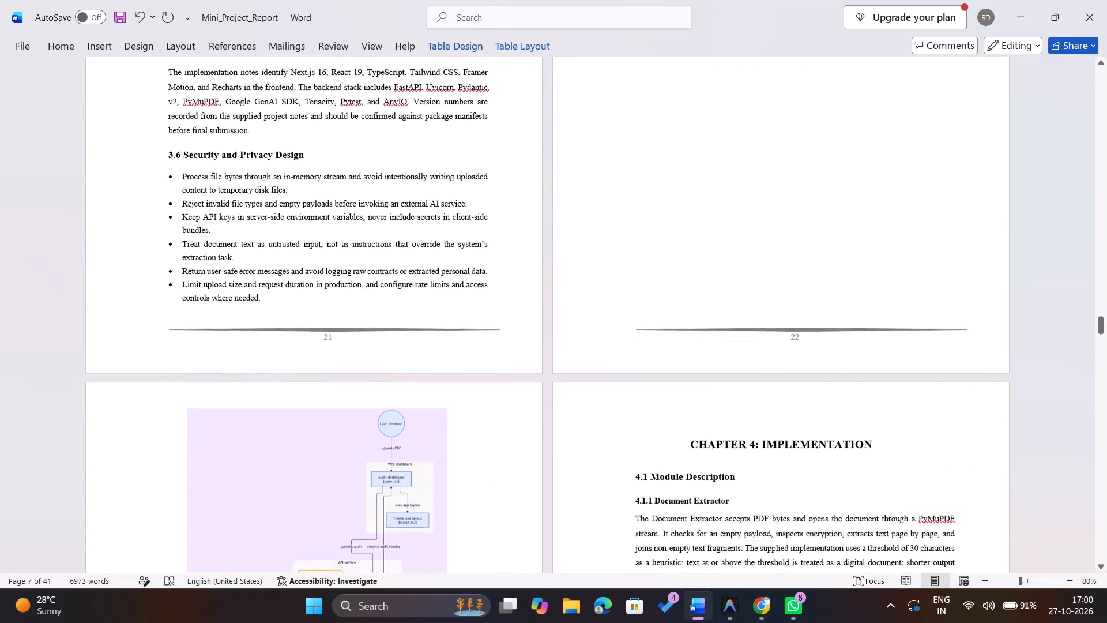
pyautogui.scroll(-4, 820, 541)
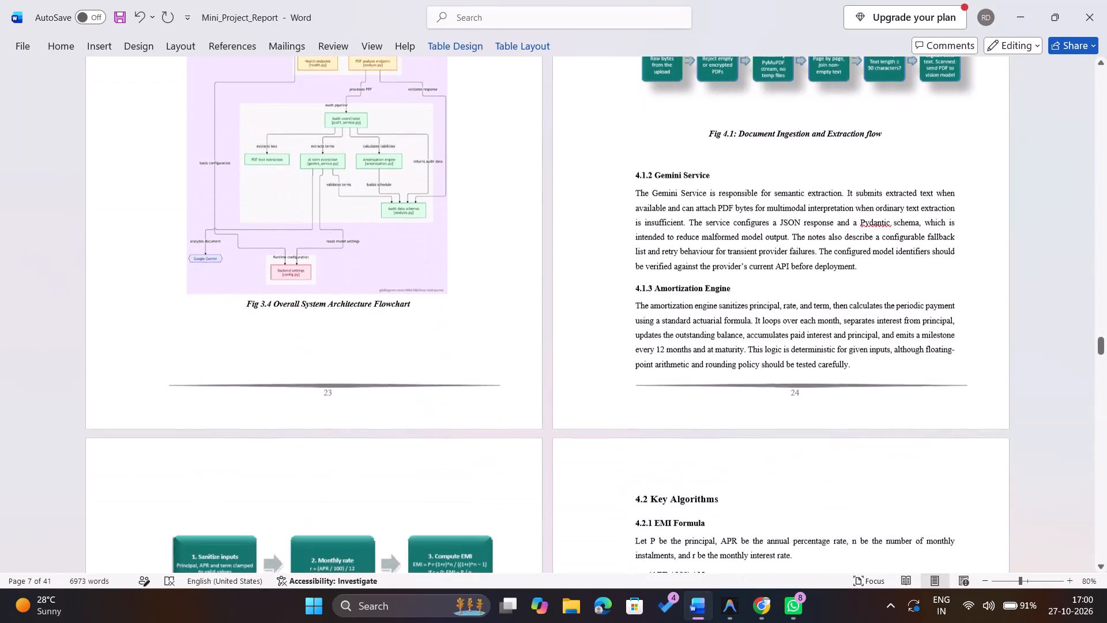
pyautogui.scroll(-4, 820, 541)
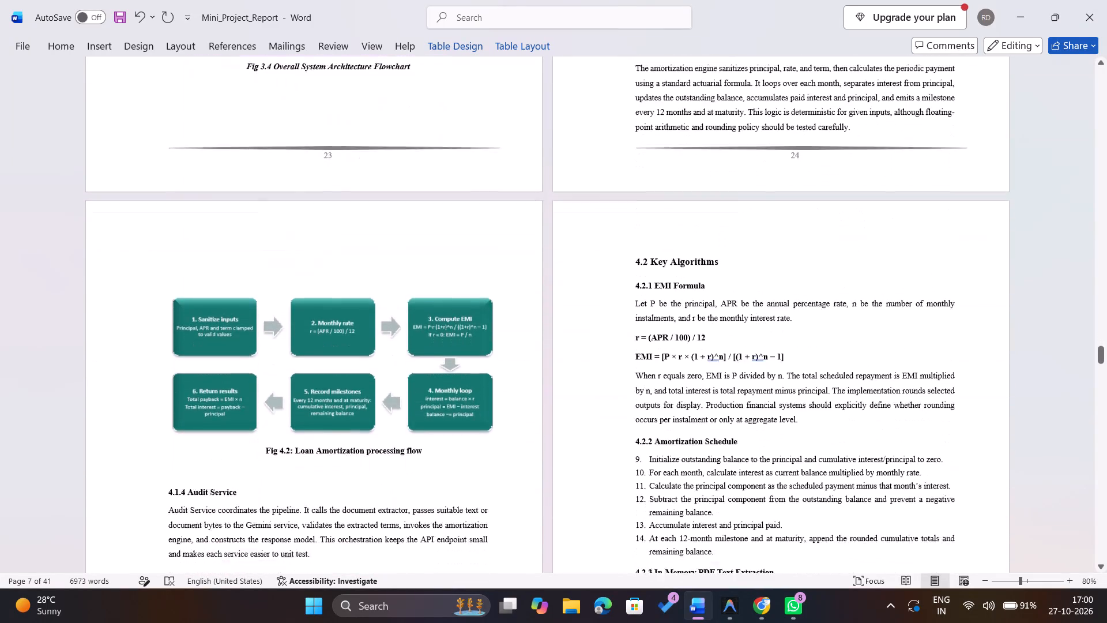
# Set the page number of Chapter 4: Implementation to 24 in the Table of Contents.
pyautogui.scroll(12, 820, 541)
pyautogui.scroll(-2, 820, 541)
pyautogui.scroll(20, 820, 541)
pyautogui.scroll(20, 820, 541)
pyautogui.scroll(20, 820, 541)
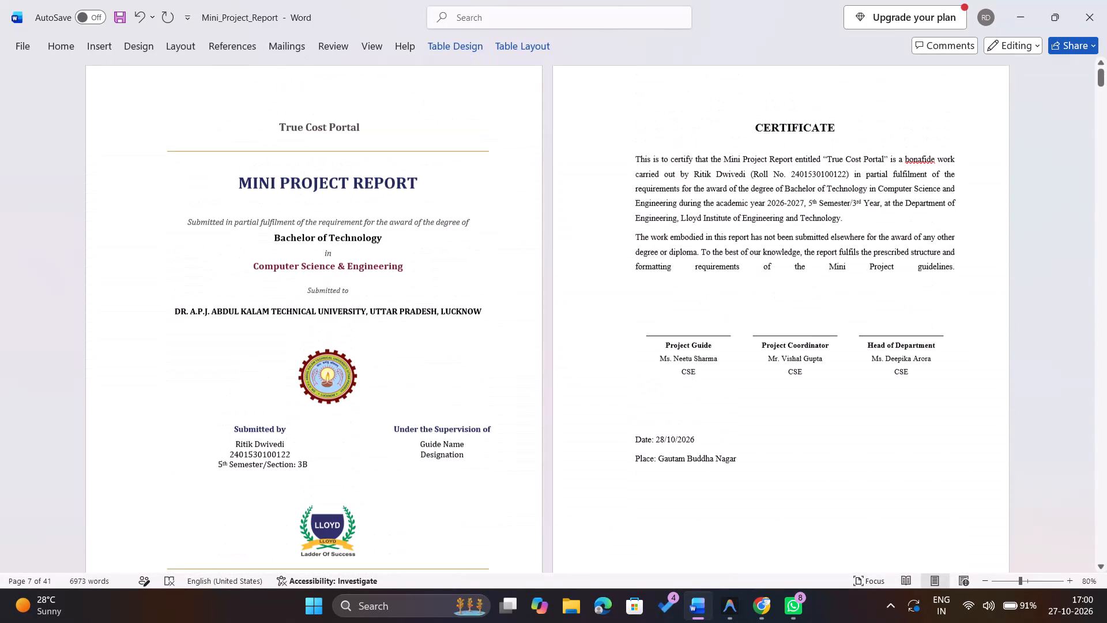
pyautogui.scroll(1, 820, 541)
pyautogui.scroll(-4, 820, 541)
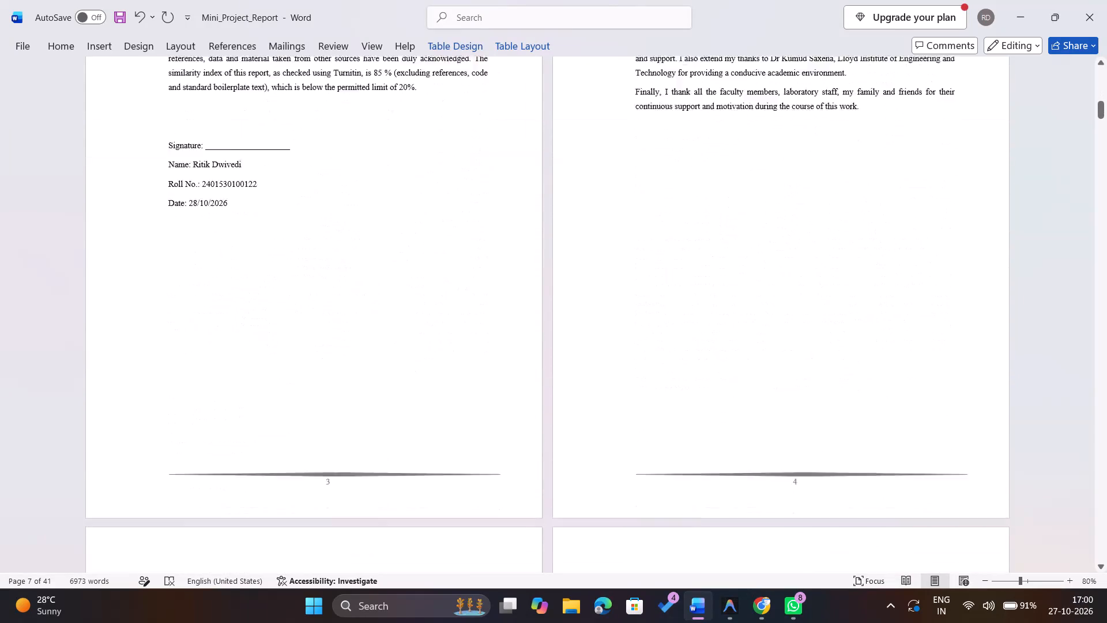
pyautogui.scroll(-1, 820, 541)
pyautogui.rightClick(820, 541)
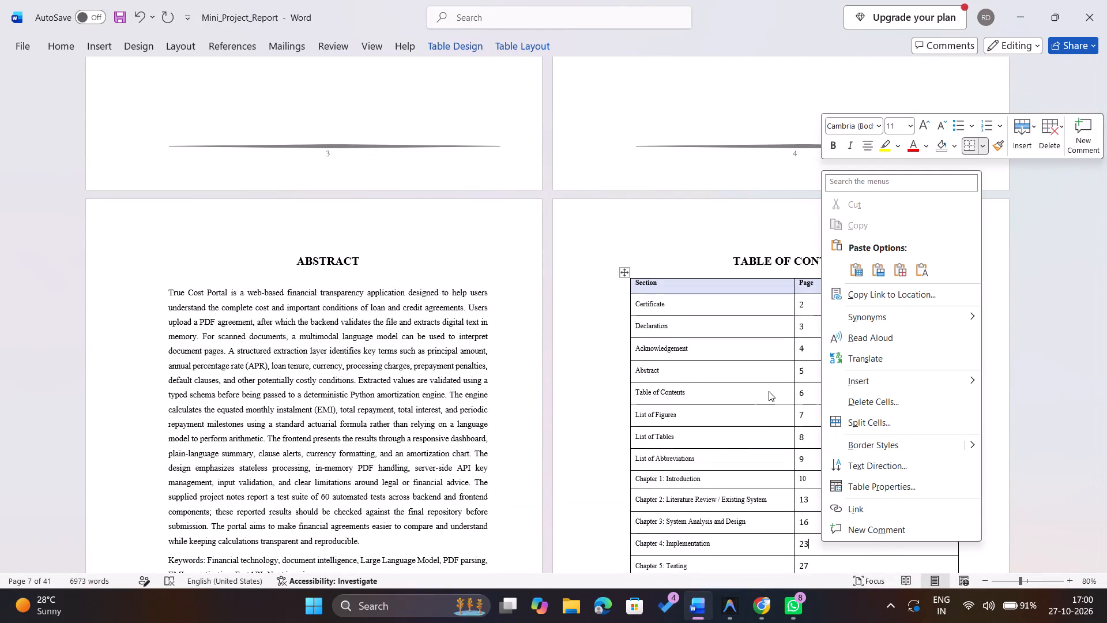
pyautogui.scroll(-2, 769, 391)
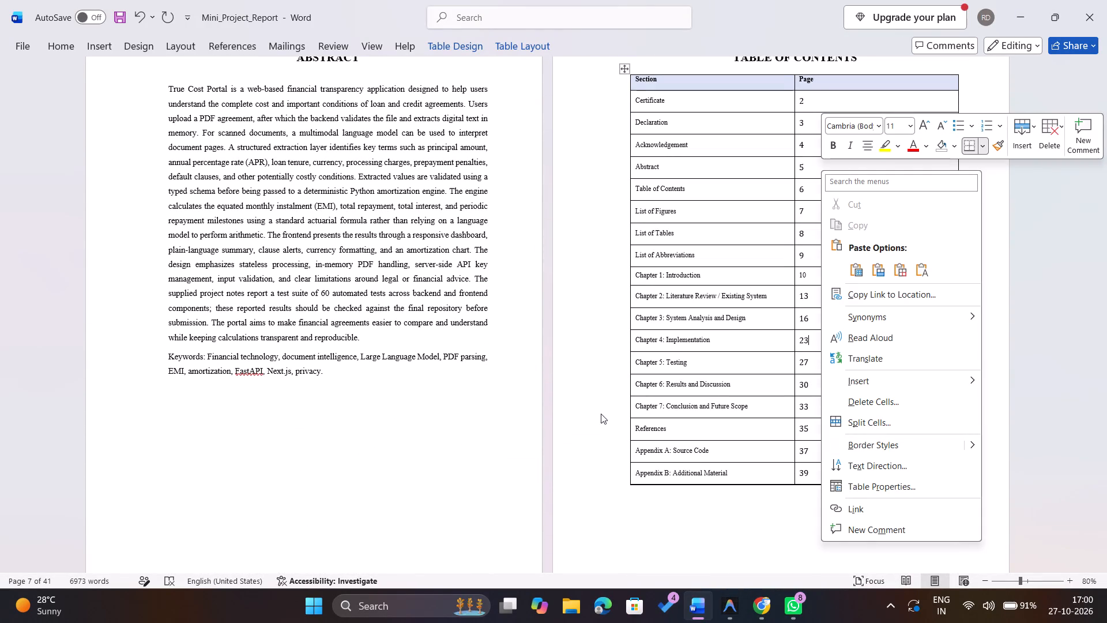
pyautogui.click(601, 414)
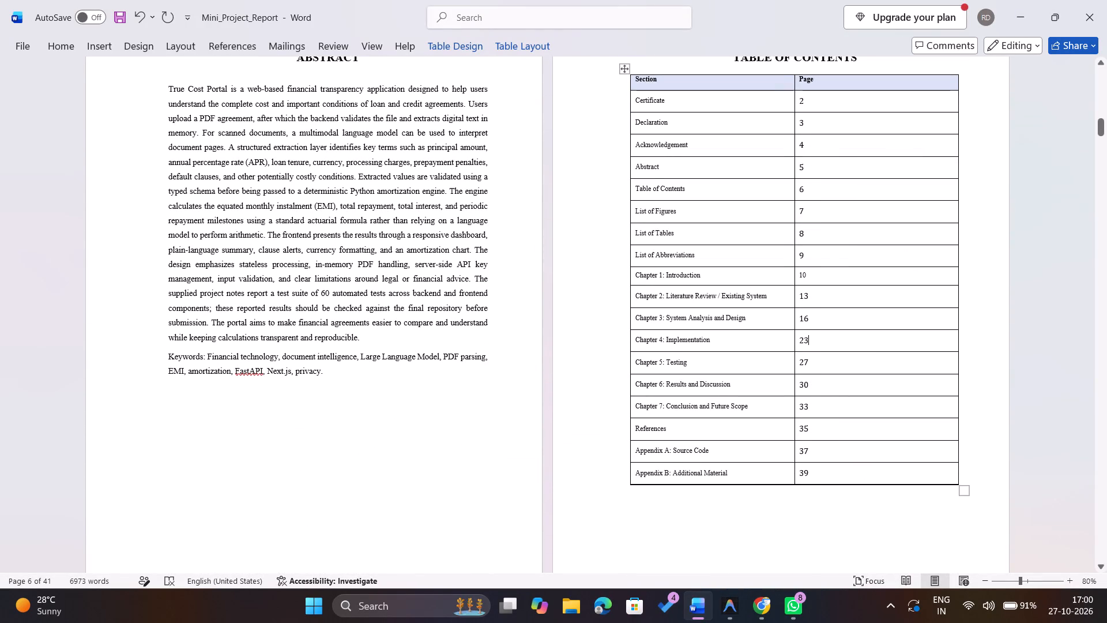
pyautogui.press('BackSpace')
pyautogui.press('4')
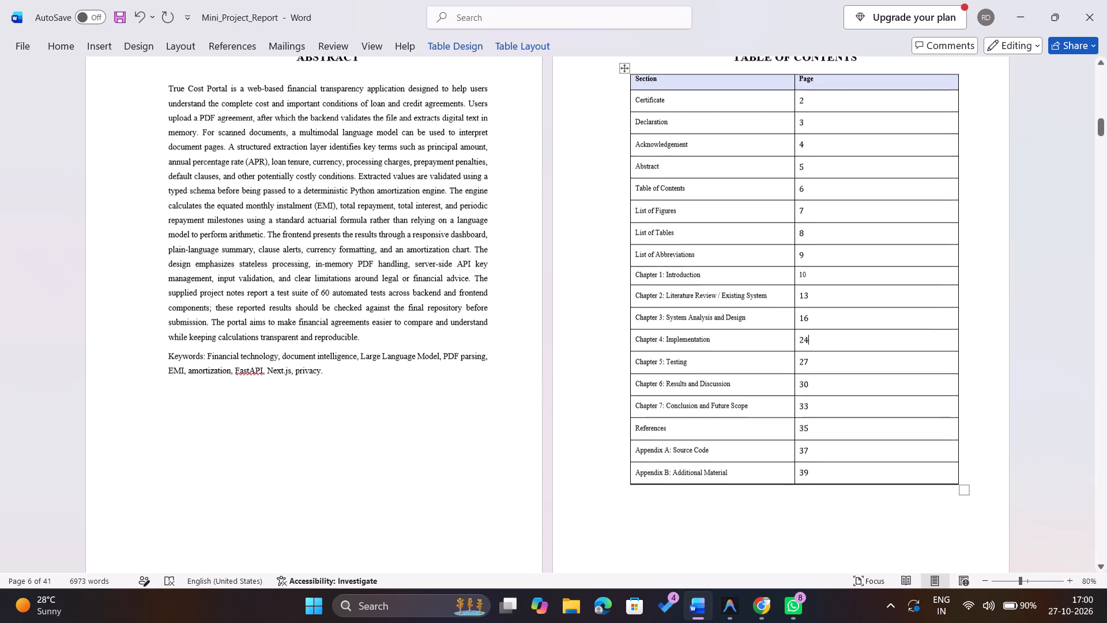
# Examine the report pages from the appendices back to Chapter 4 to check where References and Chapter 5: Testing start.
pyautogui.scroll(-8, 792, 375)
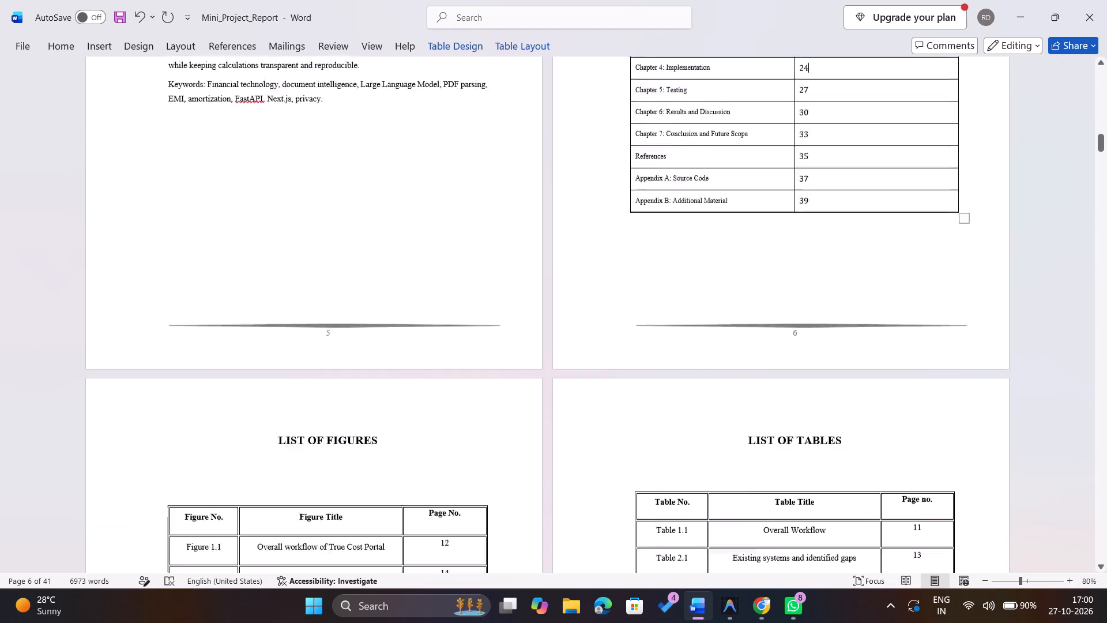
pyautogui.scroll(-20, 792, 375)
pyautogui.scroll(-20, 792, 375)
pyautogui.scroll(-20, 792, 375)
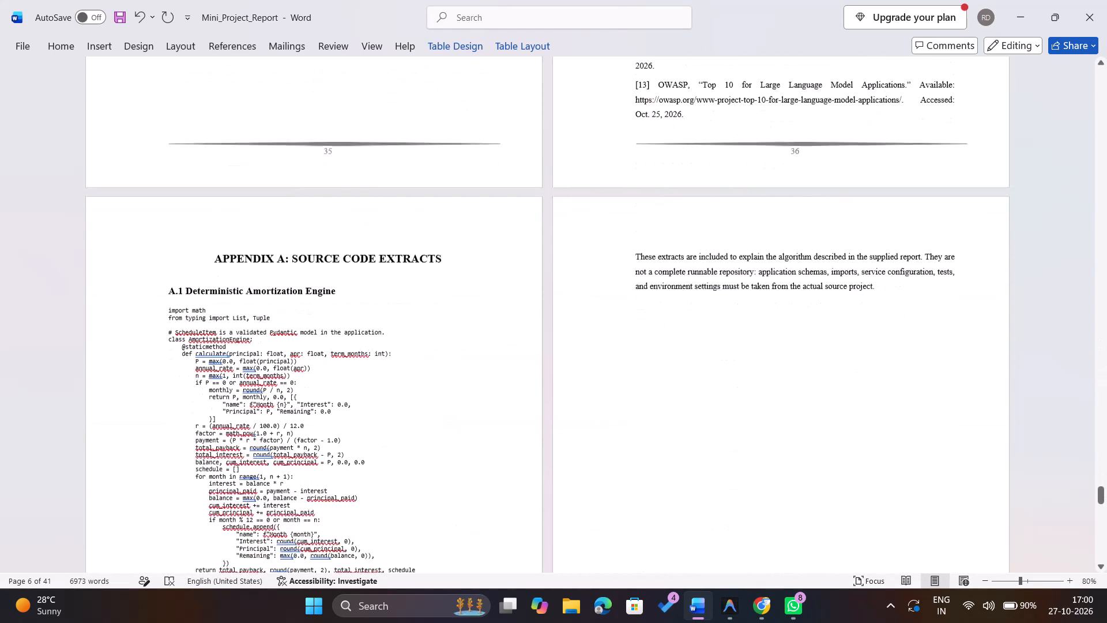
pyautogui.scroll(-1, 792, 375)
pyautogui.scroll(6, 792, 375)
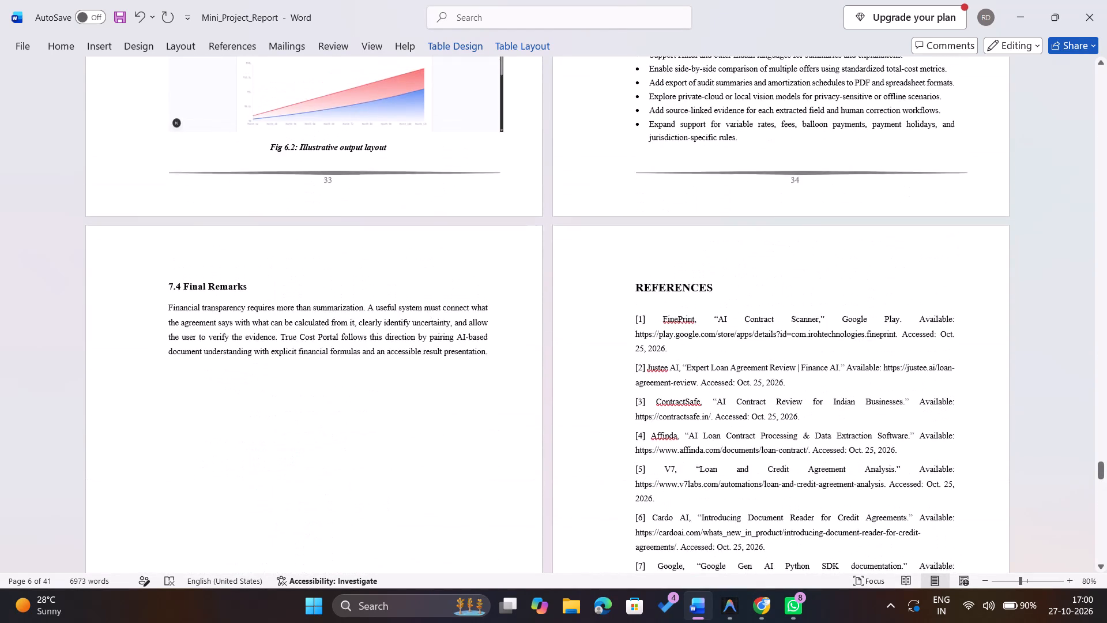
pyautogui.scroll(13, 792, 375)
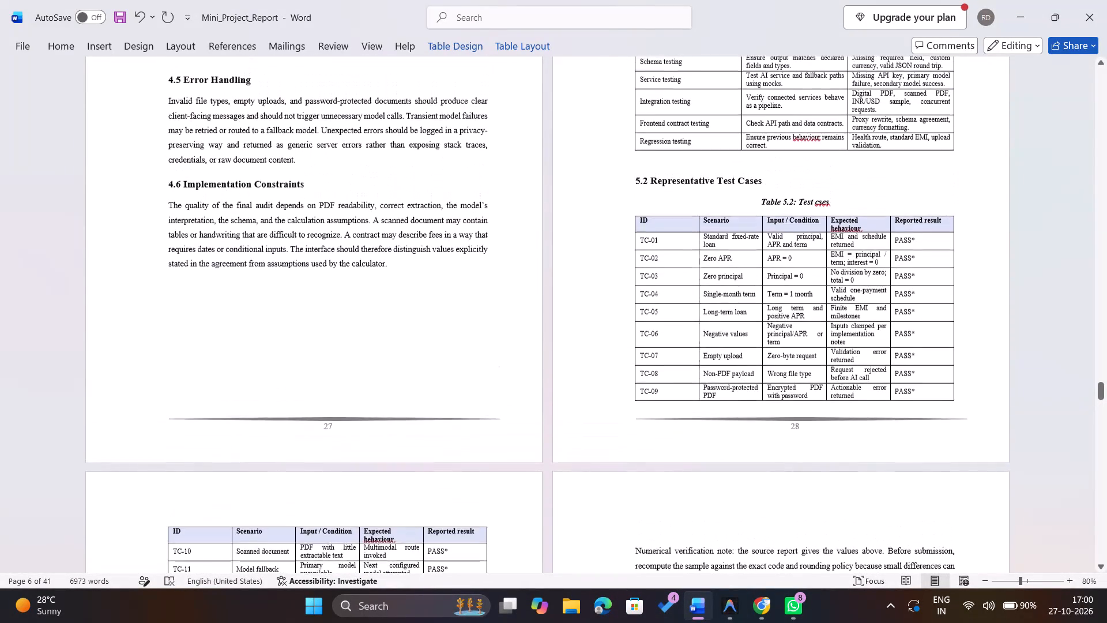
pyautogui.scroll(1, 792, 375)
pyautogui.click(792, 375)
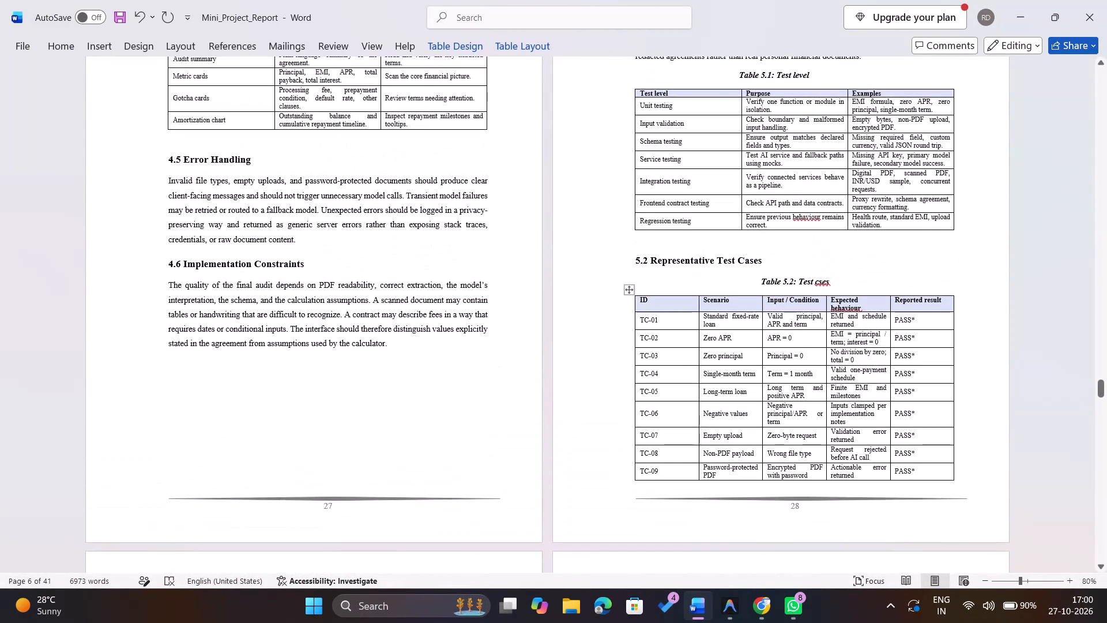
pyautogui.scroll(1, 792, 375)
pyautogui.scroll(-1, 792, 375)
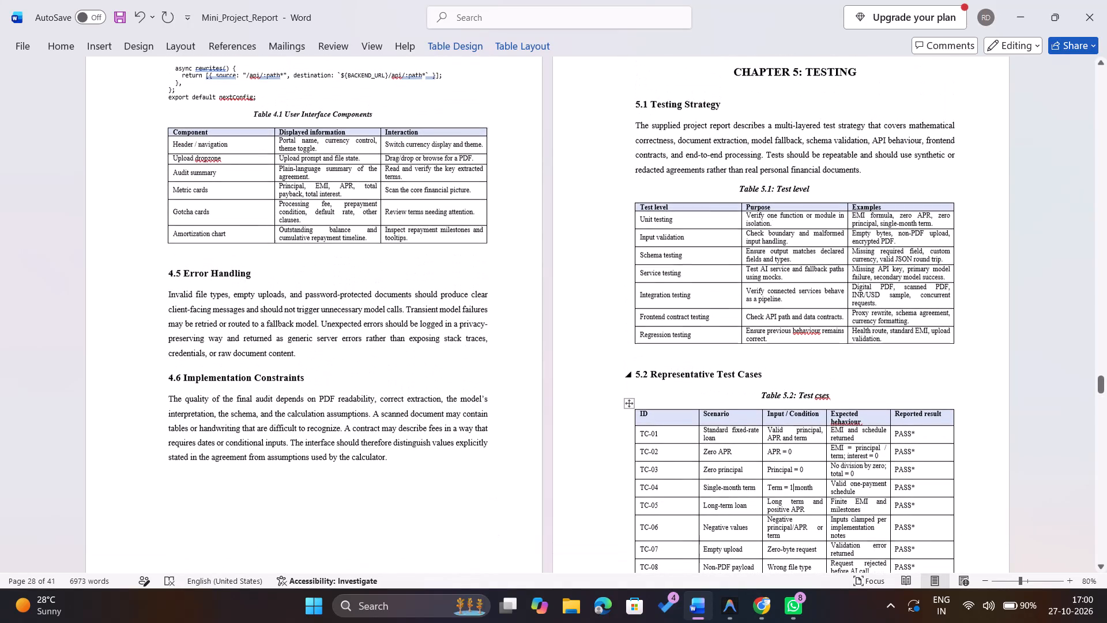
pyautogui.scroll(-1, 792, 375)
pyautogui.scroll(2, 792, 375)
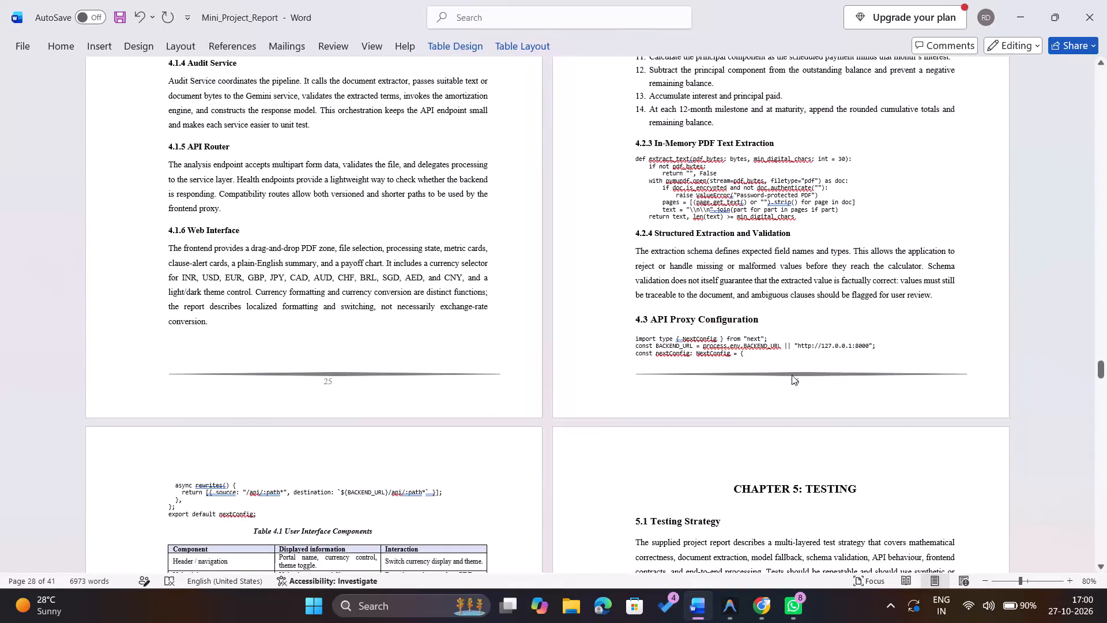
# Examine the pages from Chapter 5 through Chapter 7 to check where Chapters 6 and 7 start.
pyautogui.scroll(-1, 792, 375)
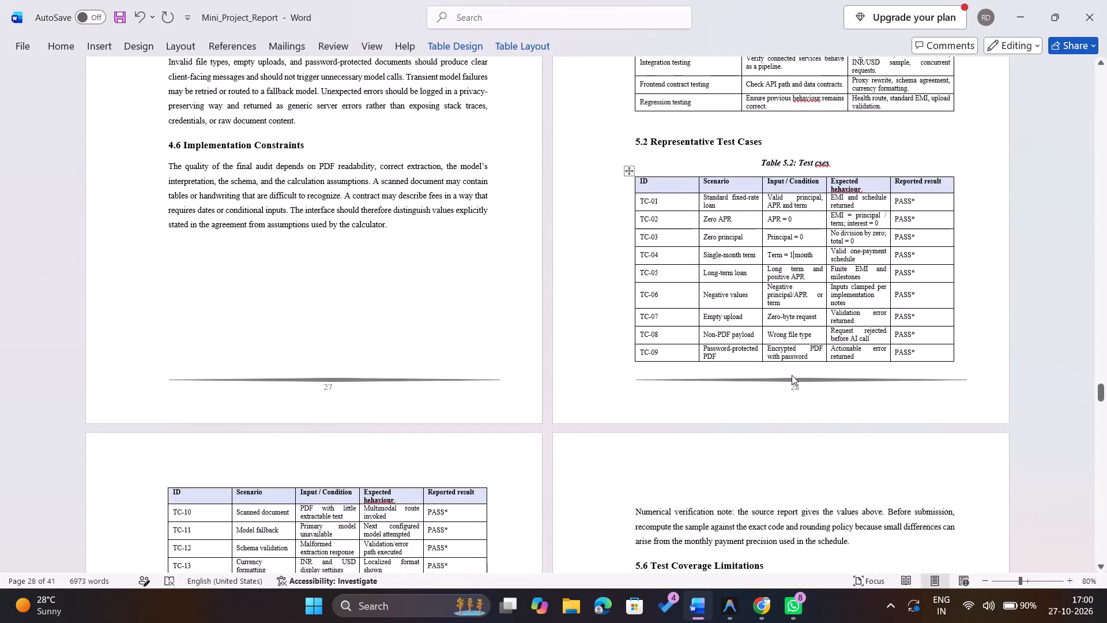
pyautogui.scroll(-3, 895, 329)
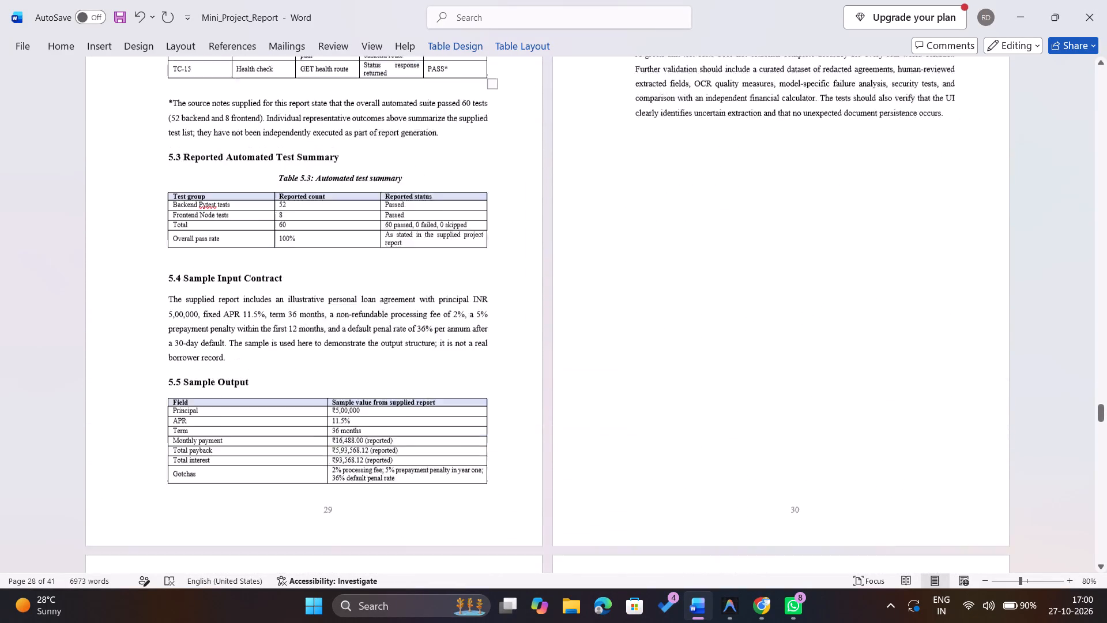
pyautogui.scroll(-3, 895, 329)
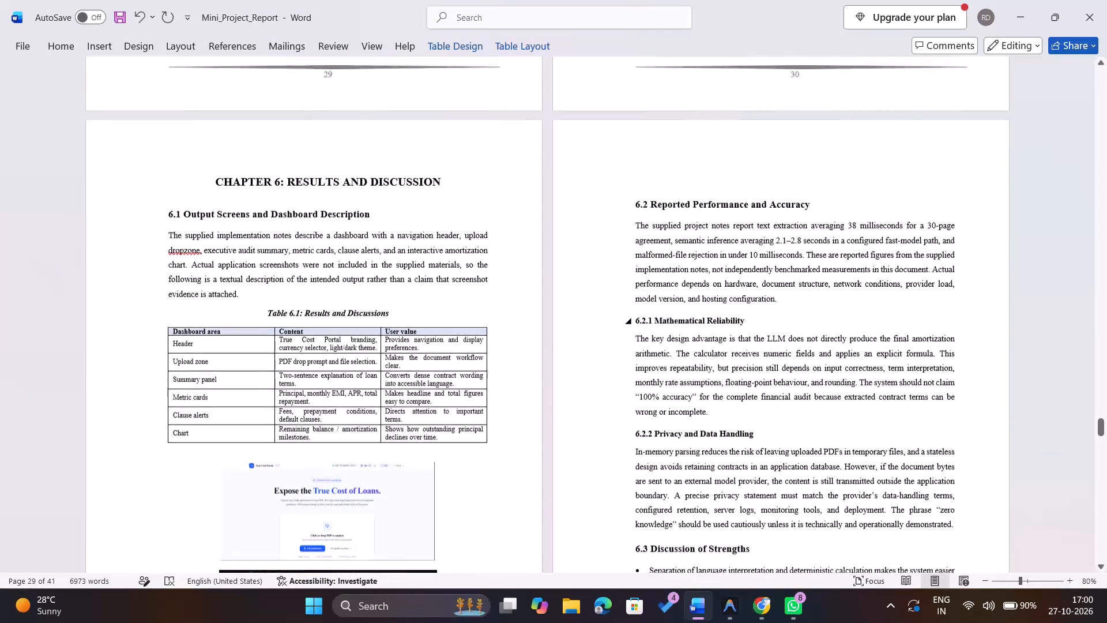
pyautogui.scroll(-2, 895, 329)
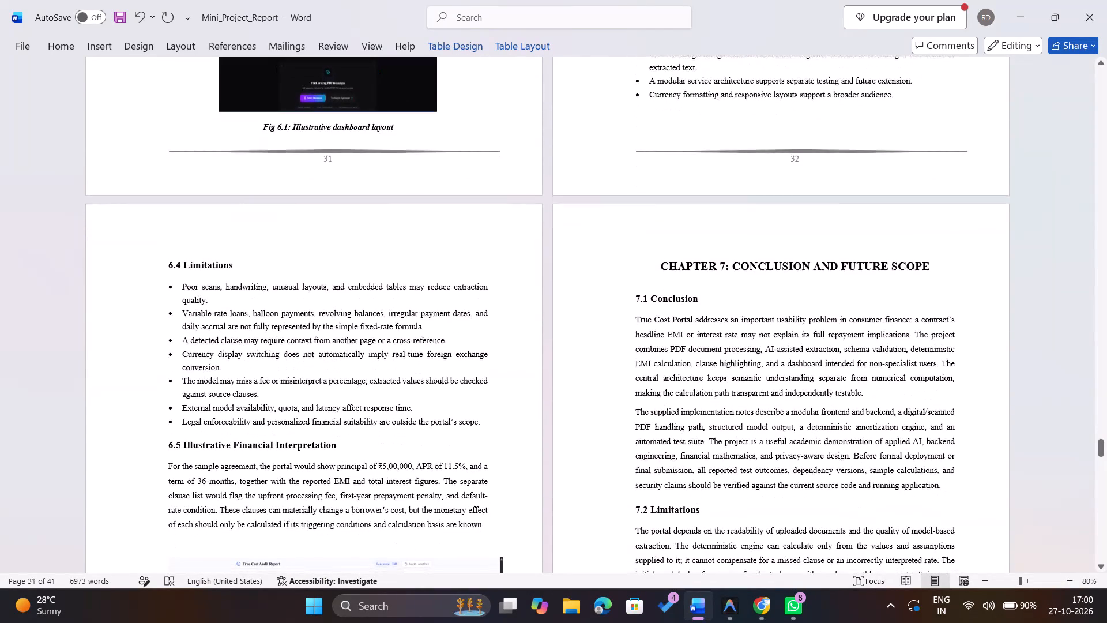
pyautogui.scroll(-2, 895, 329)
pyautogui.scroll(2, 895, 329)
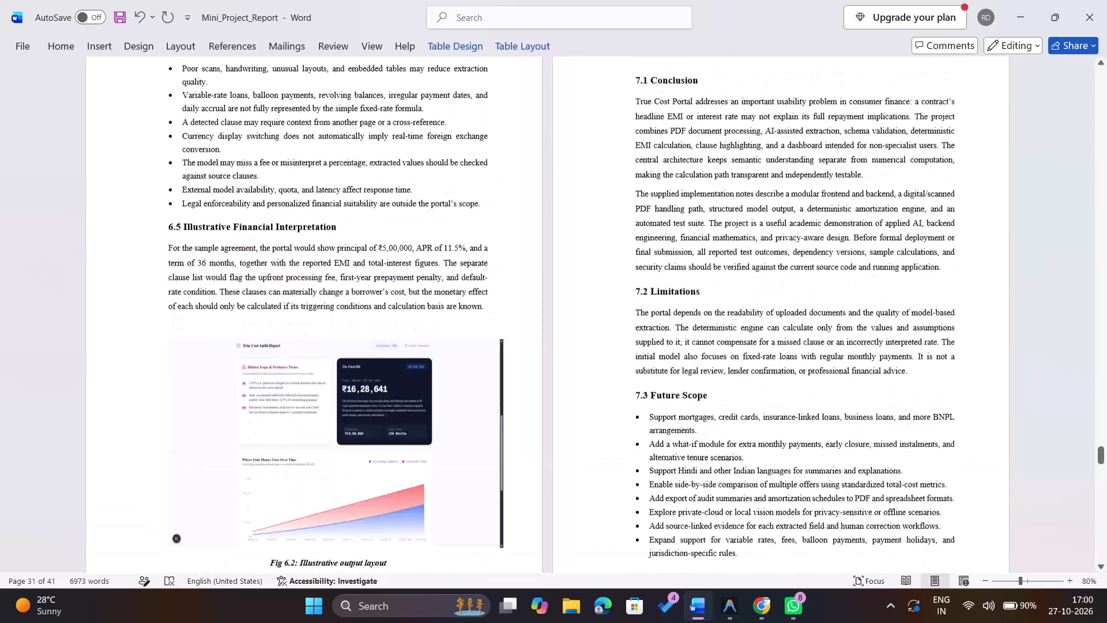
pyautogui.scroll(1, 895, 329)
pyautogui.scroll(-2, 895, 329)
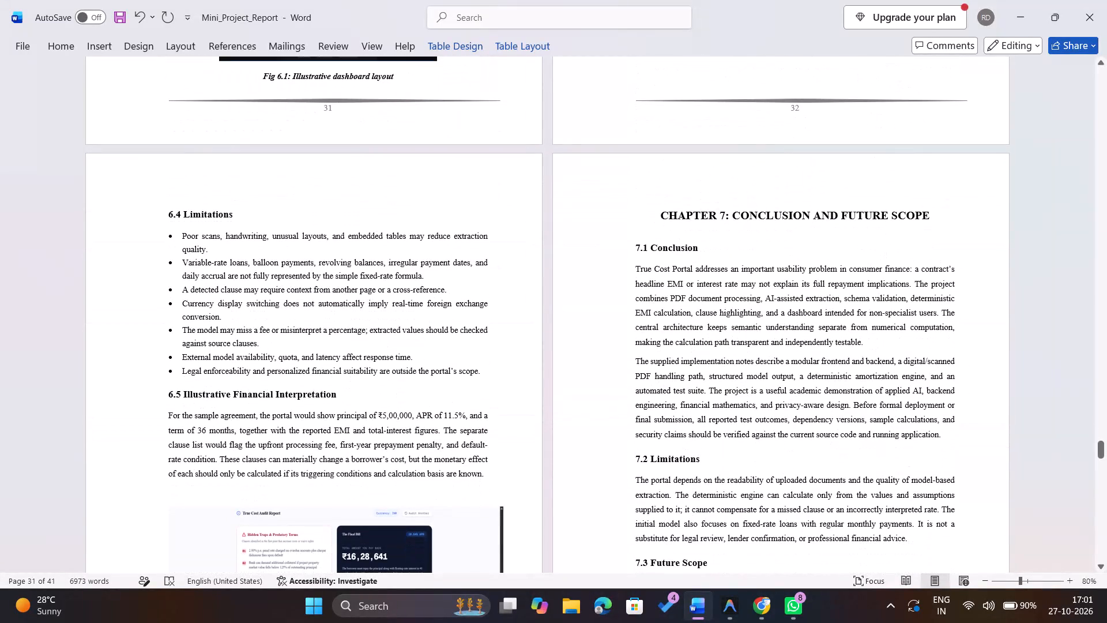
pyautogui.scroll(2, 895, 329)
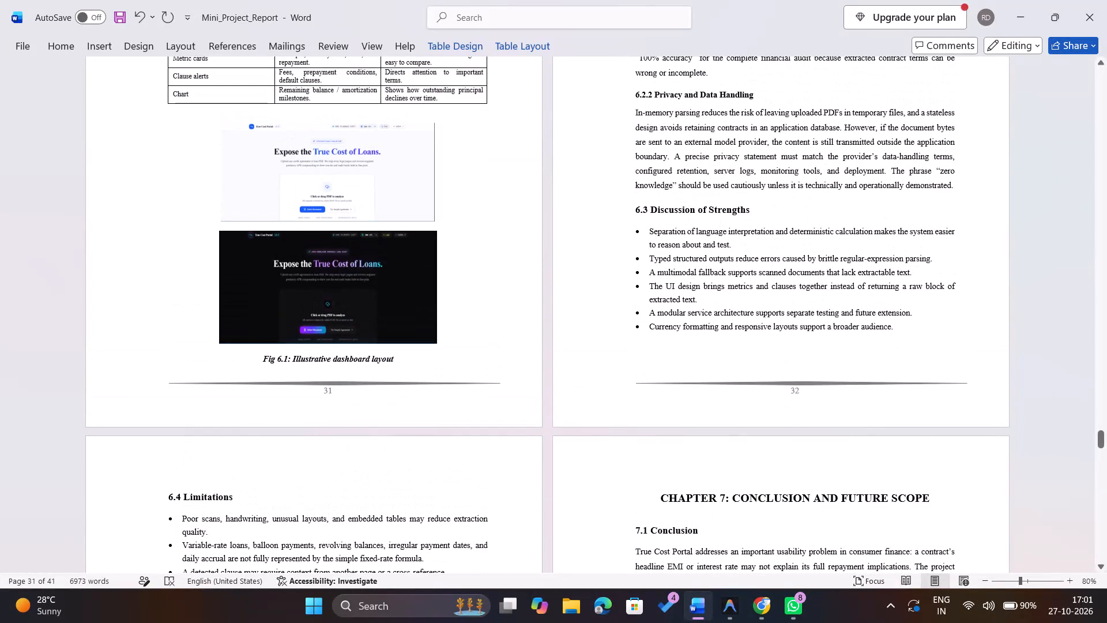
pyautogui.click(895, 329)
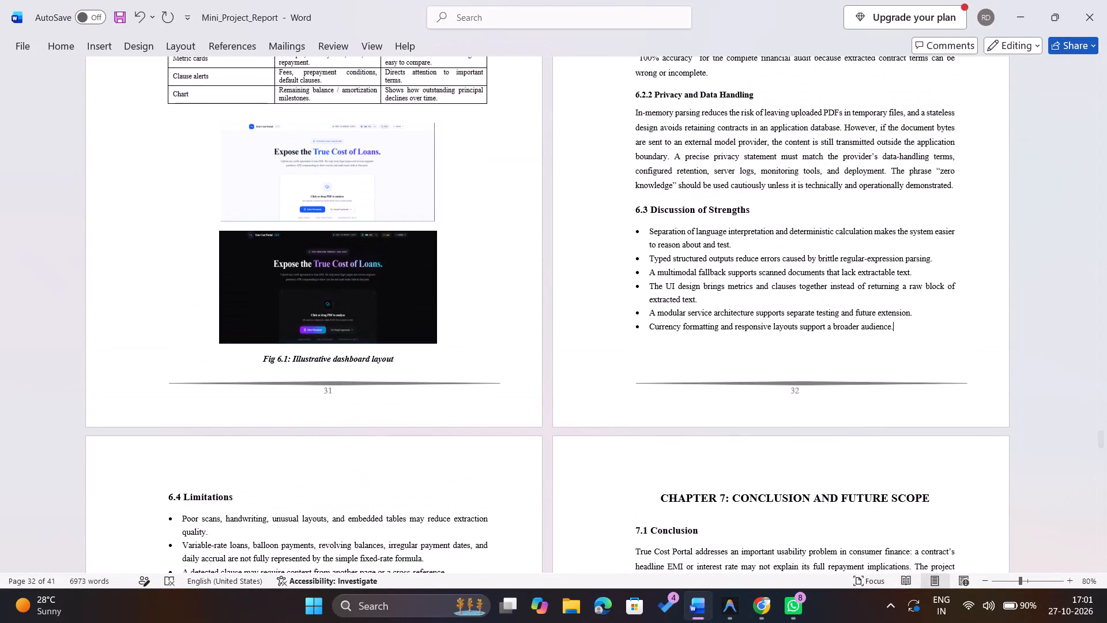
pyautogui.scroll(-1, 895, 329)
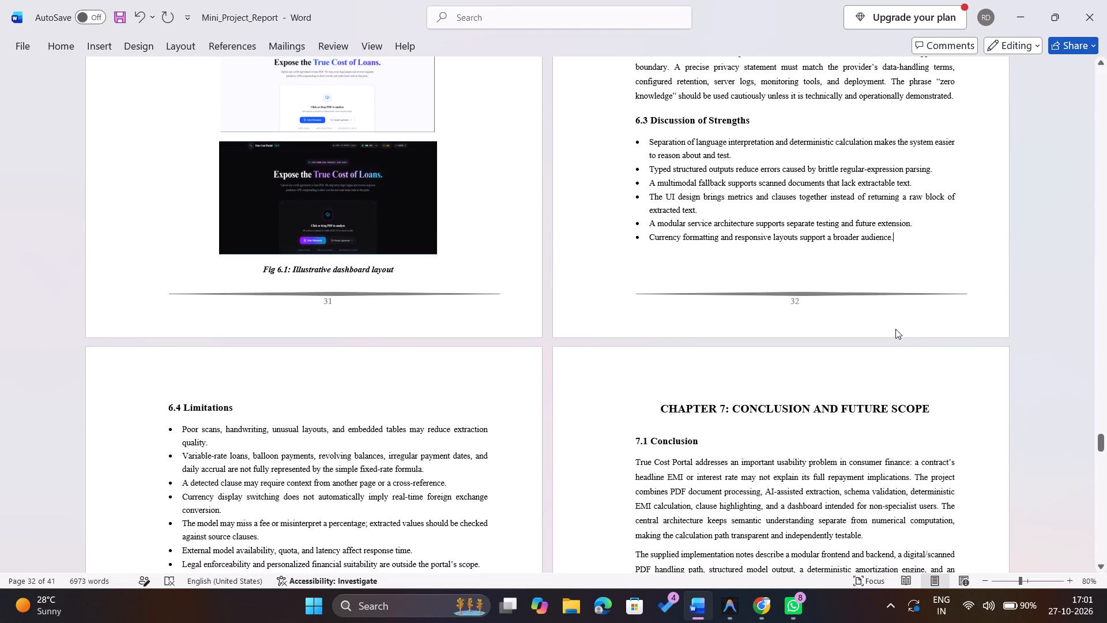
pyautogui.scroll(2, 895, 329)
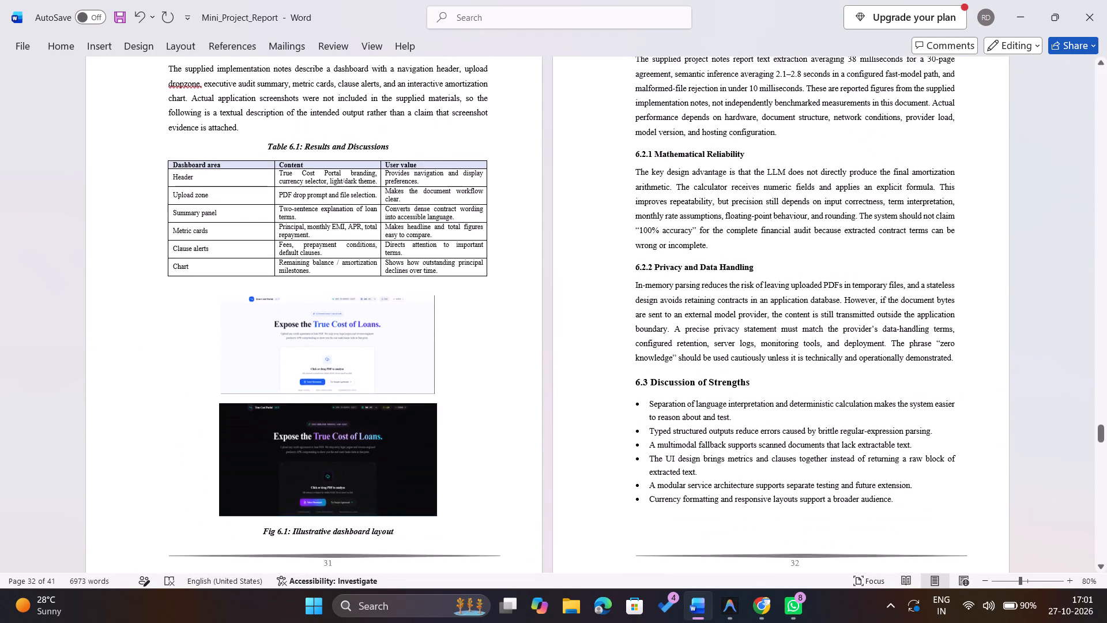
pyautogui.scroll(1, 895, 329)
pyautogui.scroll(-1, 895, 329)
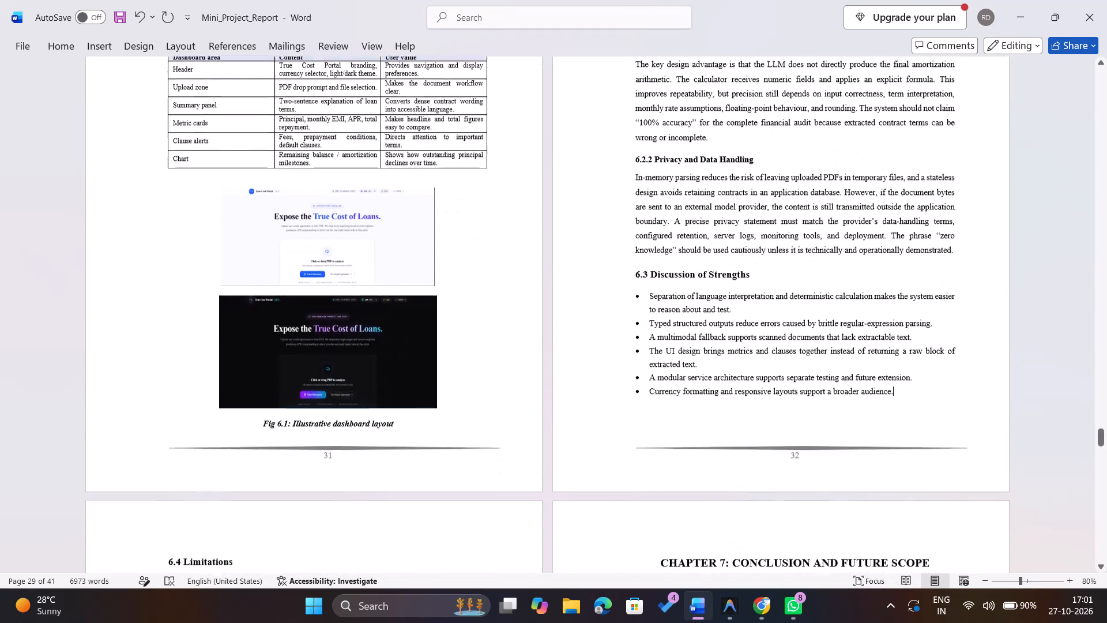
pyautogui.scroll(-1, 895, 329)
# Set the page number of Chapter 6: Results and Discussion to 31 in the Table of Contents.
pyautogui.scroll(20, 895, 329)
pyautogui.scroll(20, 895, 329)
pyautogui.scroll(20, 895, 329)
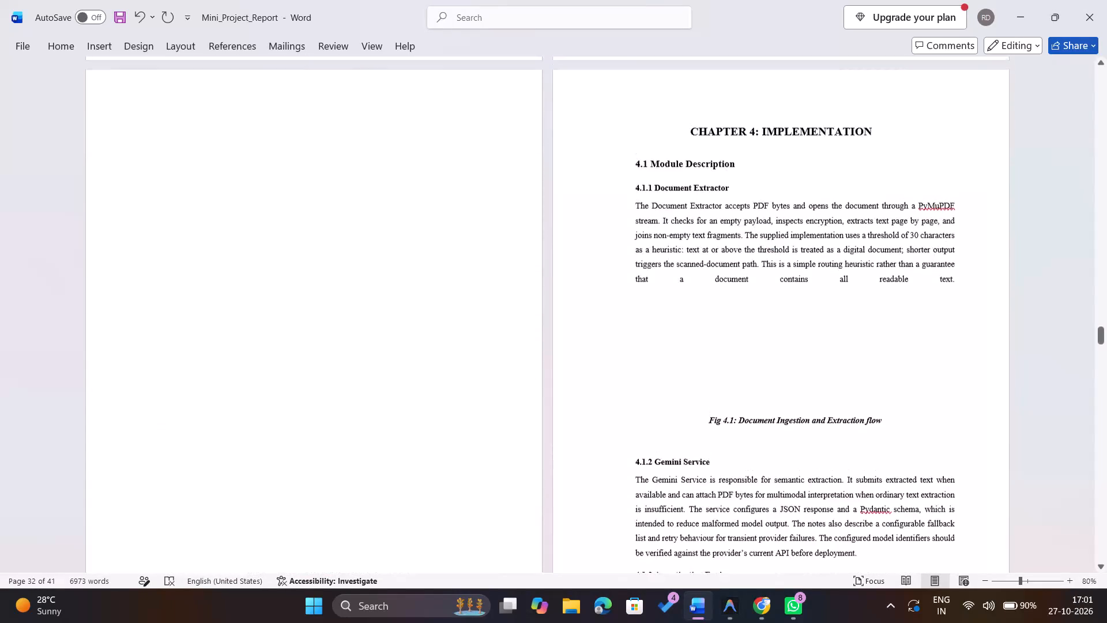
pyautogui.scroll(20, 895, 329)
pyautogui.scroll(20, 895, 329)
pyautogui.scroll(16, 895, 329)
pyautogui.scroll(15, 895, 329)
pyautogui.scroll(7, 895, 329)
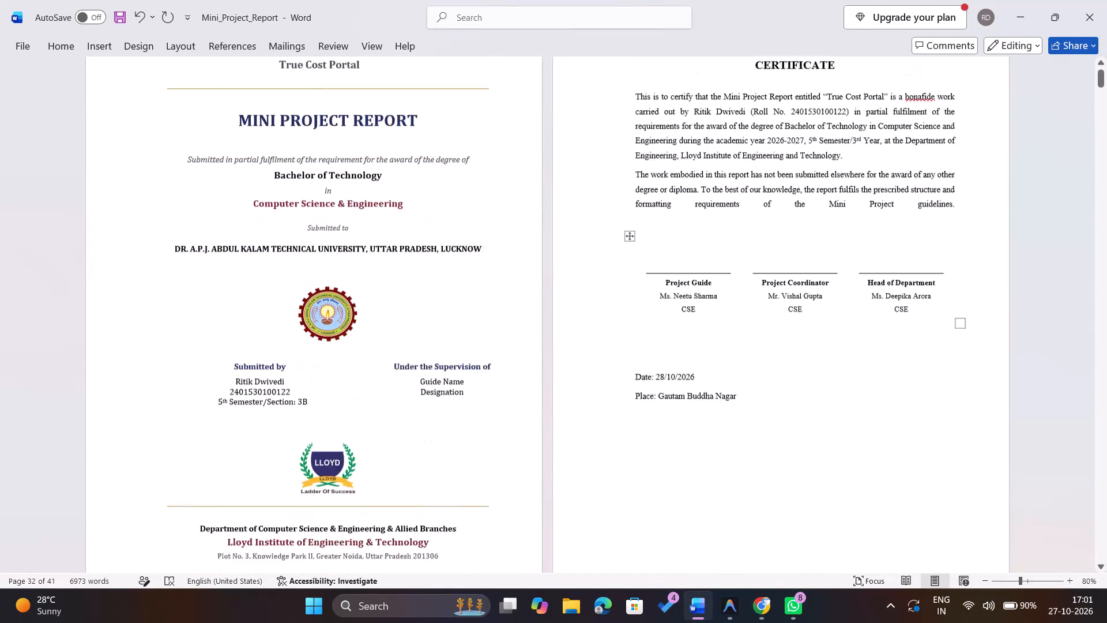
pyautogui.scroll(-7, 895, 329)
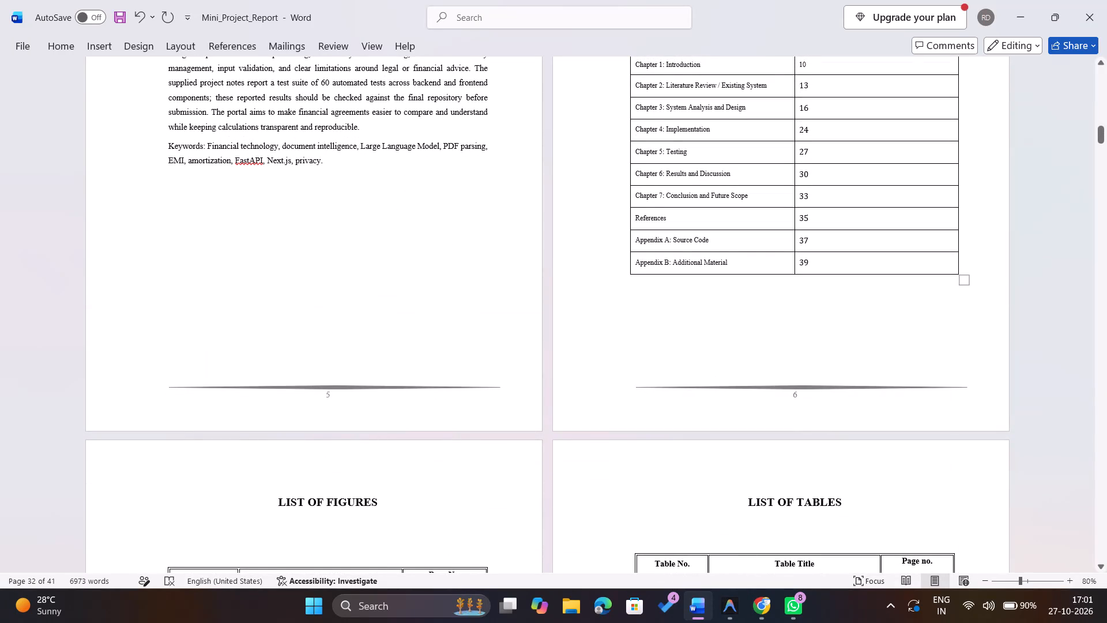
pyautogui.click(832, 173)
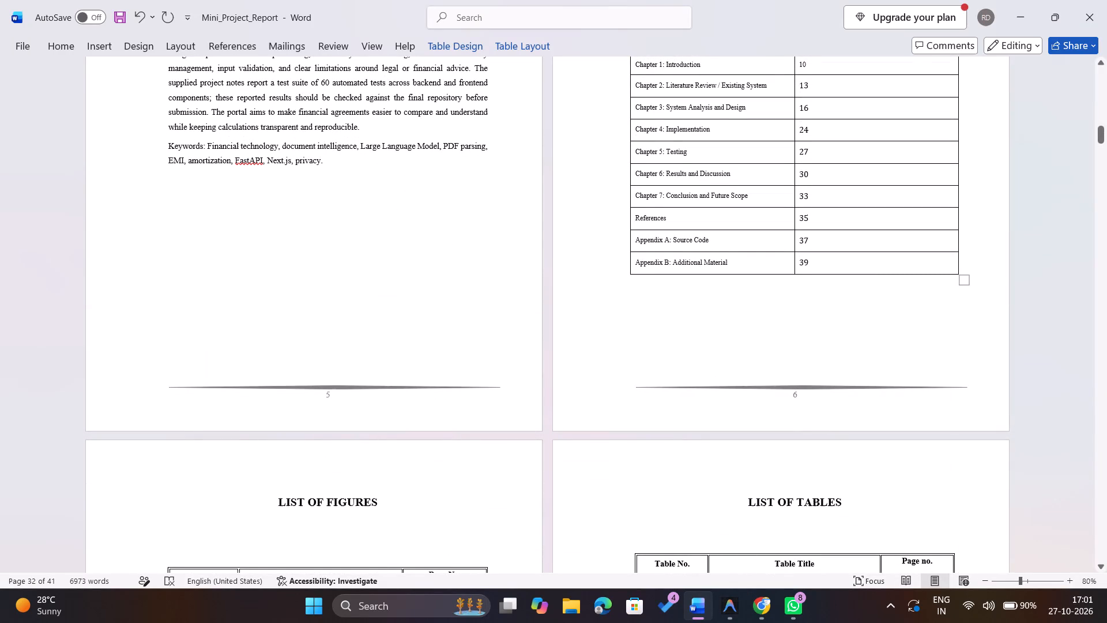
pyautogui.press('BackSpace')
pyautogui.press('1')
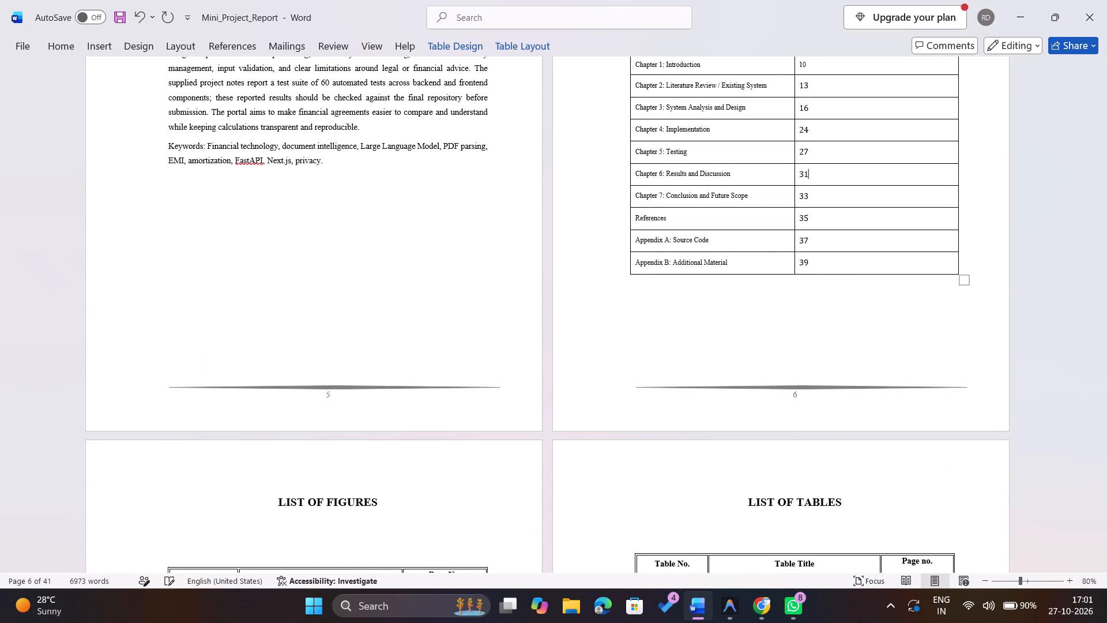
# Set the page number of Chapter 7: Conclusion and Future Scope to 34 in the Table of Contents.
pyautogui.click(814, 199)
pyautogui.press('BackSpace')
pyautogui.press('4')
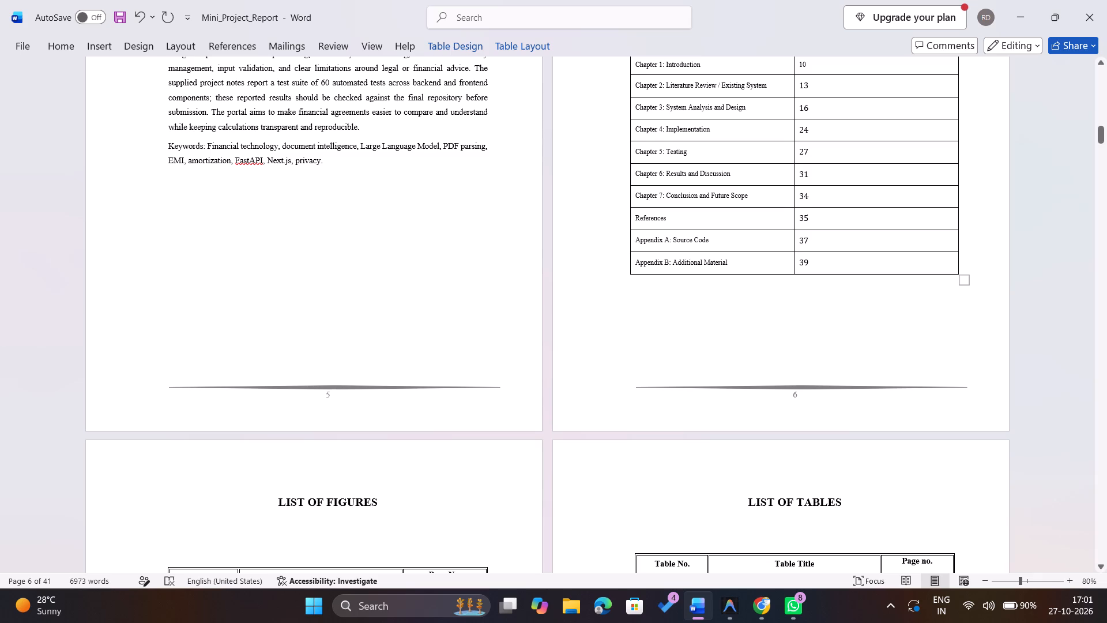
# Set the page number of the References entry to 36 in the Table of Contents.
pyautogui.click(816, 224)
pyautogui.press('BackSpace')
pyautogui.press('6')
# Review the figure and table lists and the pages from Chapter 7 to the report's end, and return to the cover page.
pyautogui.scroll(-20, 816, 224)
pyautogui.scroll(-8, 816, 224)
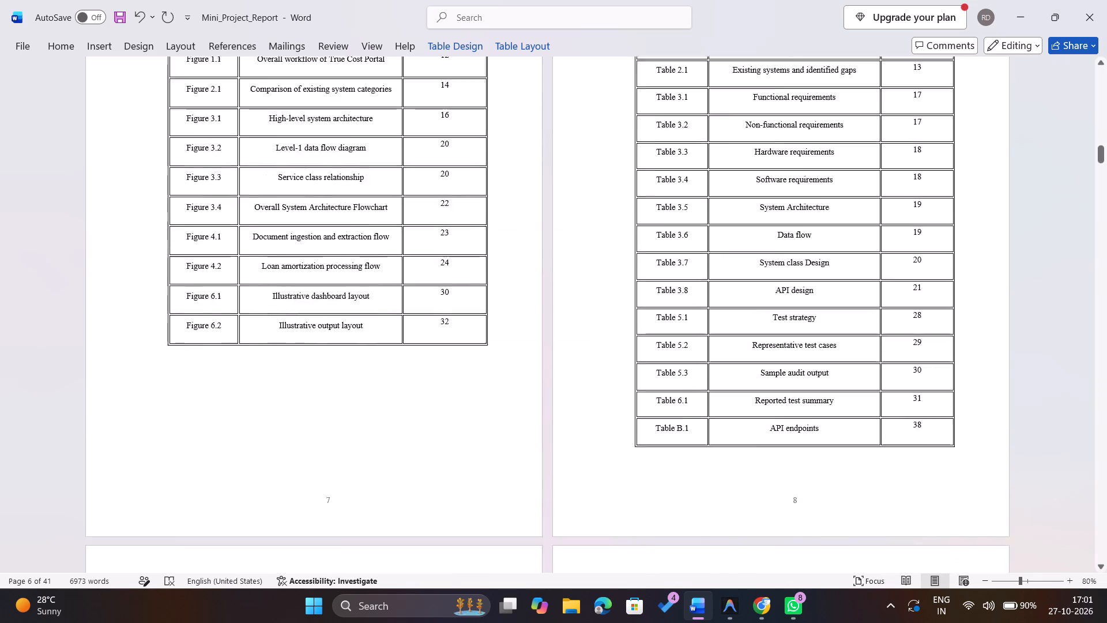
pyautogui.scroll(-20, 816, 224)
pyautogui.scroll(-20, 816, 224)
pyautogui.scroll(-20, 816, 224)
pyautogui.scroll(2, 816, 224)
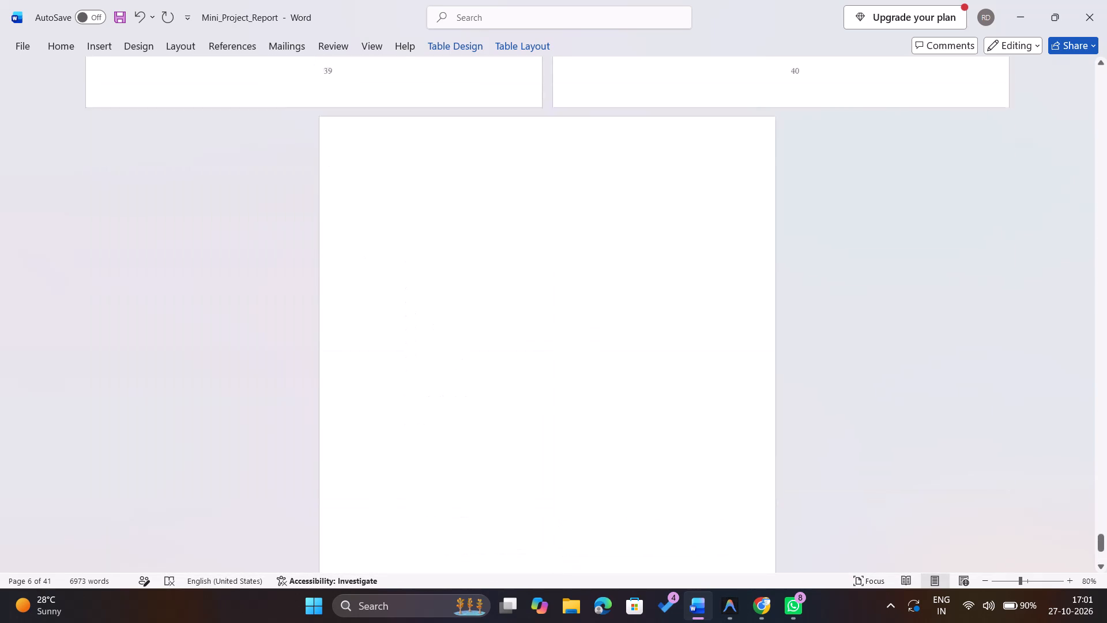
pyautogui.scroll(9, 816, 224)
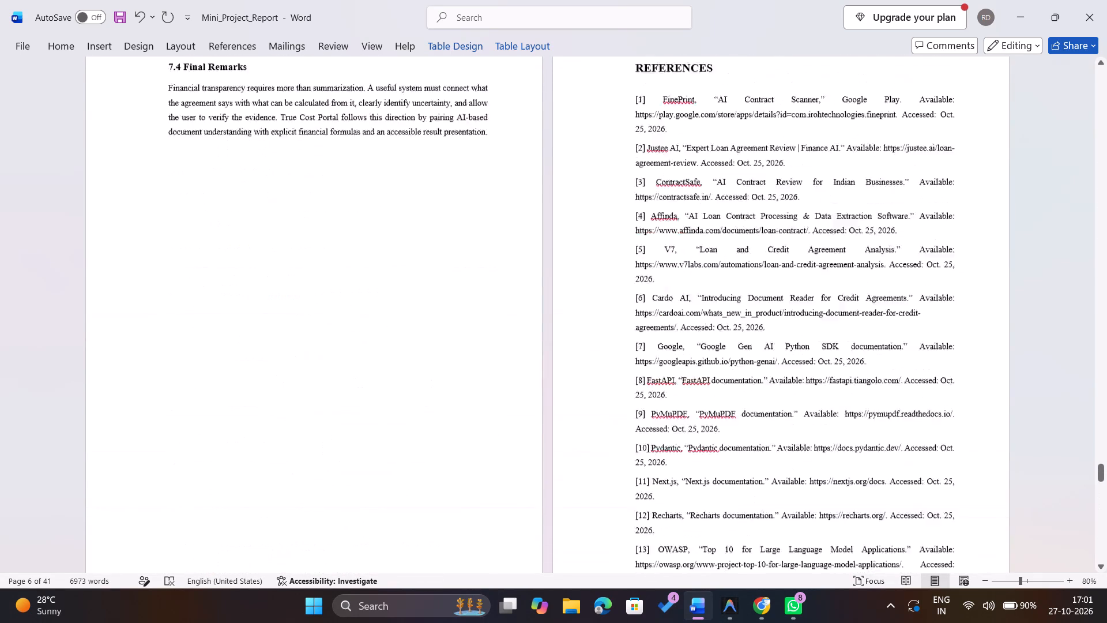
pyautogui.scroll(2, 816, 224)
pyautogui.scroll(-1, 816, 224)
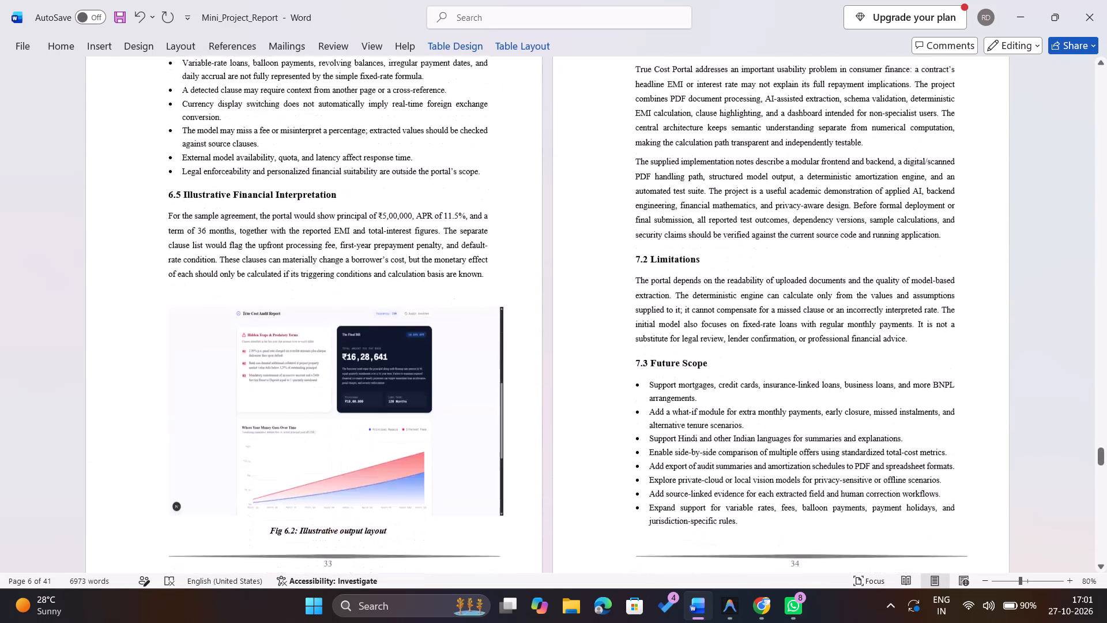
pyautogui.scroll(-19, 816, 224)
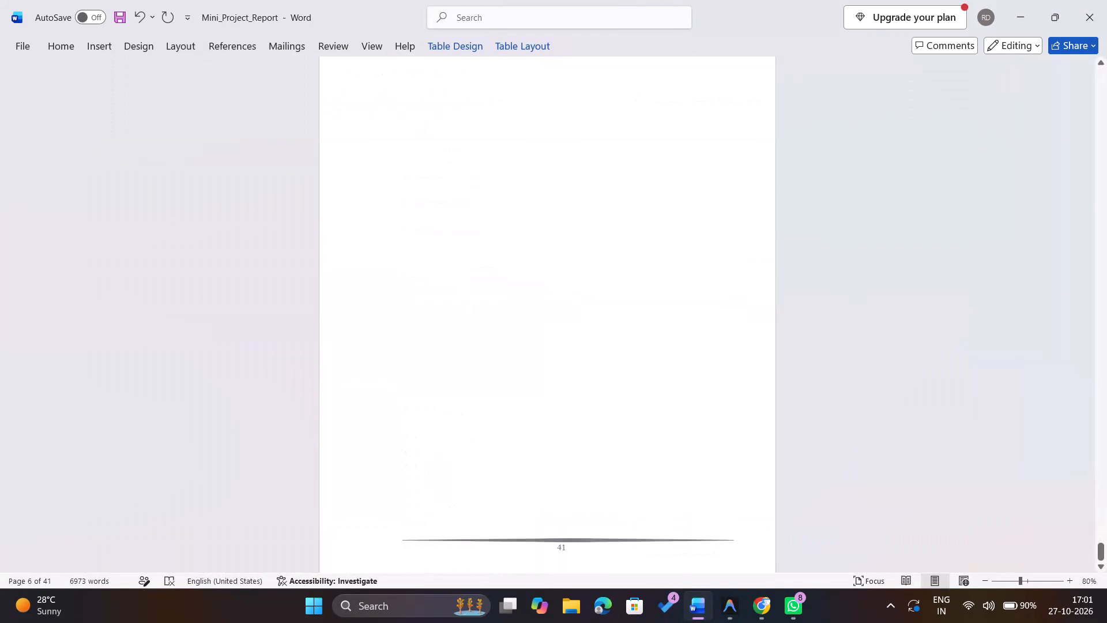
pyautogui.scroll(-4, 816, 224)
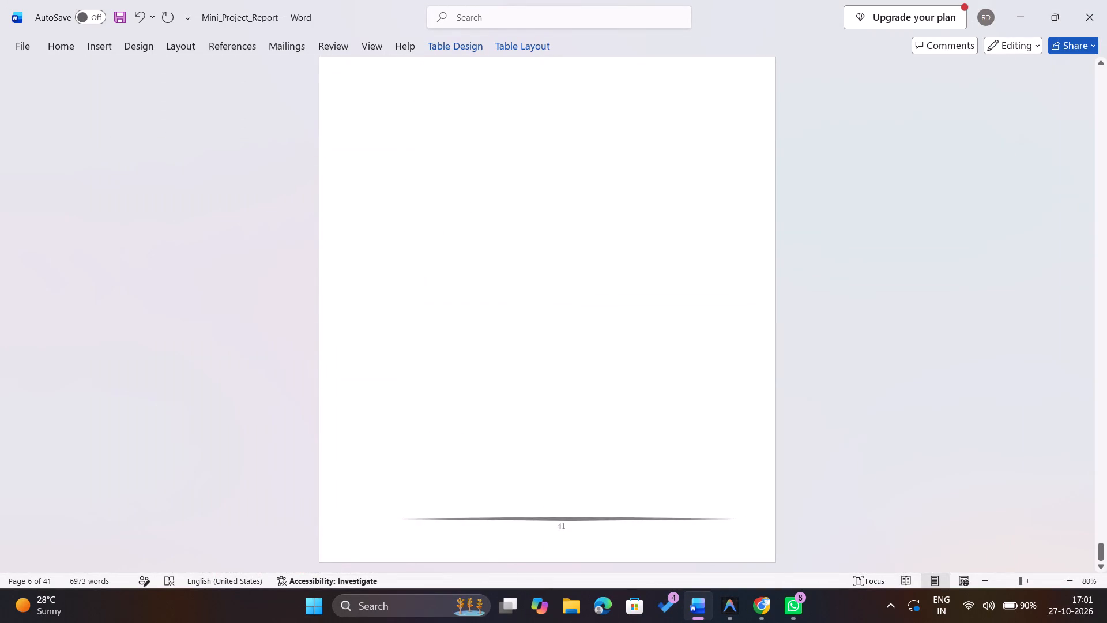
pyautogui.scroll(20, 663, 306)
pyautogui.scroll(20, 663, 306)
pyautogui.scroll(20, 663, 306)
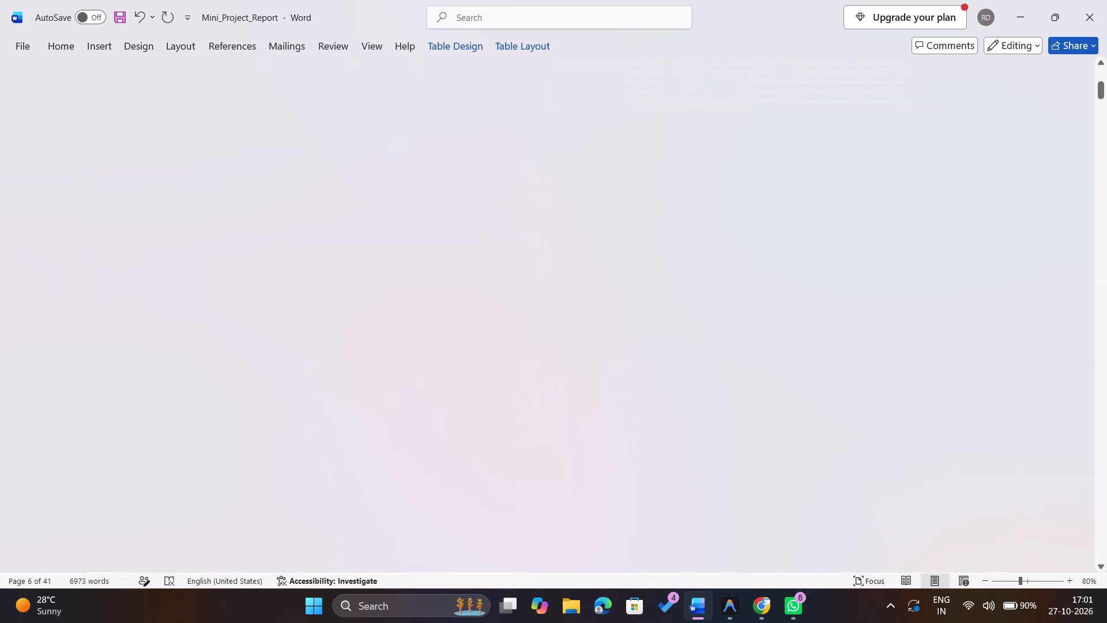
pyautogui.scroll(12, 663, 306)
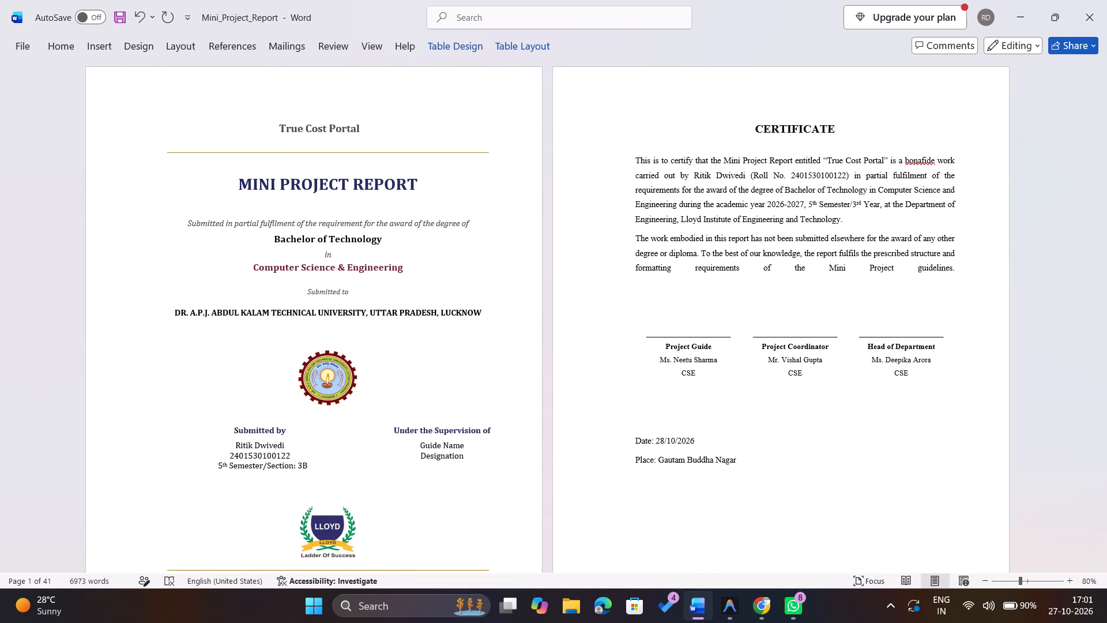
# Review the front matter from the cover page through the declaration, acknowledgement, abstract and Table of Contents to the List of Abbreviations.
pyautogui.scroll(-1, 688, 273)
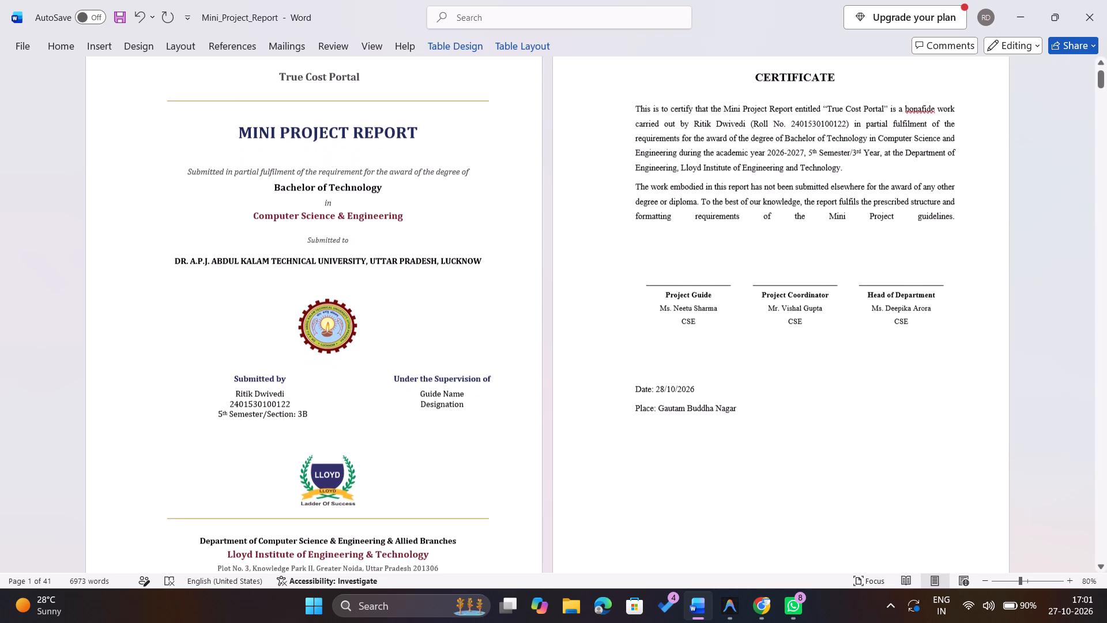
pyautogui.scroll(-2, 688, 273)
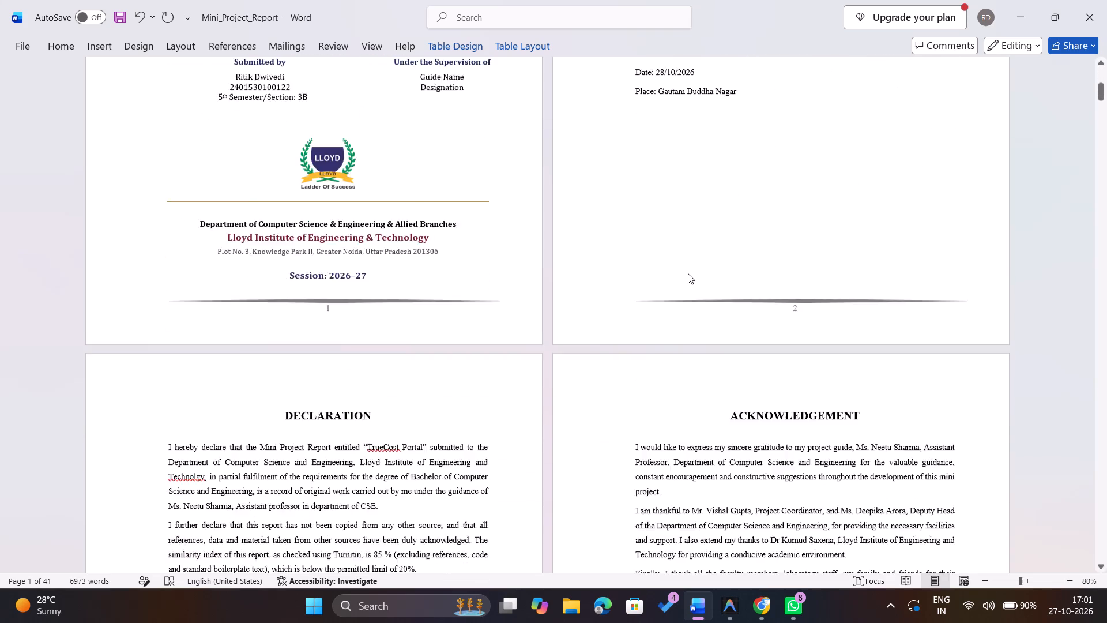
pyautogui.scroll(-4, 688, 273)
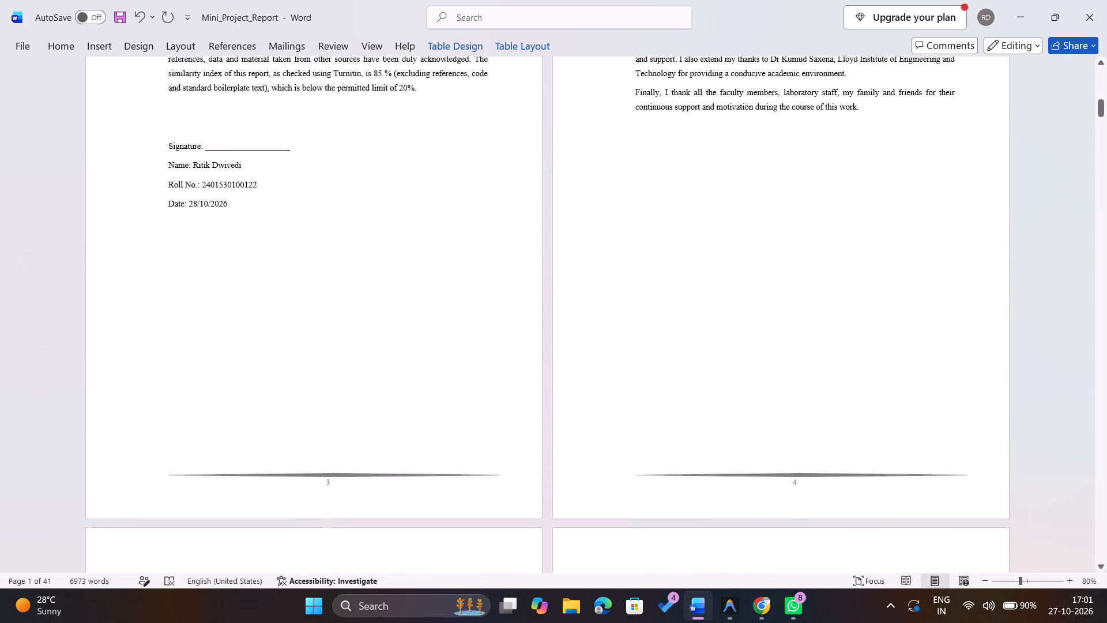
pyautogui.scroll(2, 688, 273)
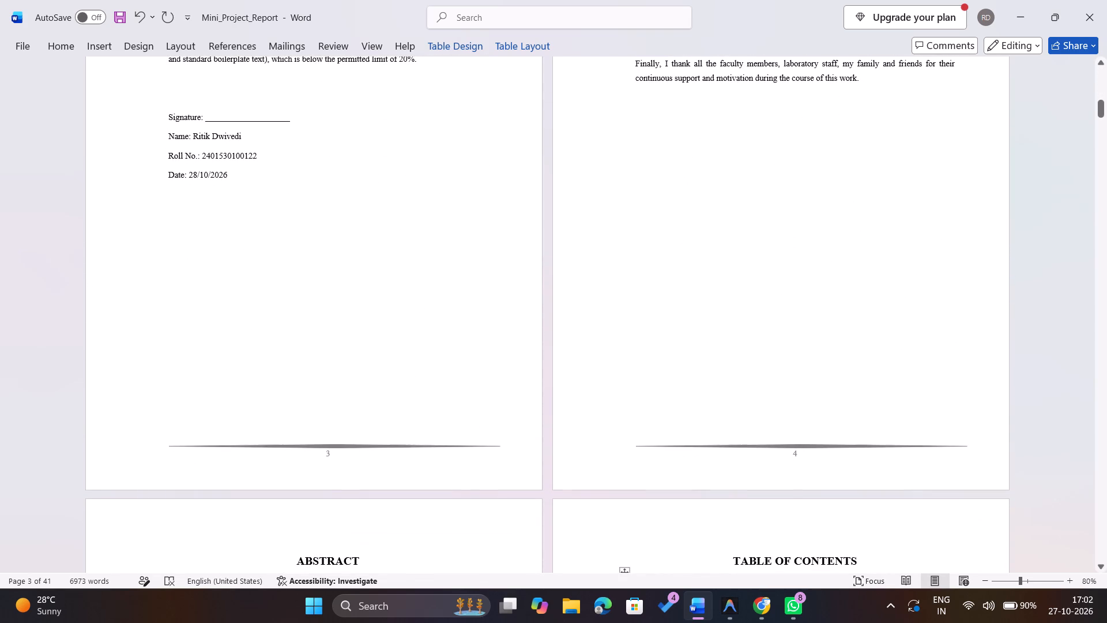
pyautogui.scroll(2, 688, 273)
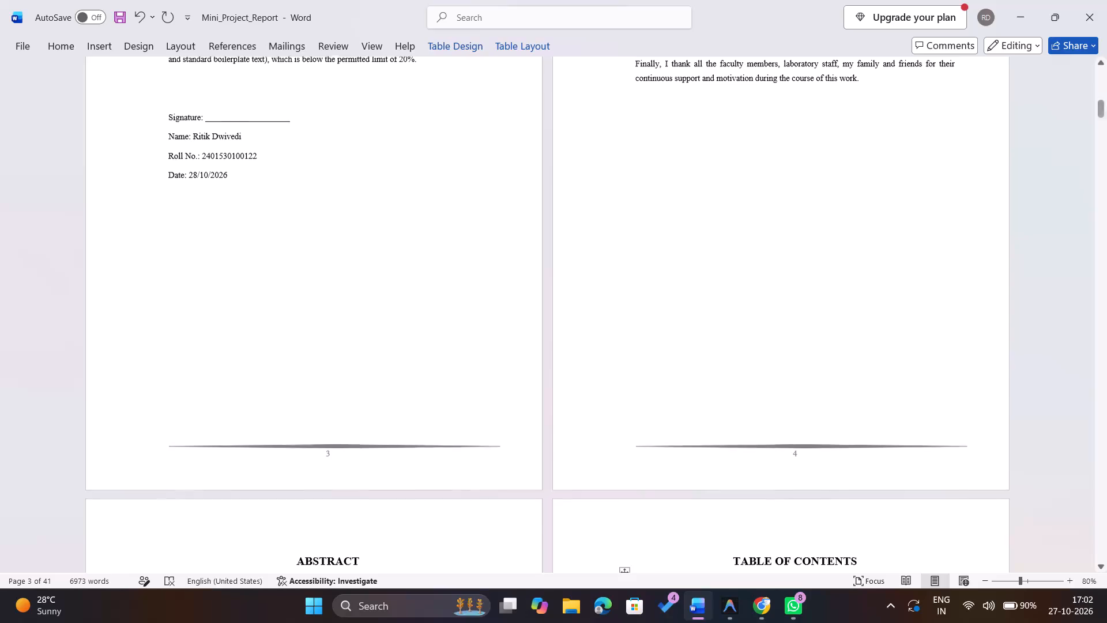
pyautogui.scroll(3, 688, 273)
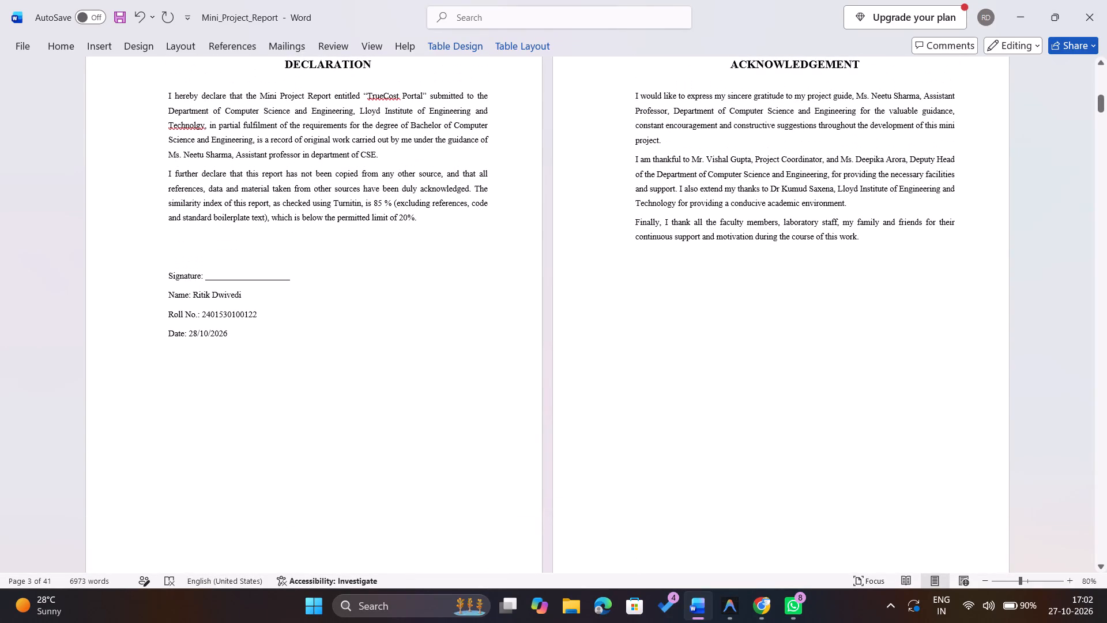
pyautogui.scroll(1, 688, 273)
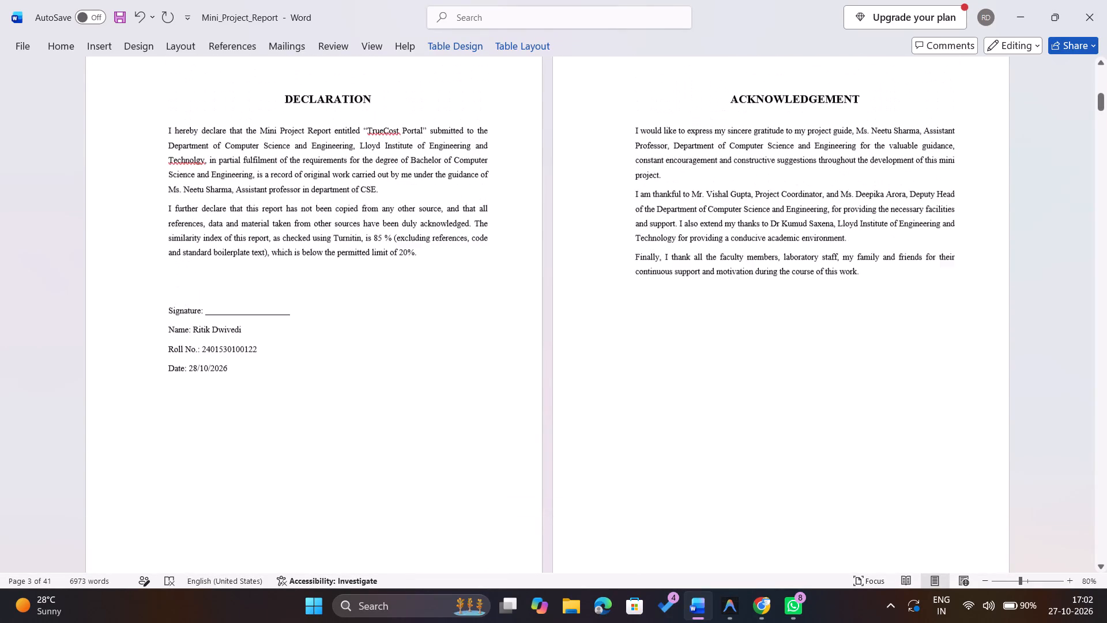
pyautogui.scroll(2, 688, 273)
pyautogui.scroll(-5, 688, 273)
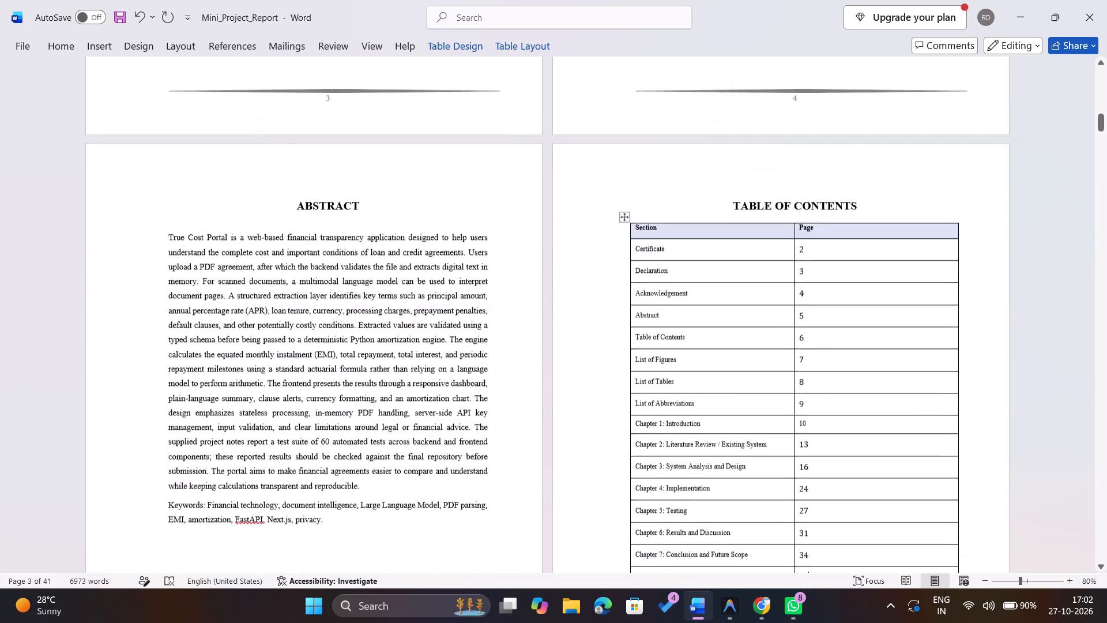
pyautogui.scroll(-3, 688, 273)
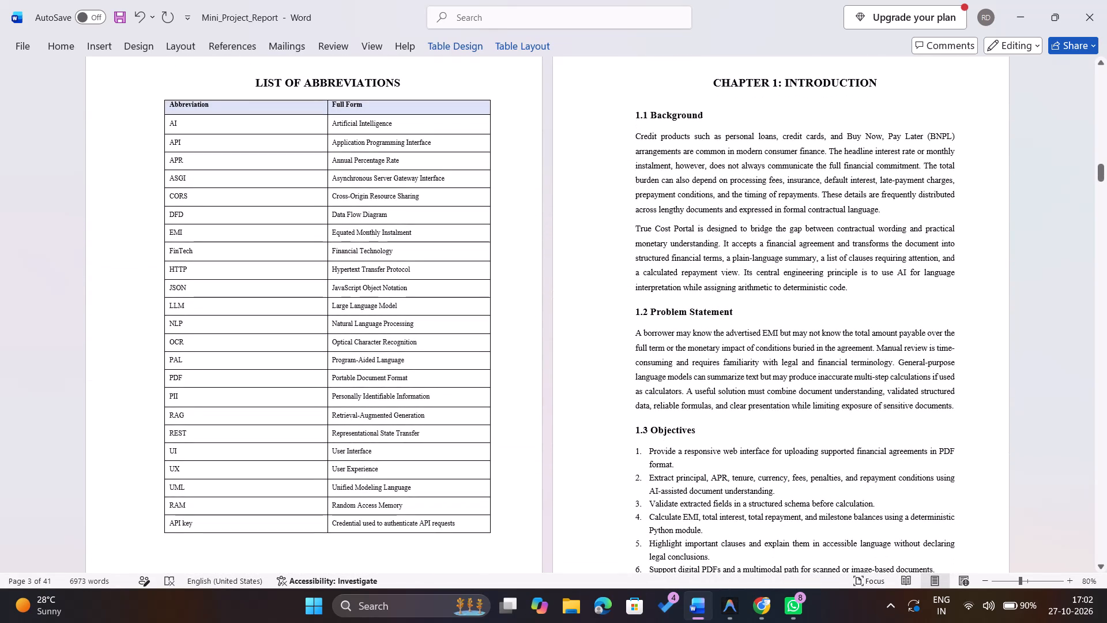
# Save the mini project report.
pyautogui.hotkey('ctrl', 's')
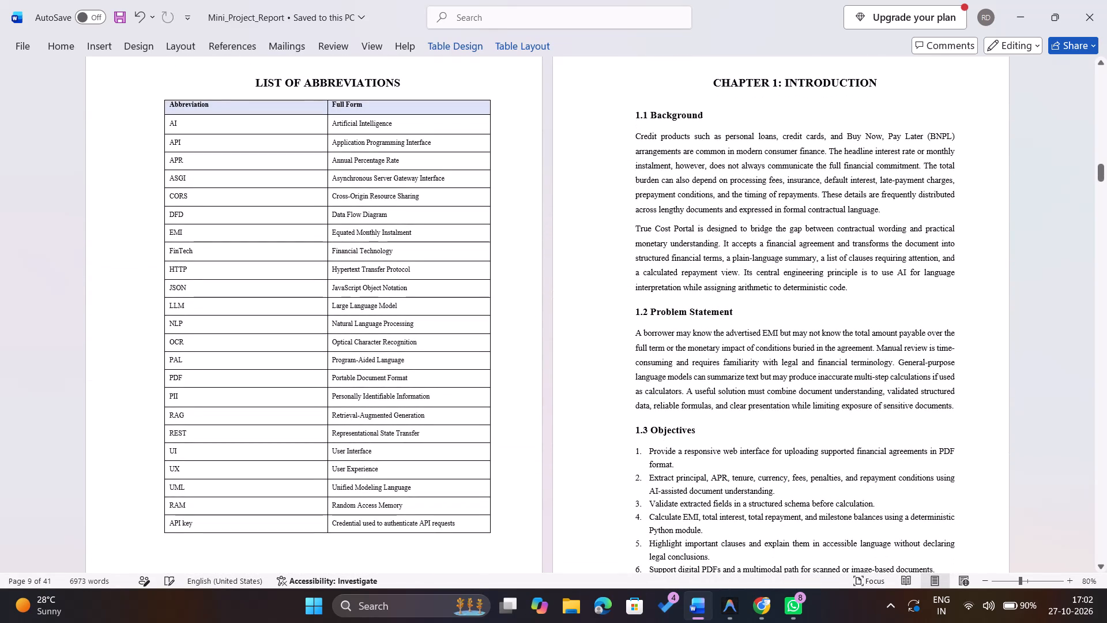
# Look through the chapters from Chapter 1 to the last page of the report.
pyautogui.scroll(-16, 688, 273)
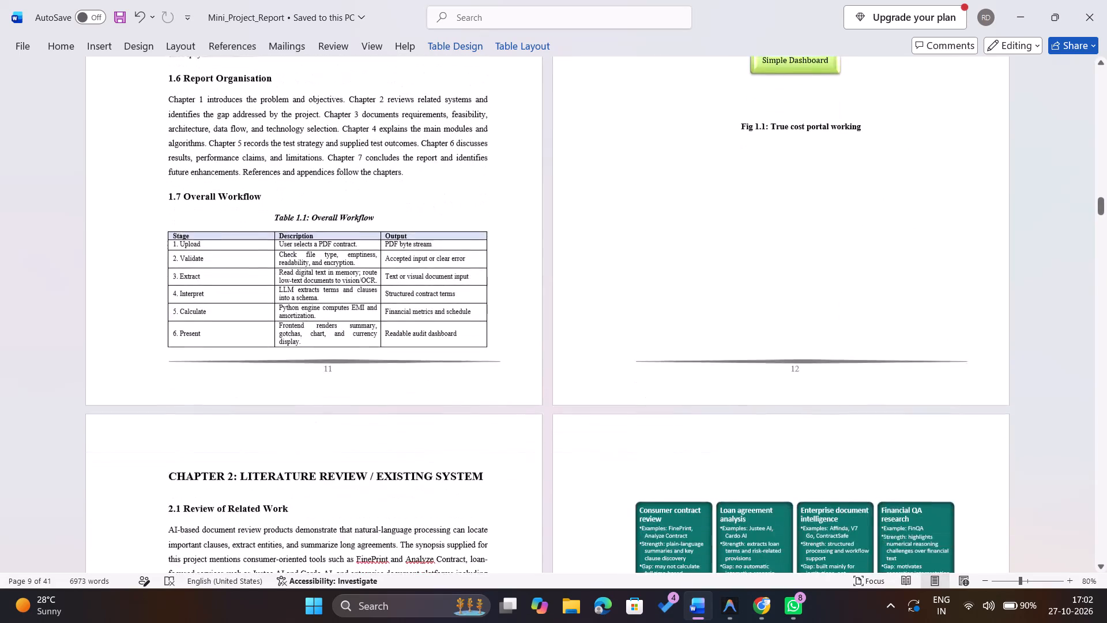
pyautogui.scroll(-20, 688, 273)
pyautogui.scroll(-20, 688, 273)
pyautogui.scroll(-20, 688, 273)
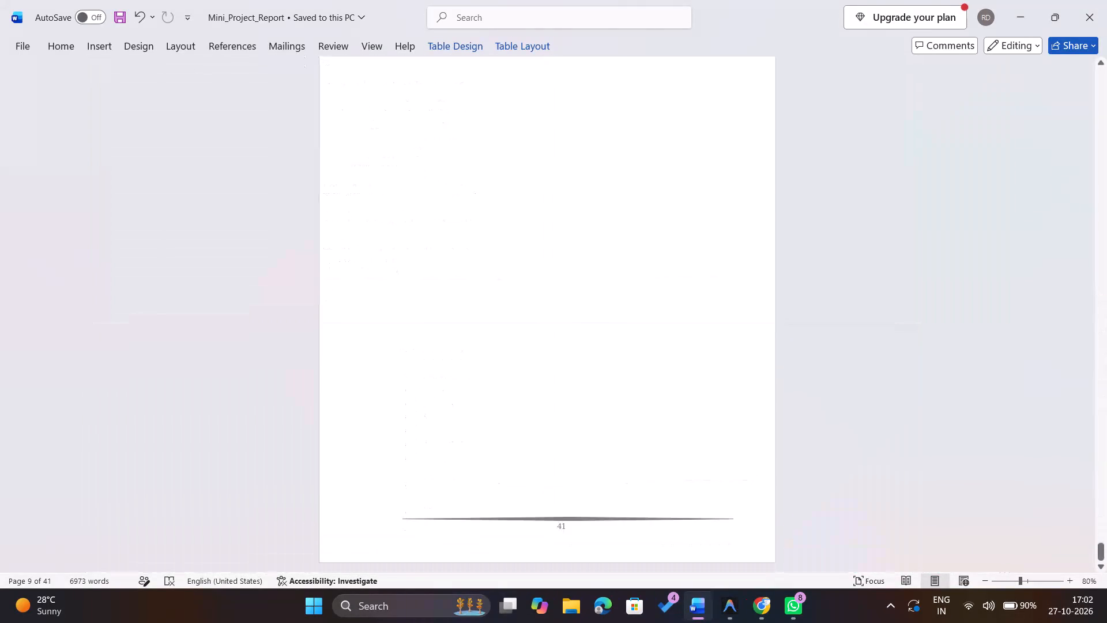
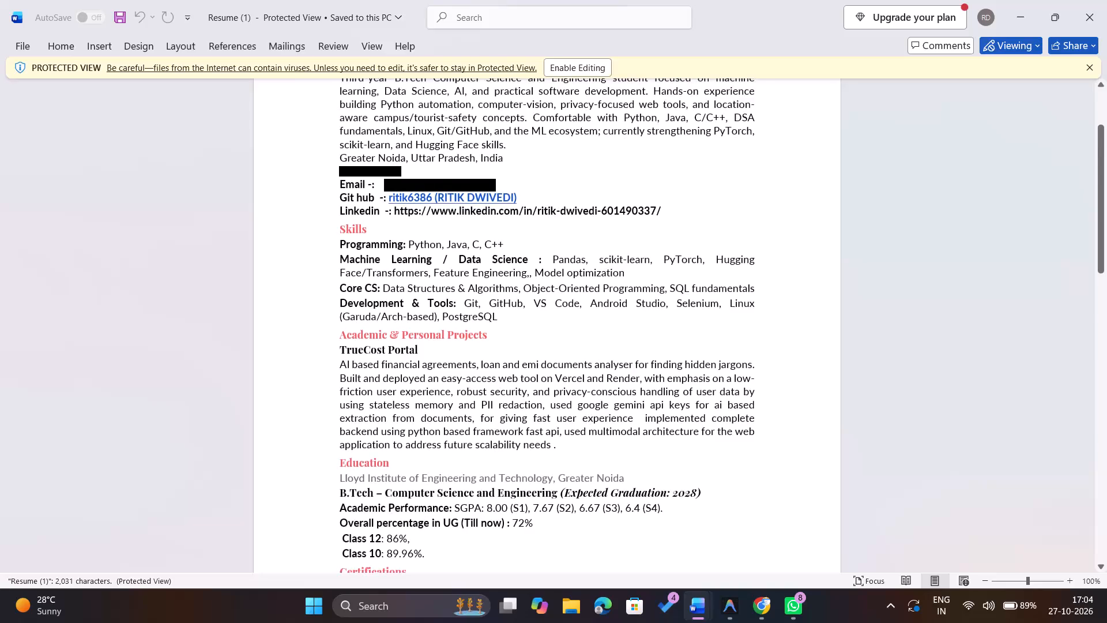
# Look through the two-page resume from the professional summary to the interests line, and return to its beginning.
pyautogui.scroll(-1, 646, 461)
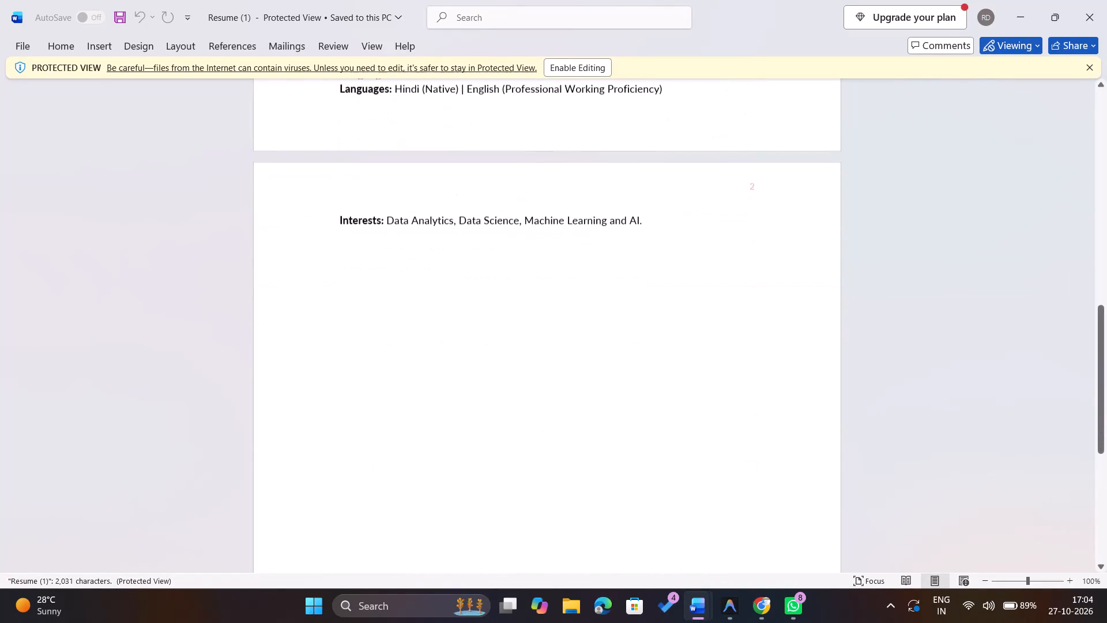
pyautogui.scroll(1, 646, 461)
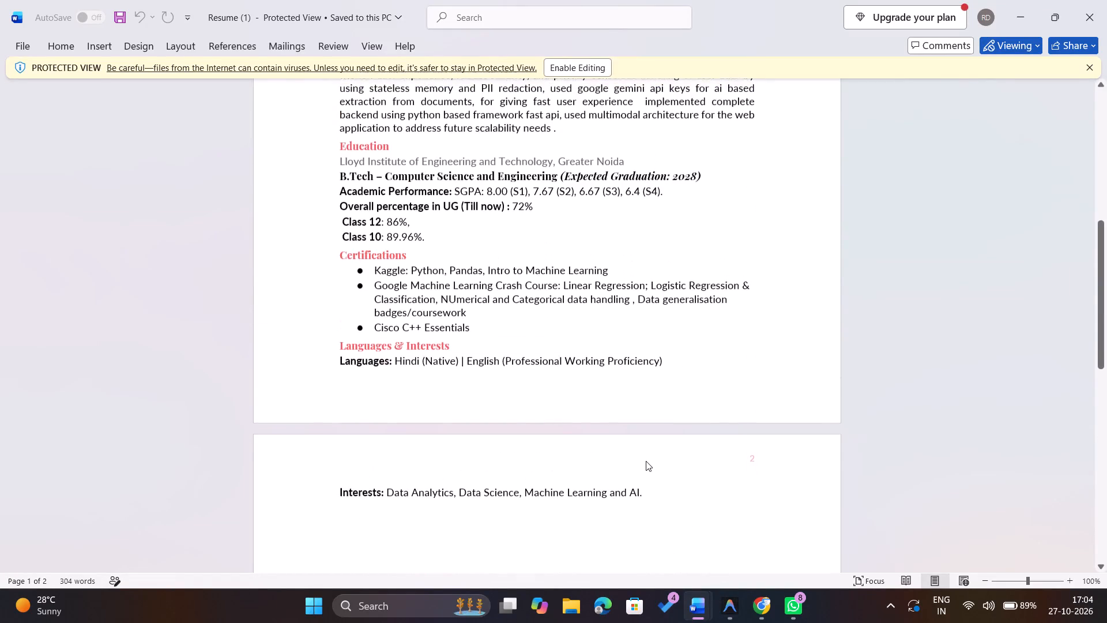
pyautogui.scroll(2, 646, 461)
pyautogui.scroll(-1, 646, 461)
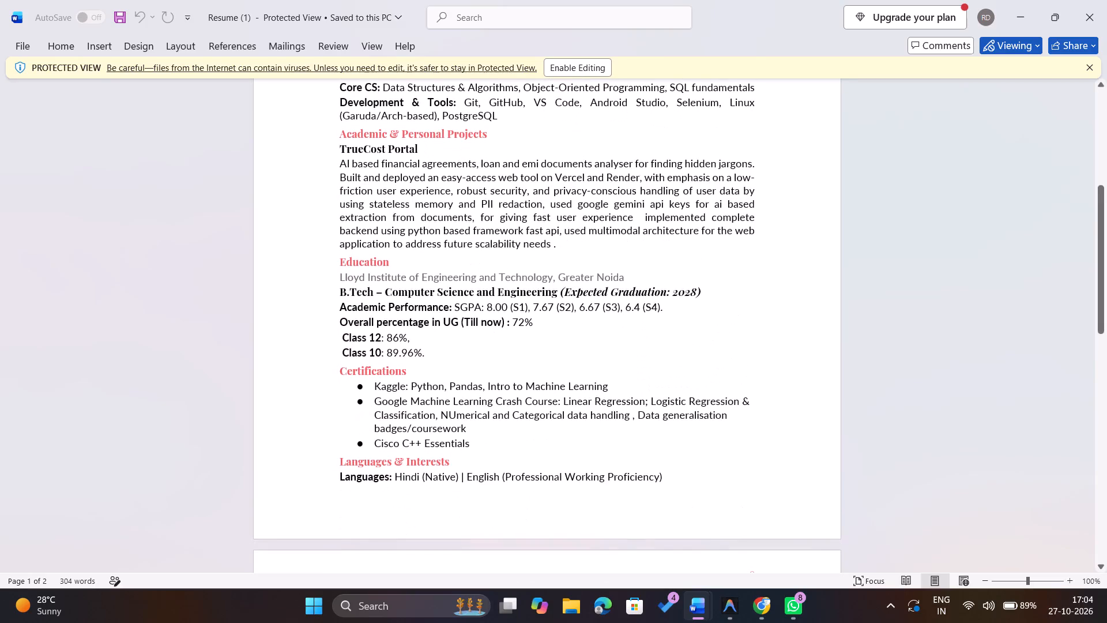
pyautogui.scroll(-2, 646, 461)
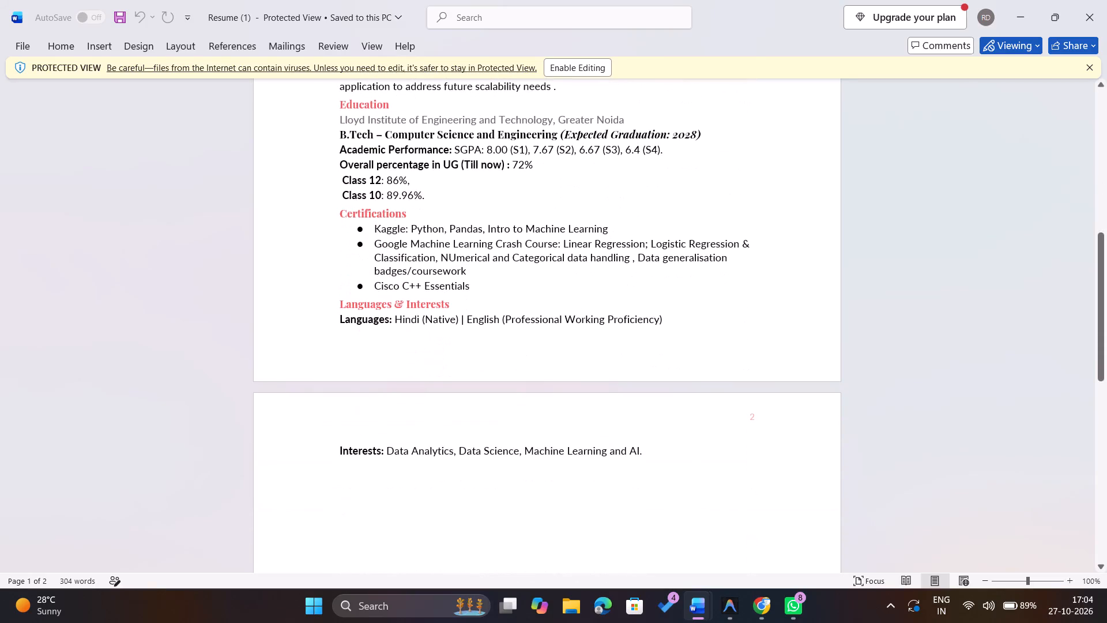
pyautogui.scroll(2, 412, 438)
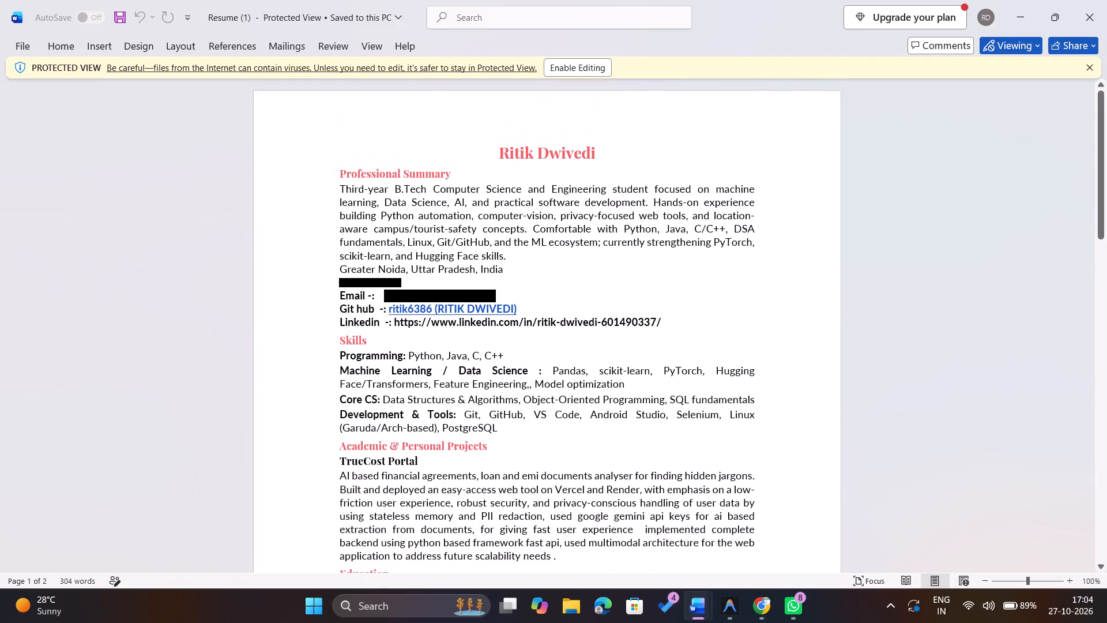
# Look through the resume again down to the interests line, and close it to return to the mini project report.
pyautogui.scroll(-1, 412, 438)
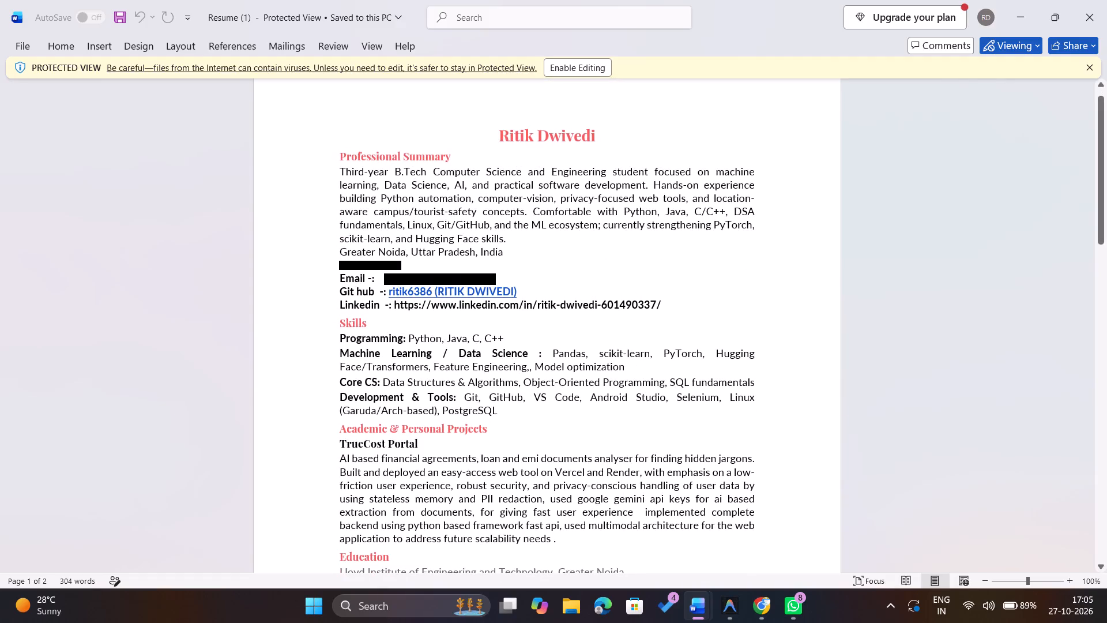
pyautogui.scroll(-2, 343, 130)
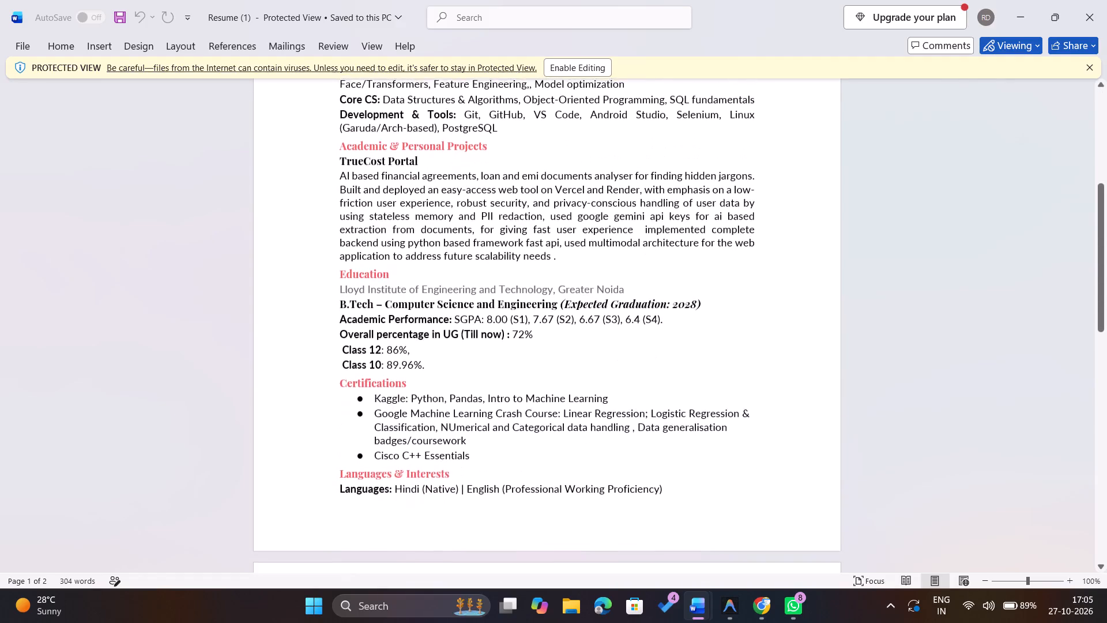
pyautogui.scroll(-1, 343, 130)
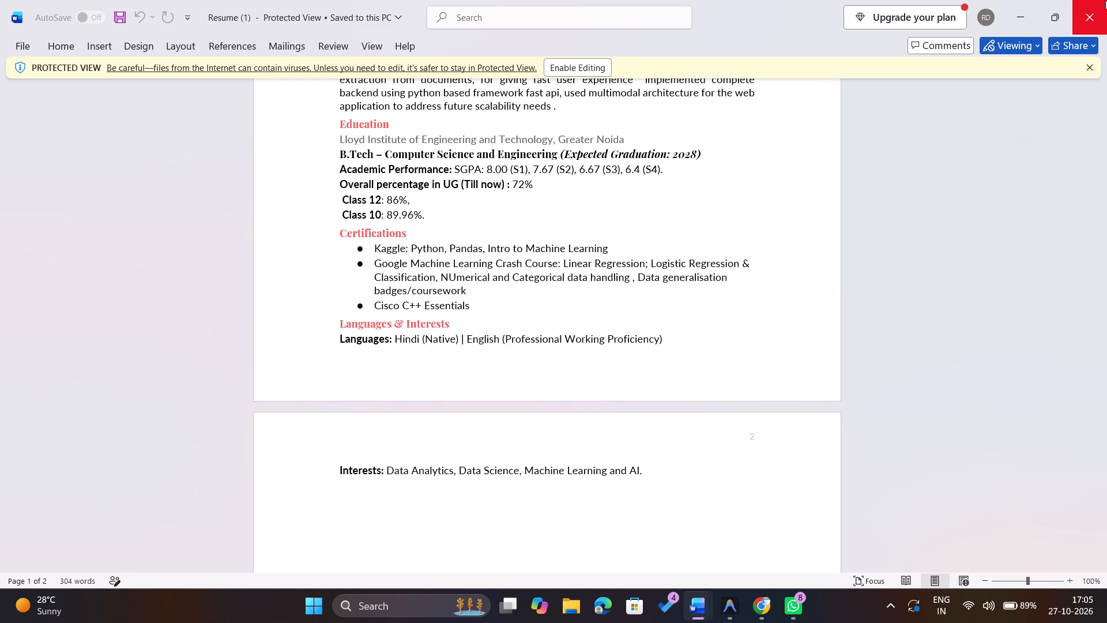
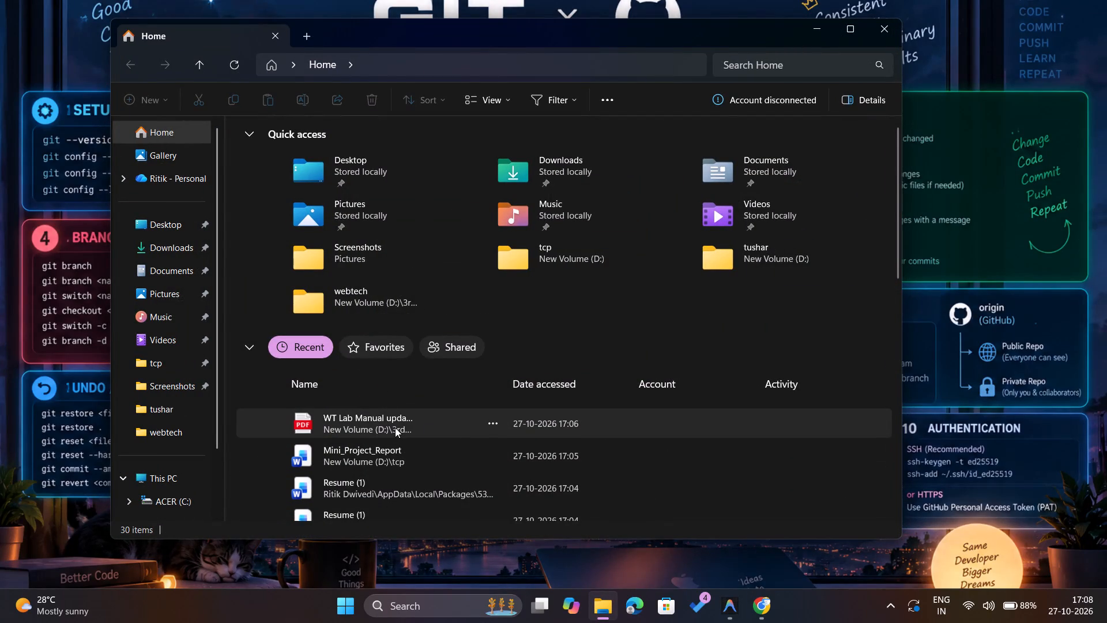
# Open the recent WT Lab Manual update PDF with LibreOffice Draw.
pyautogui.click(493, 428)
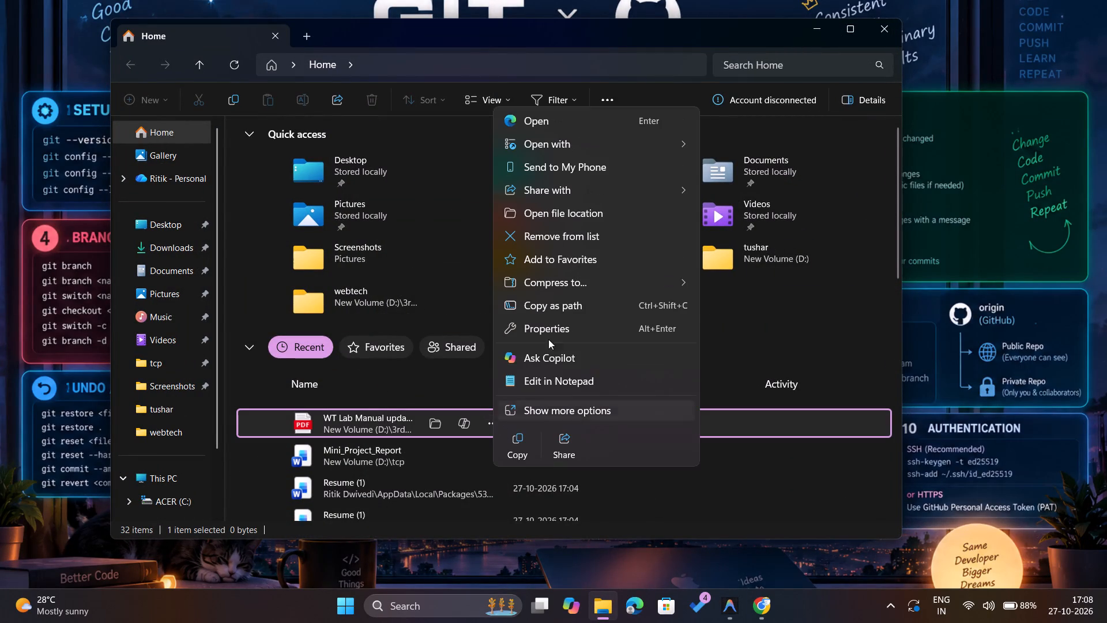
pyautogui.click(611, 149)
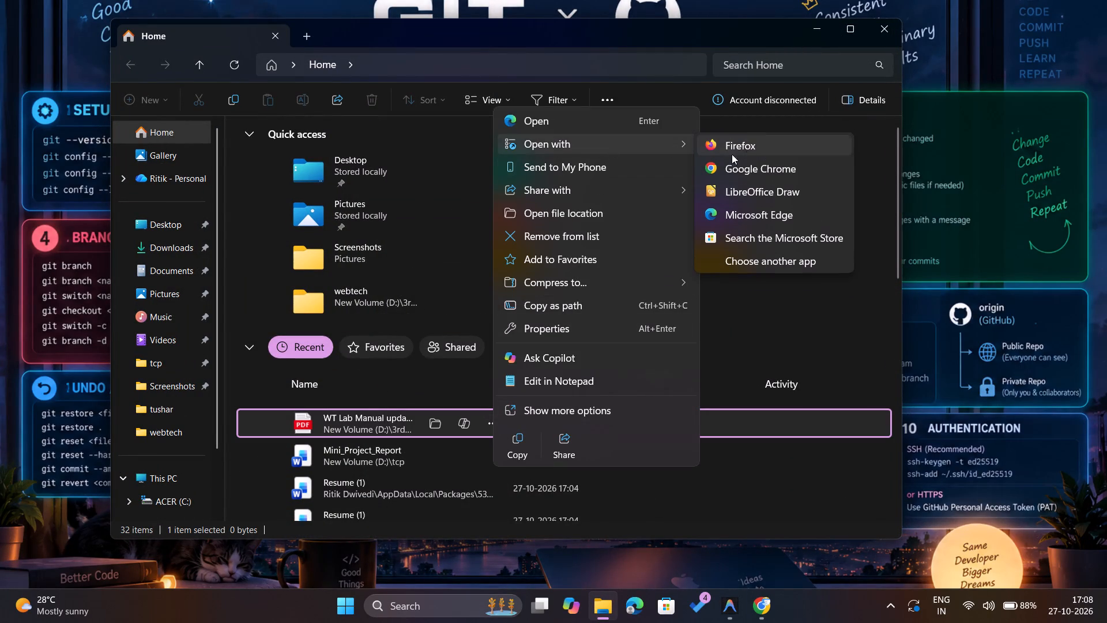
pyautogui.scroll(-1, 742, 216)
pyautogui.click(771, 190)
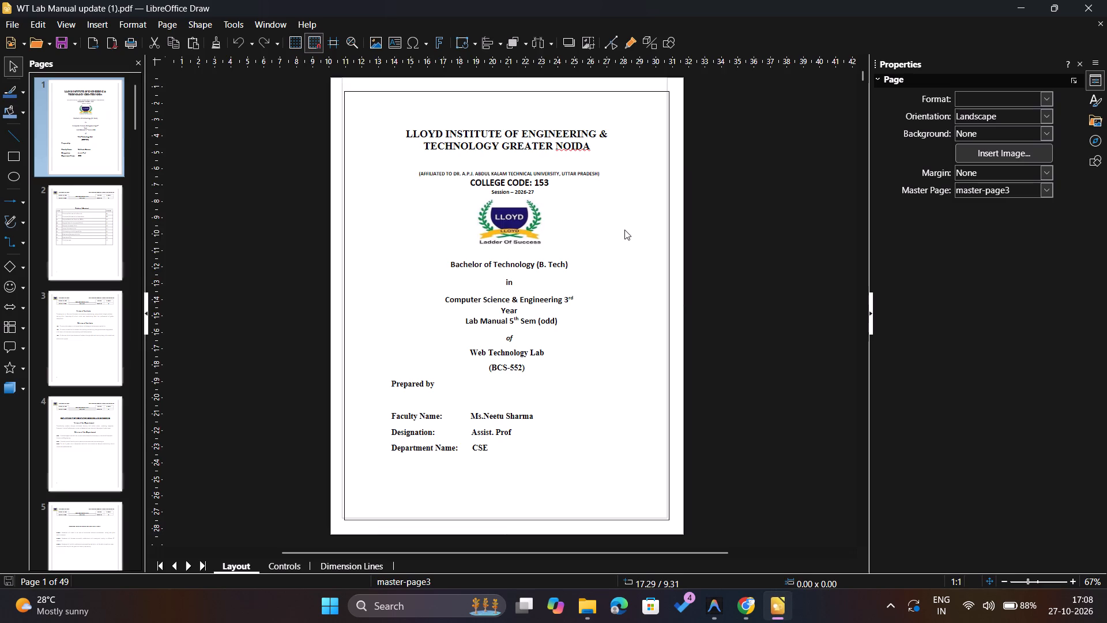
# Complete the "Prepared by" line on the cover page with a colon, alignment spacing and the student's name.
pyautogui.click(438, 381)
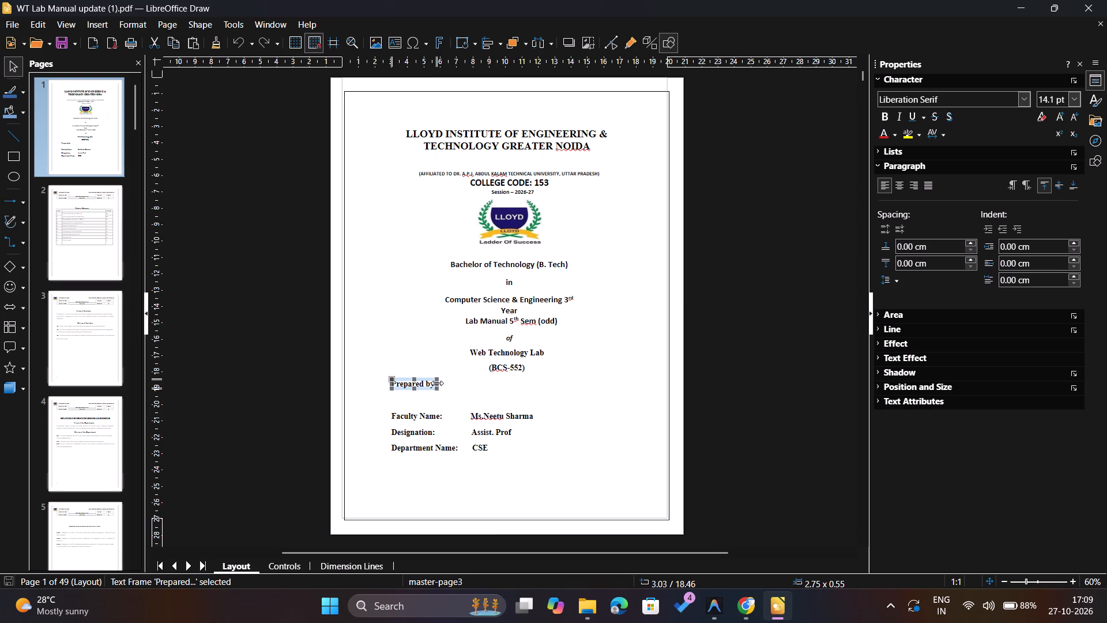
pyautogui.click(429, 384)
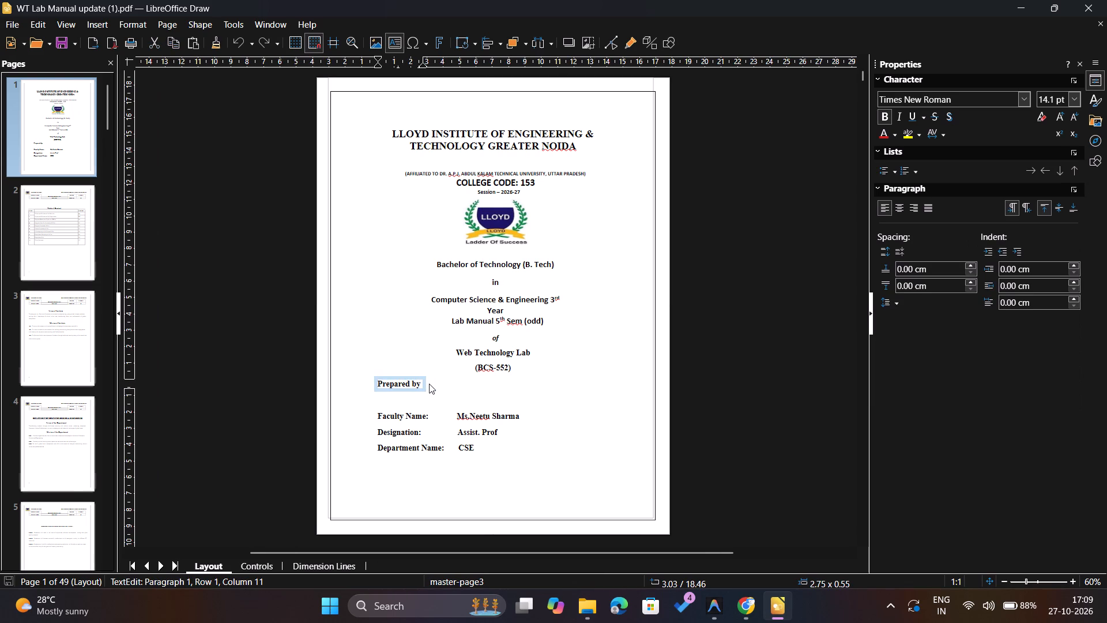
pyautogui.press('Right')
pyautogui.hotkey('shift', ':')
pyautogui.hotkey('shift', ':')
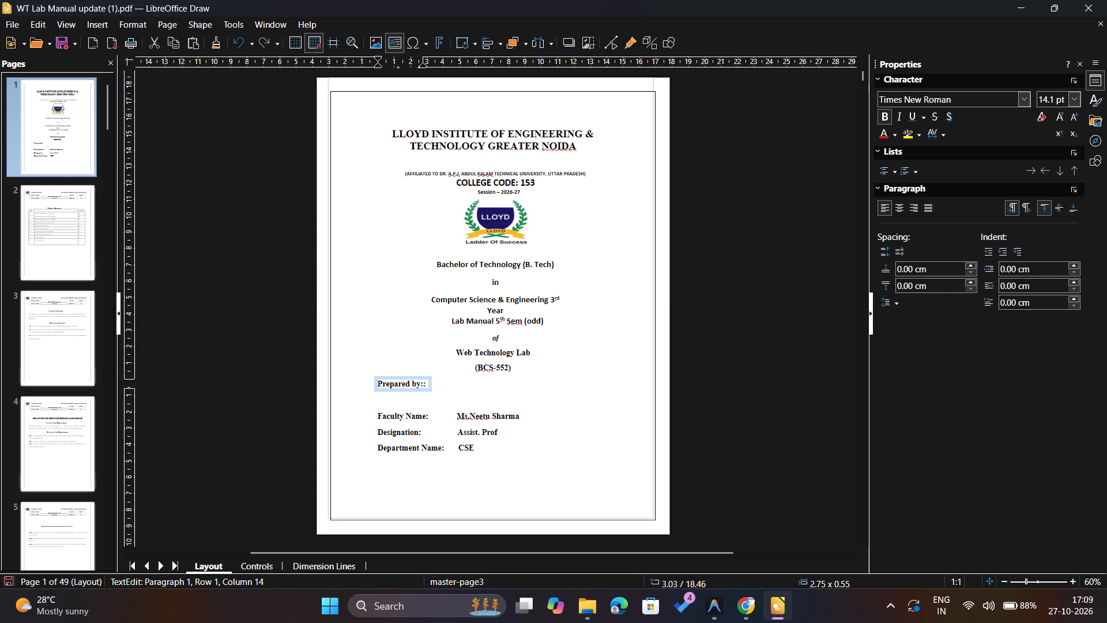
pyautogui.press('BackSpace')
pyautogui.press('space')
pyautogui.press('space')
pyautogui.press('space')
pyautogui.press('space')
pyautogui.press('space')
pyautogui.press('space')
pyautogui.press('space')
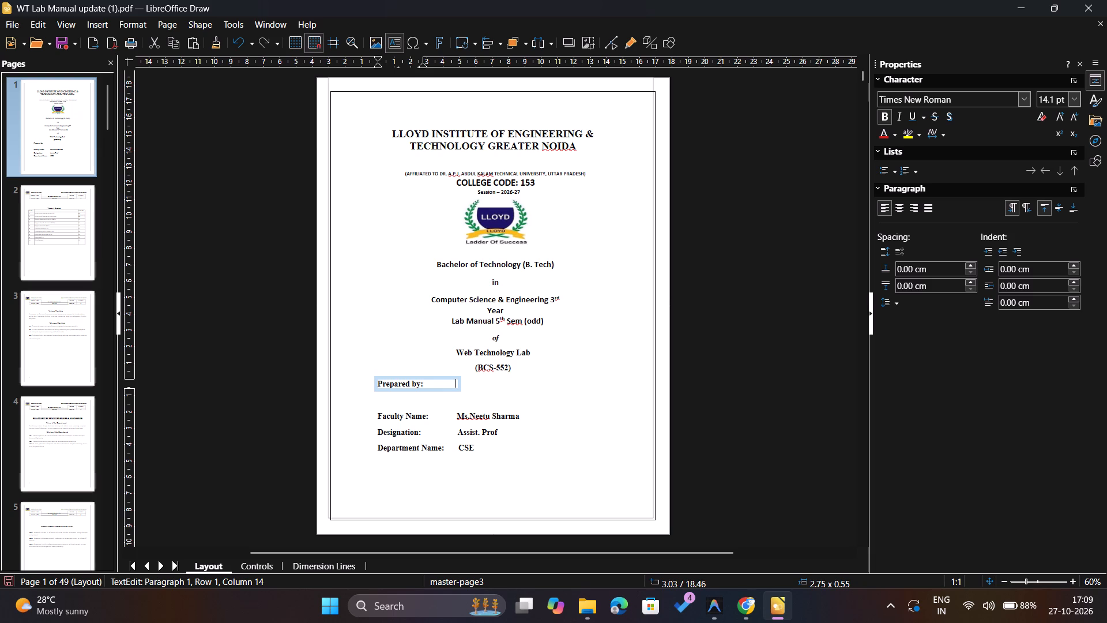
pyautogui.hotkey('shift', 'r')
pyautogui.press('BackSpace')
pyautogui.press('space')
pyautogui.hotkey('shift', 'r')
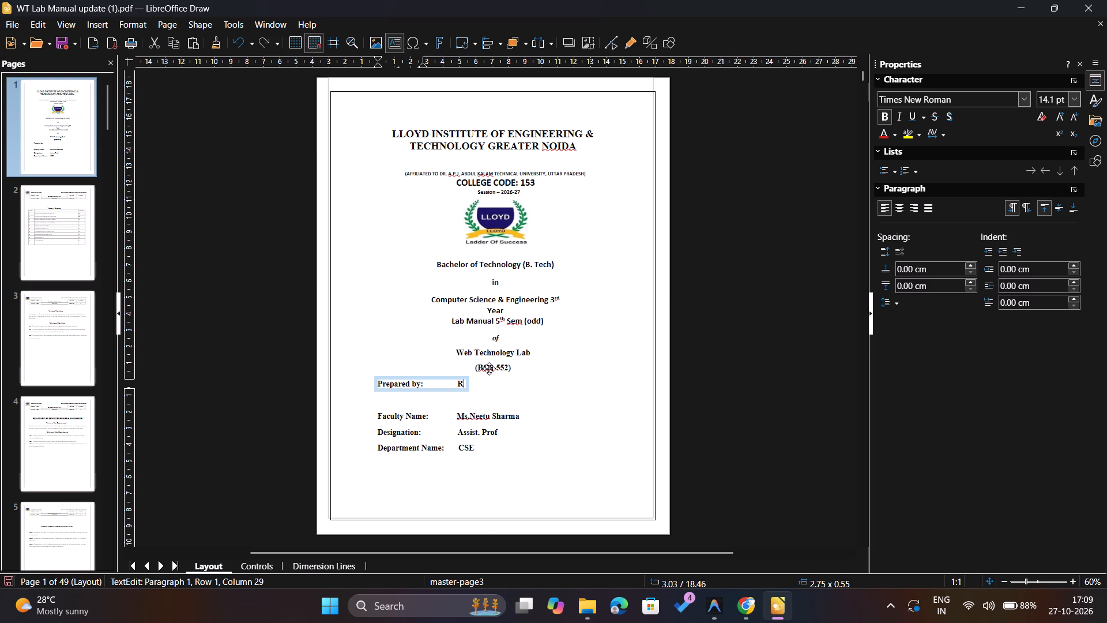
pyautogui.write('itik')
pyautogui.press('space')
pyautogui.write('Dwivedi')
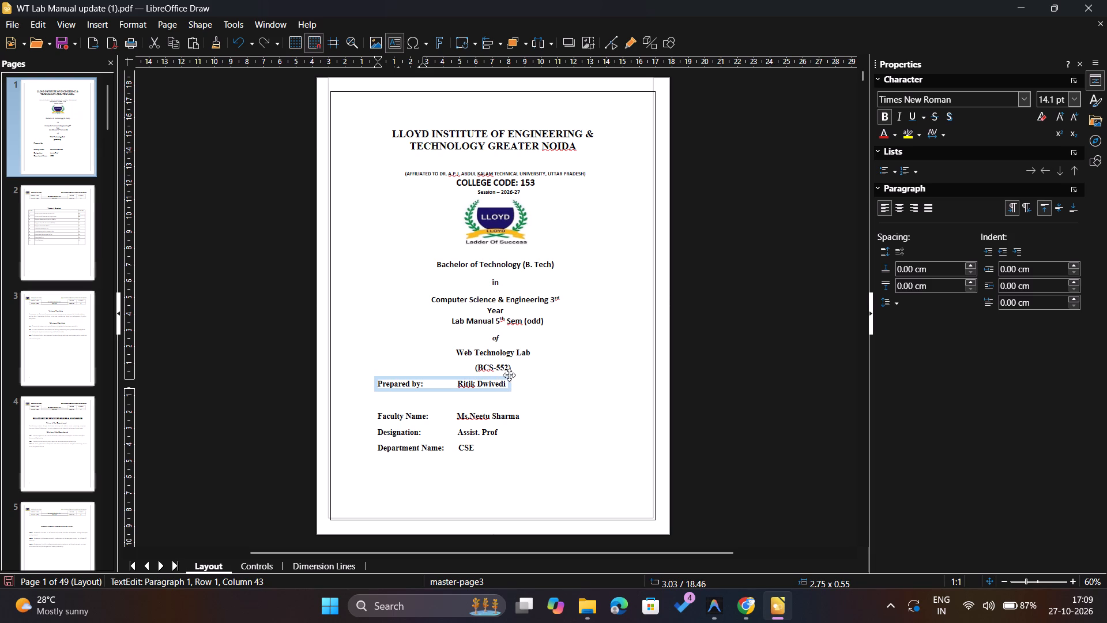
# Resize the "Prepared by" text frame to about 7.95 × 0.80 cm.
pyautogui.moveTo(506, 390); pyautogui.dragTo(506, 393)
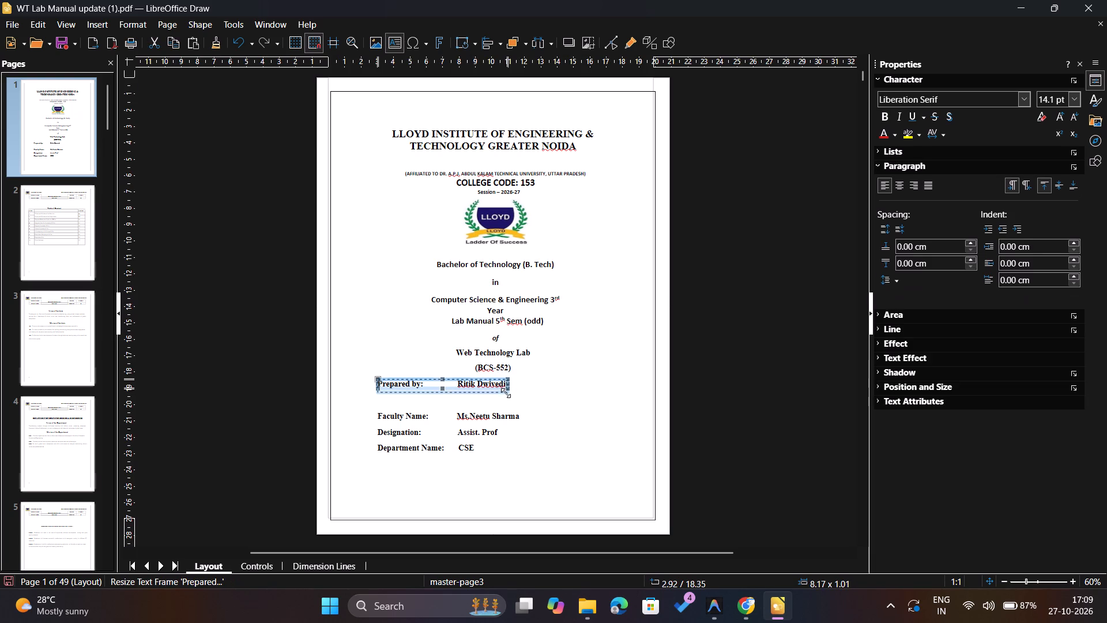
pyautogui.moveTo(506, 393); pyautogui.dragTo(507, 399)
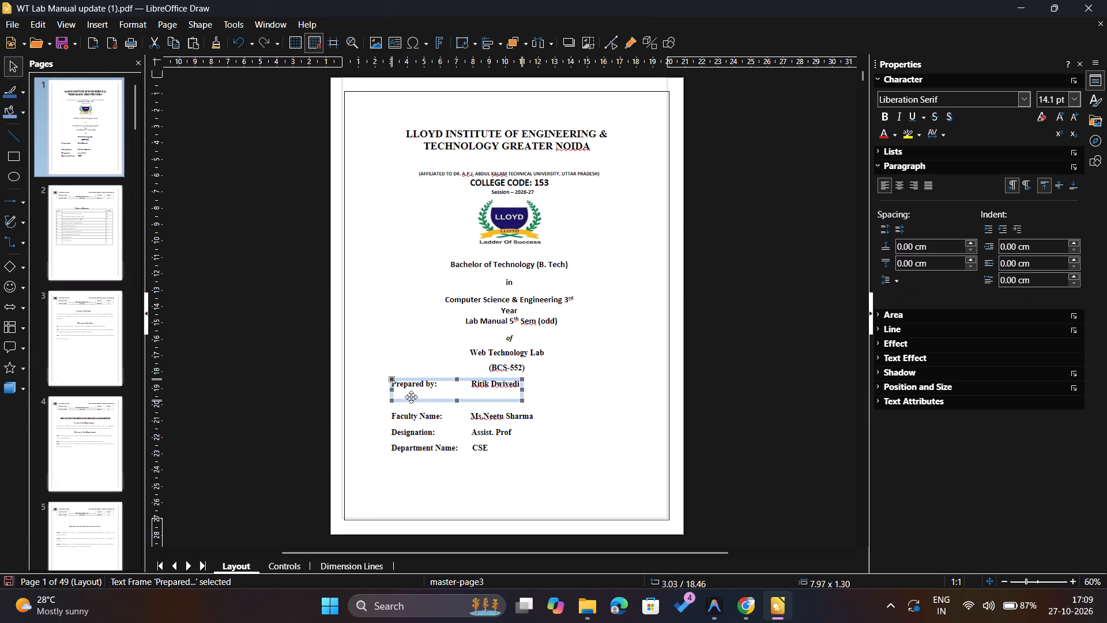
pyautogui.click(409, 397)
pyautogui.click(442, 397)
pyautogui.moveTo(523, 403); pyautogui.dragTo(517, 395)
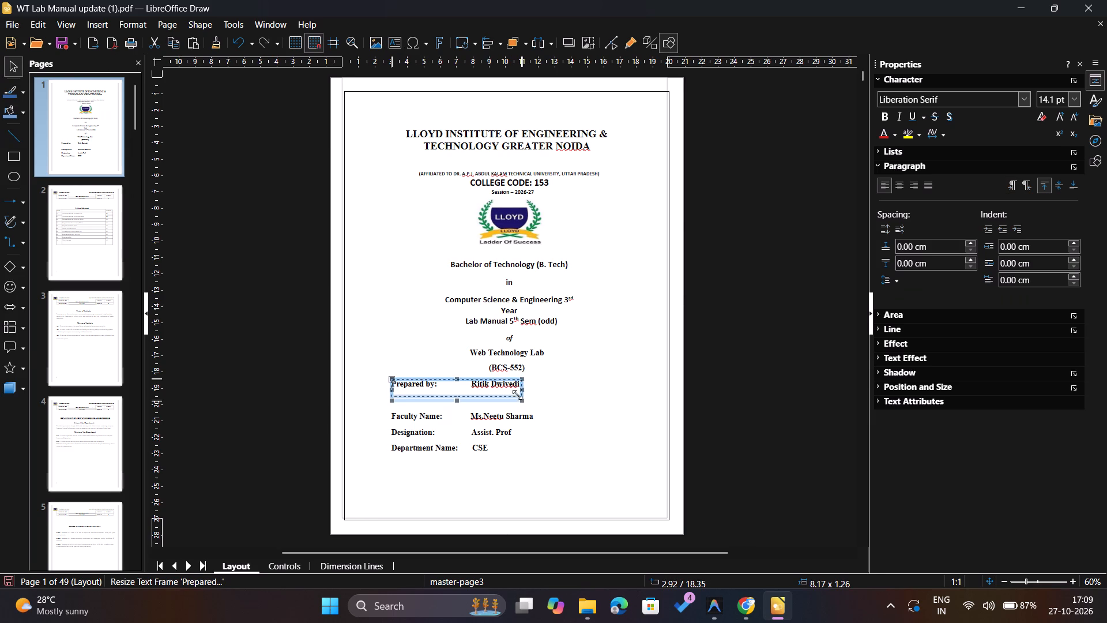
pyautogui.moveTo(517, 395); pyautogui.dragTo(517, 392)
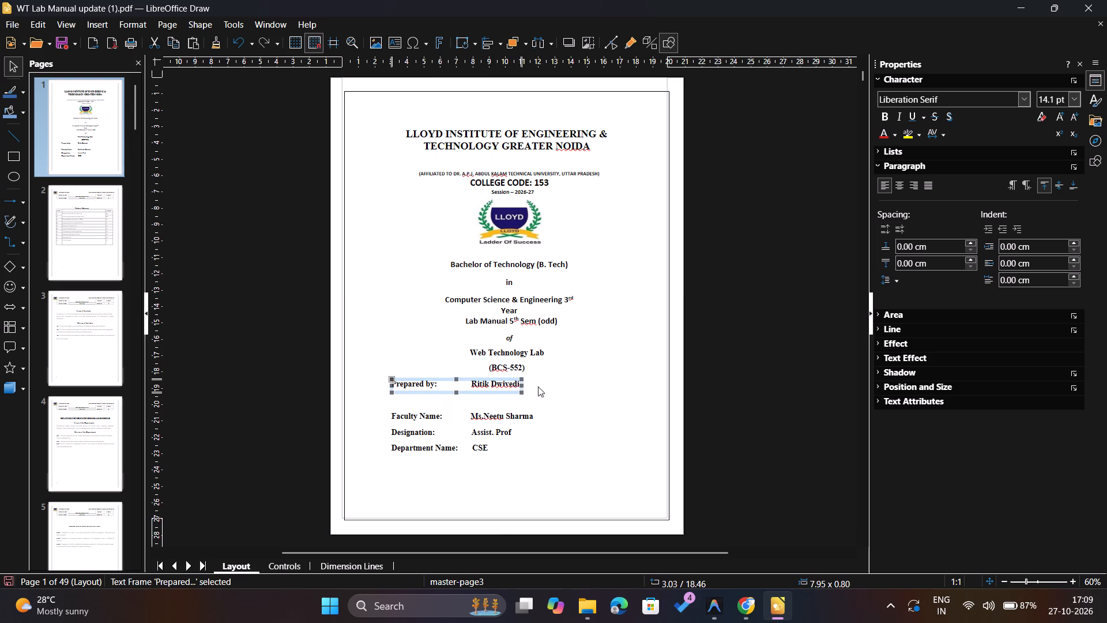
pyautogui.click(538, 385)
# Widen the empty text frame between the "Prepared by" and "Faculty Name" lines to about 7.97 cm.
pyautogui.click(402, 396)
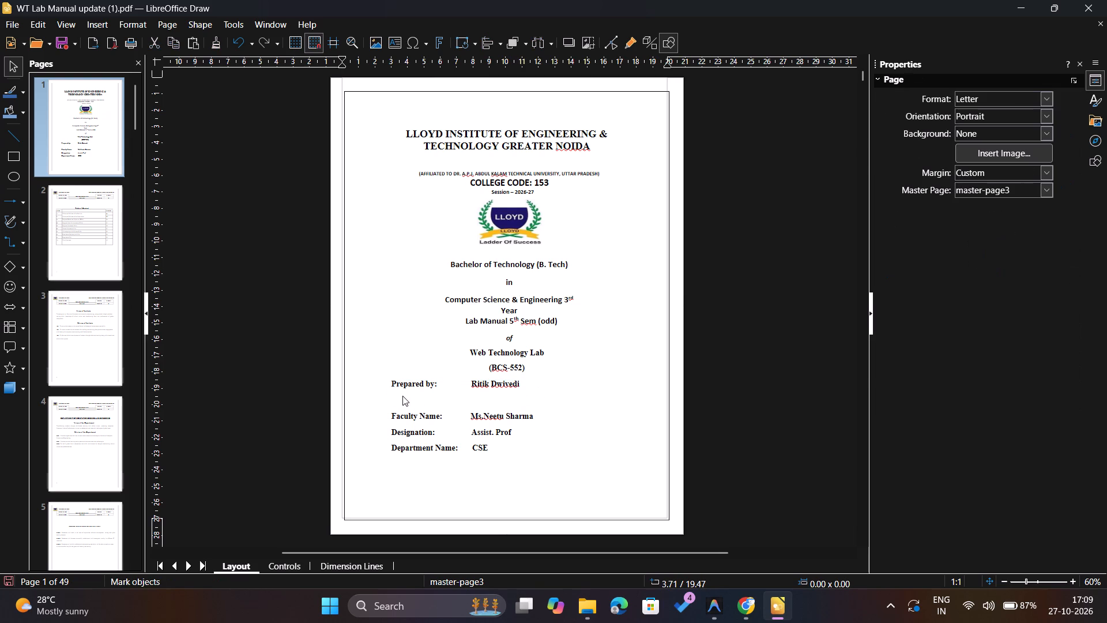
pyautogui.doubleClick(396, 397)
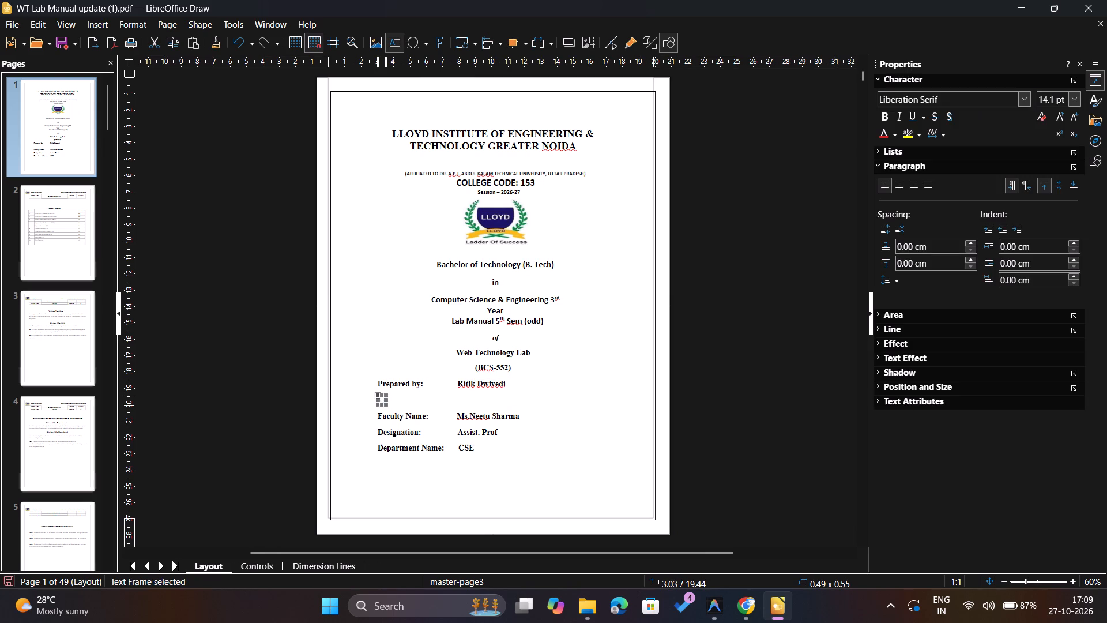
pyautogui.moveTo(384, 401); pyautogui.dragTo(443, 396)
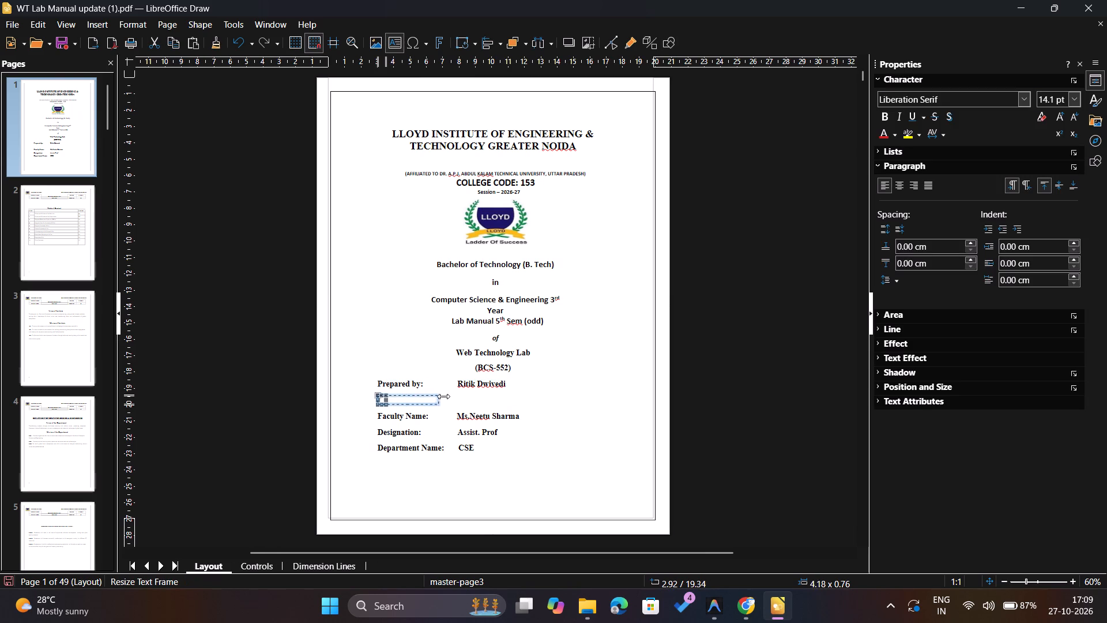
pyautogui.moveTo(443, 396); pyautogui.dragTo(509, 397)
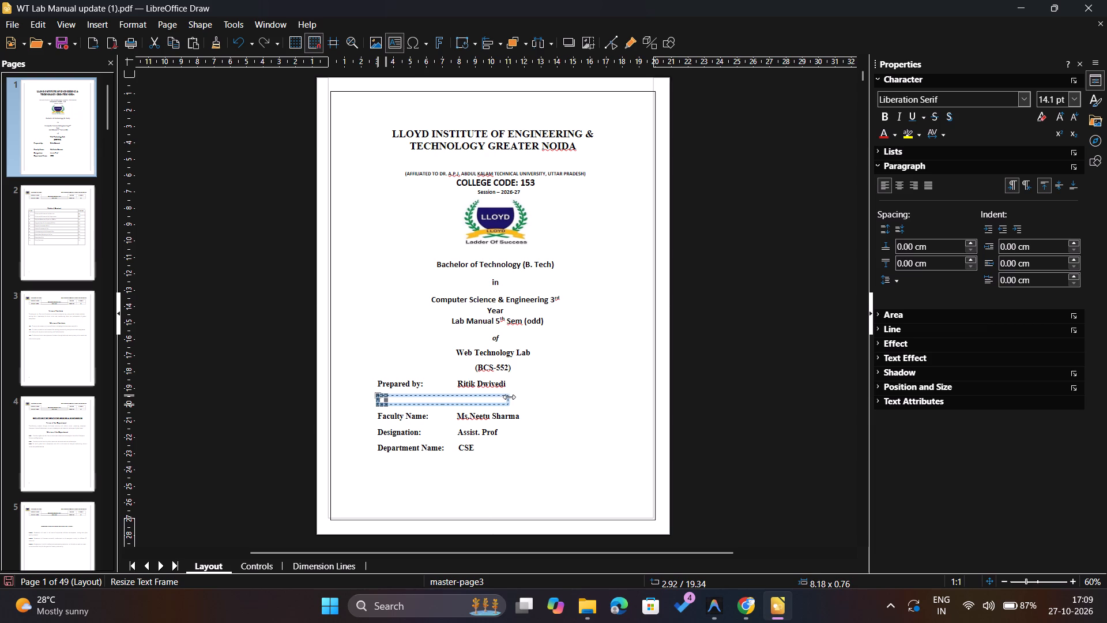
pyautogui.moveTo(509, 397); pyautogui.dragTo(504, 389)
pyautogui.moveTo(504, 389); pyautogui.dragTo(507, 389)
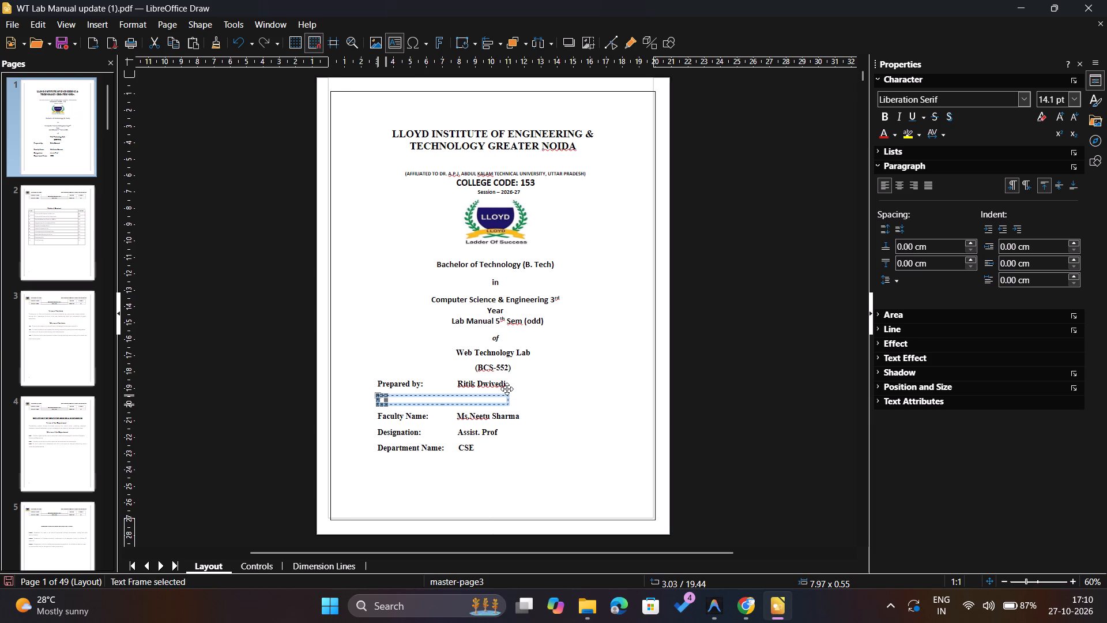
# Fill the widened frame with the label "Roll No:" and the student's roll number, spaced to align with the values column.
pyautogui.click(404, 400)
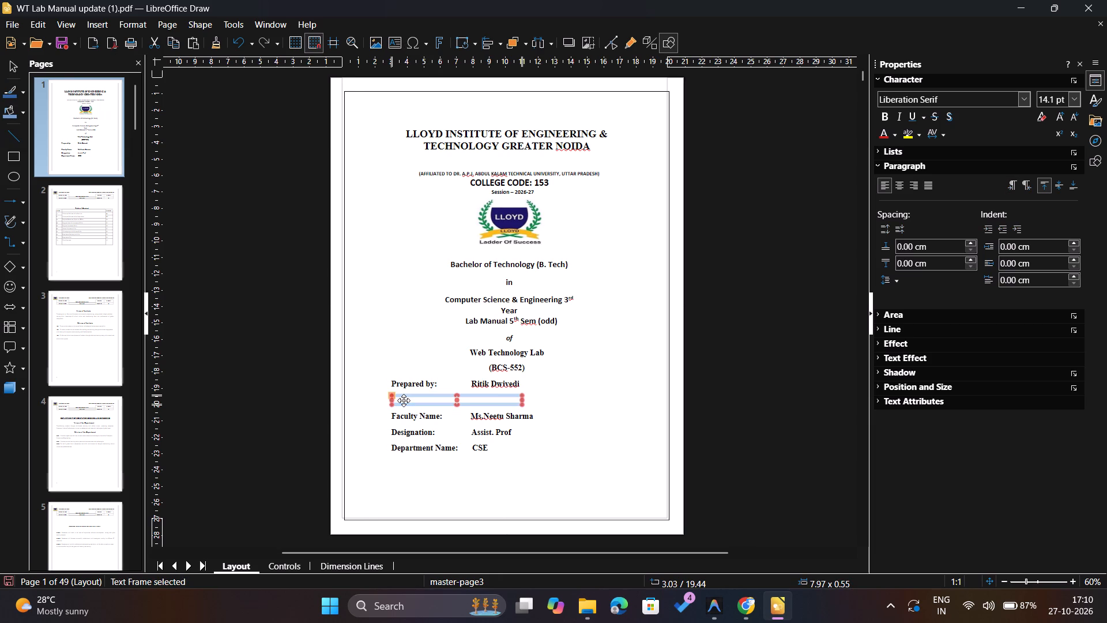
pyautogui.click(404, 400)
pyautogui.click(404, 400)
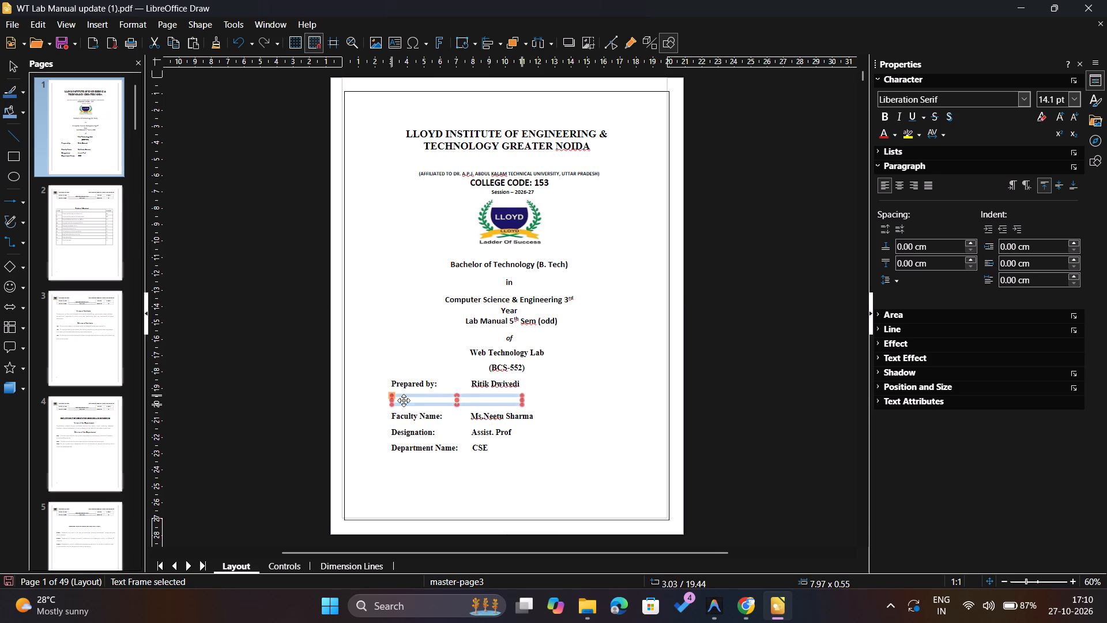
pyautogui.doubleClick(404, 400)
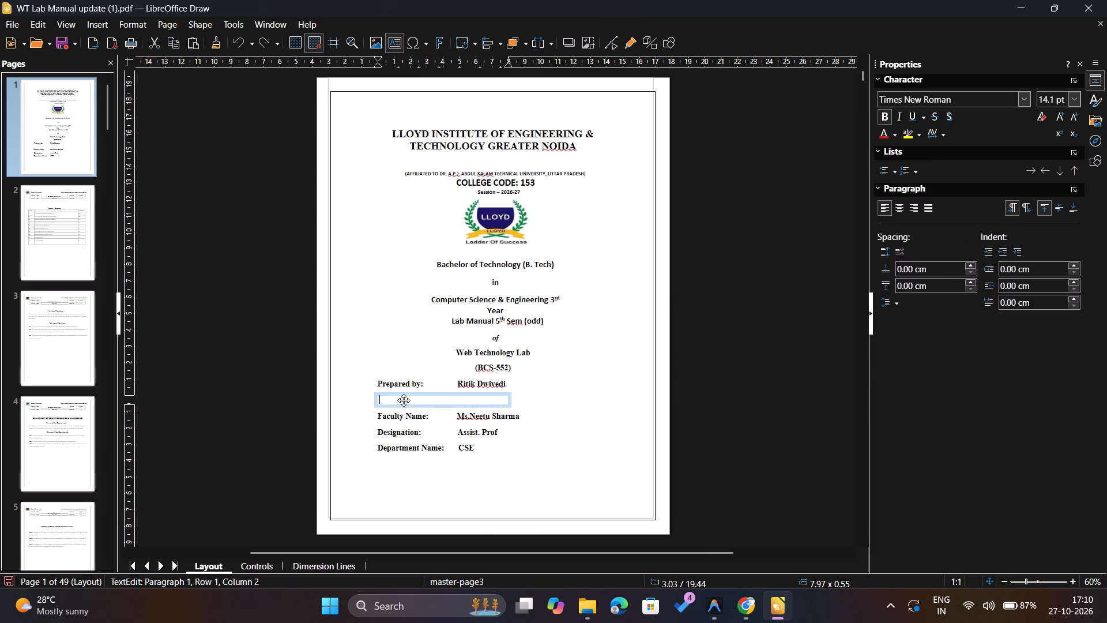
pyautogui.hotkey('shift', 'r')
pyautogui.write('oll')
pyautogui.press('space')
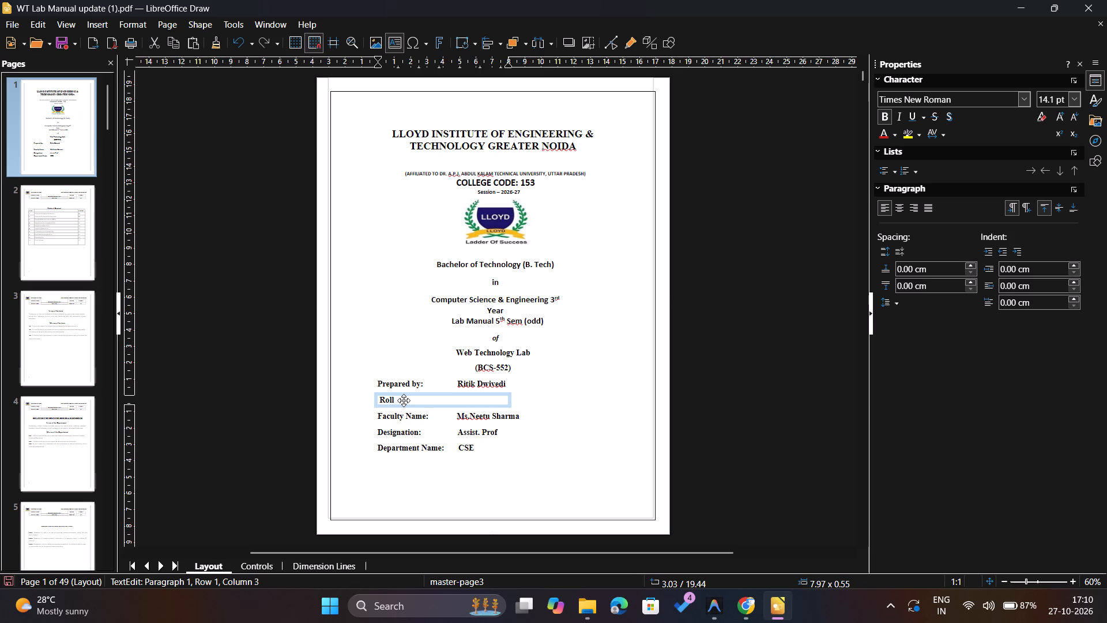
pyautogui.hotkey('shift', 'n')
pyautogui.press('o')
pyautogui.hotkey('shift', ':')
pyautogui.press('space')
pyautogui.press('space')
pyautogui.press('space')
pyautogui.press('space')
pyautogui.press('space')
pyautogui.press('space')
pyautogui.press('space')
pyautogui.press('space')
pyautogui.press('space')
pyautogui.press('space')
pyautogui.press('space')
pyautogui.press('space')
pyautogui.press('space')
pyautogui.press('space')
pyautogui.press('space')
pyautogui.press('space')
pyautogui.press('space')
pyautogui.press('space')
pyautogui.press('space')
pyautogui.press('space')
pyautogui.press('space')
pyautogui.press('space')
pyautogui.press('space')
# Enter the student's roll number after the Roll No label on the lab manual's cover page.
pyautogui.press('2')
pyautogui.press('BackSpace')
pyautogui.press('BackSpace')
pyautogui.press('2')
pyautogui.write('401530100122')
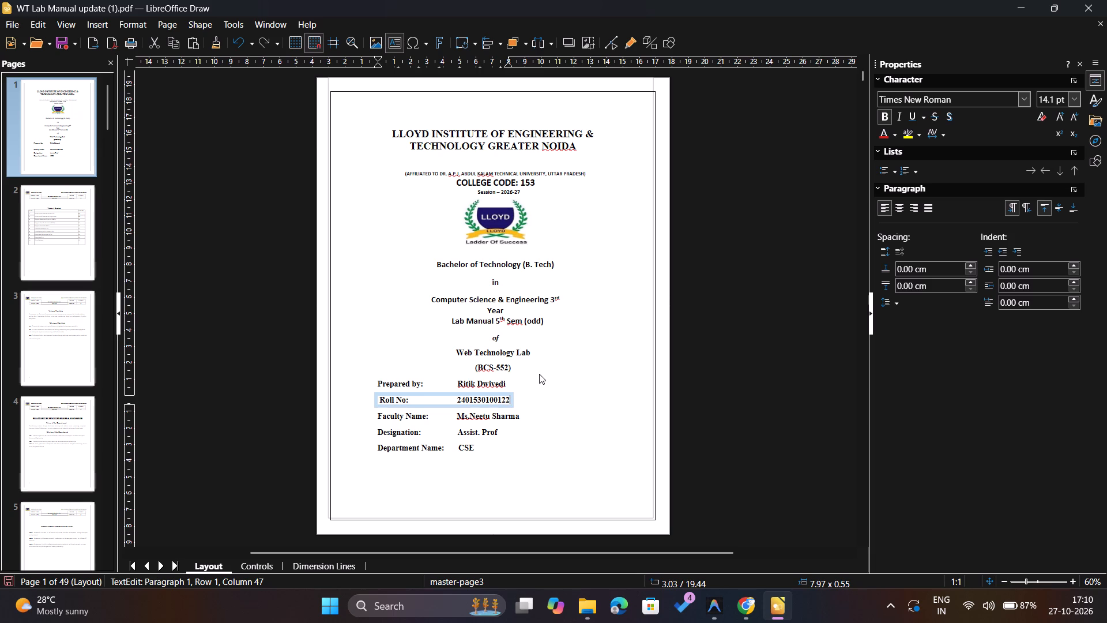
pyautogui.click(435, 394)
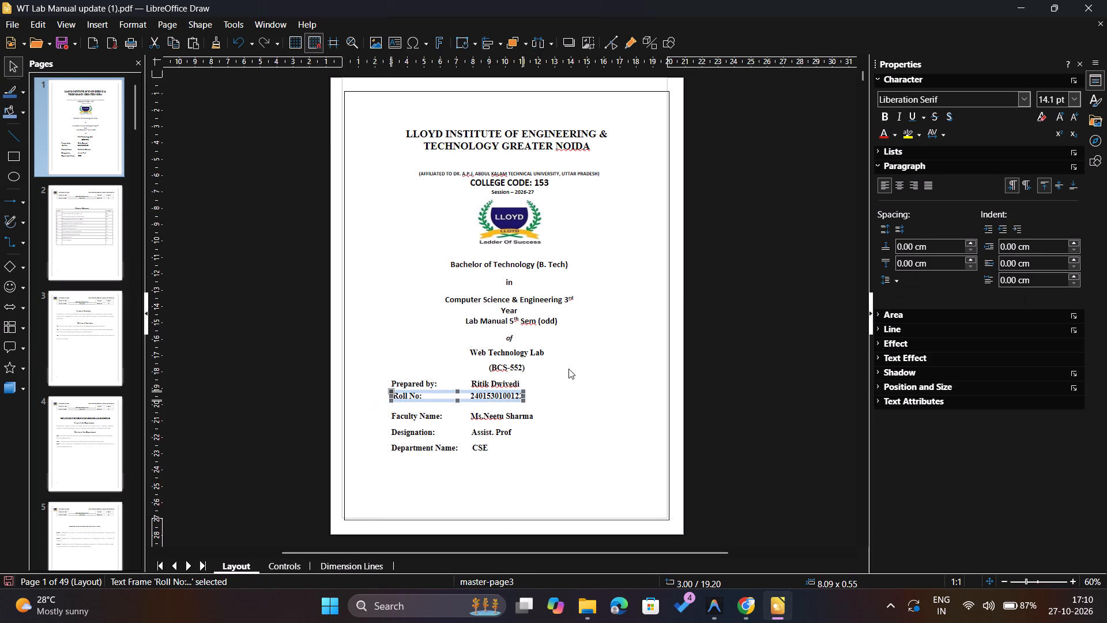
pyautogui.click(571, 363)
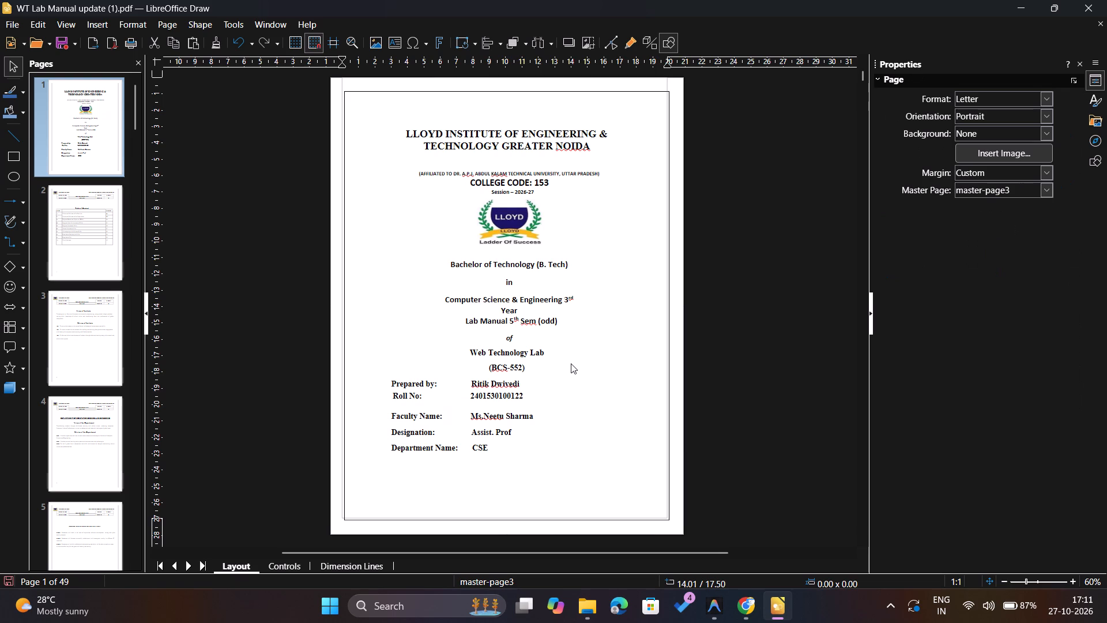
# Export all pages of the lab manual as the PDF WT Lab Manual update (1) in the webtech folder, replacing the existing file.
pyautogui.click(13, 23)
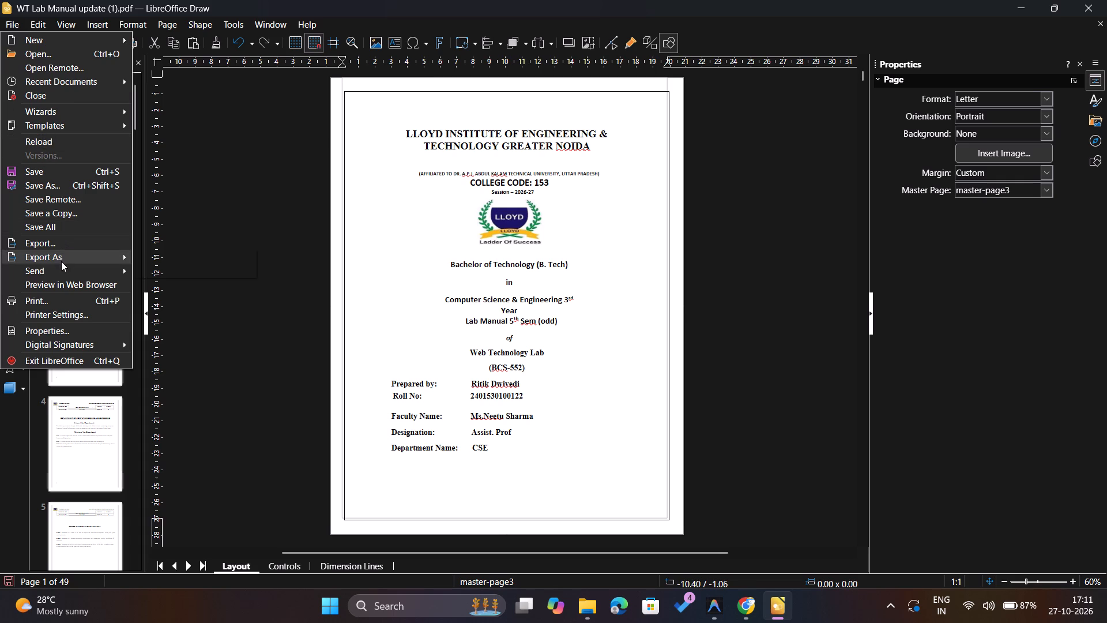
pyautogui.click(169, 257)
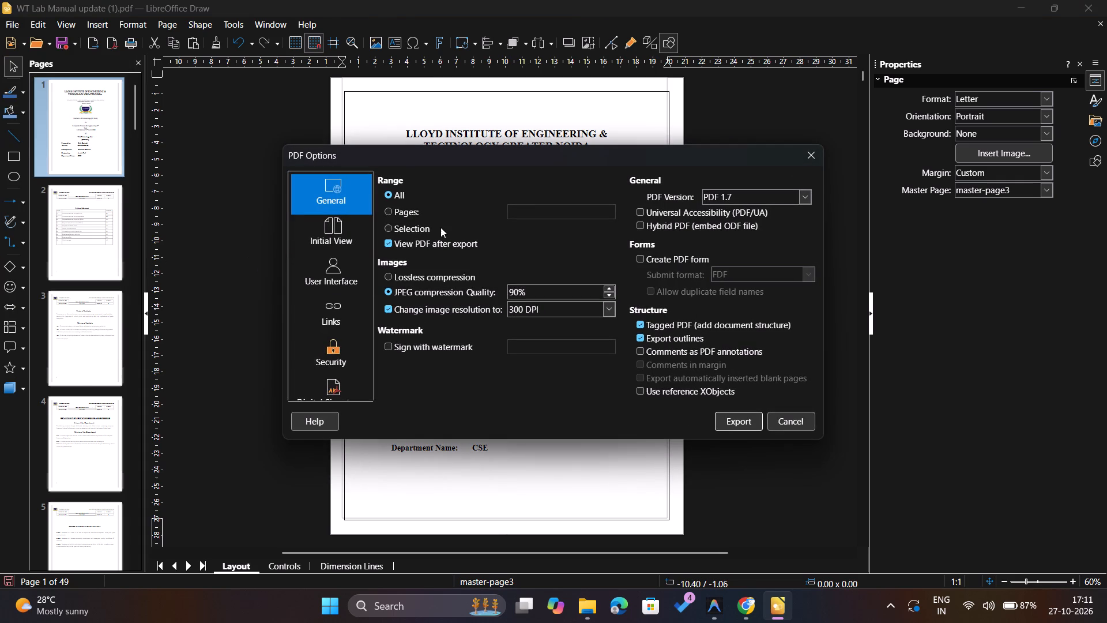
pyautogui.click(737, 425)
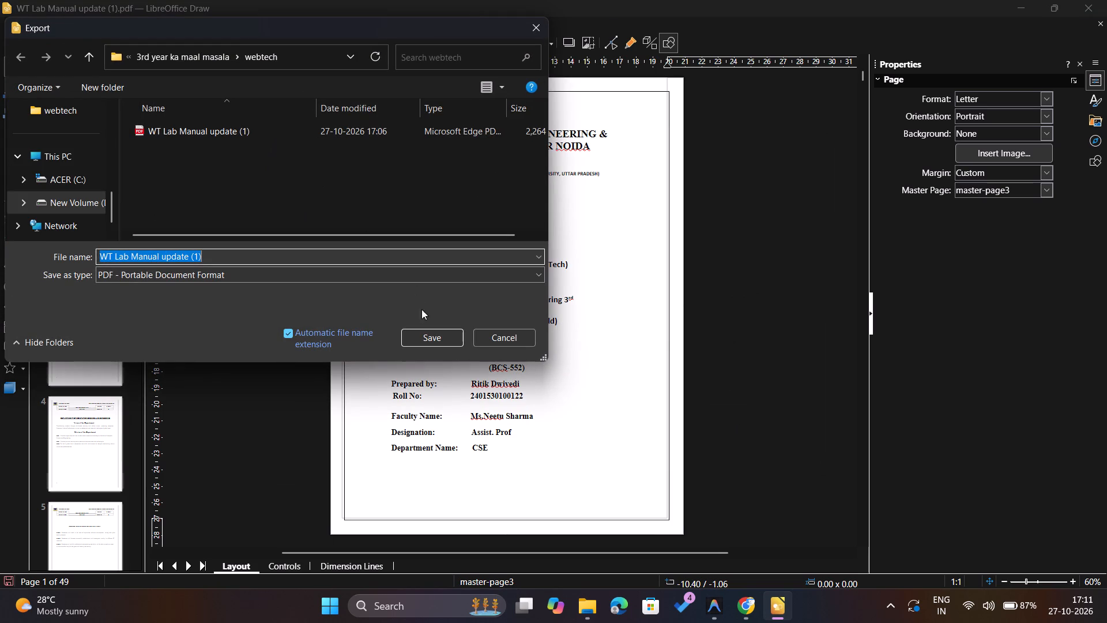
pyautogui.click(434, 338)
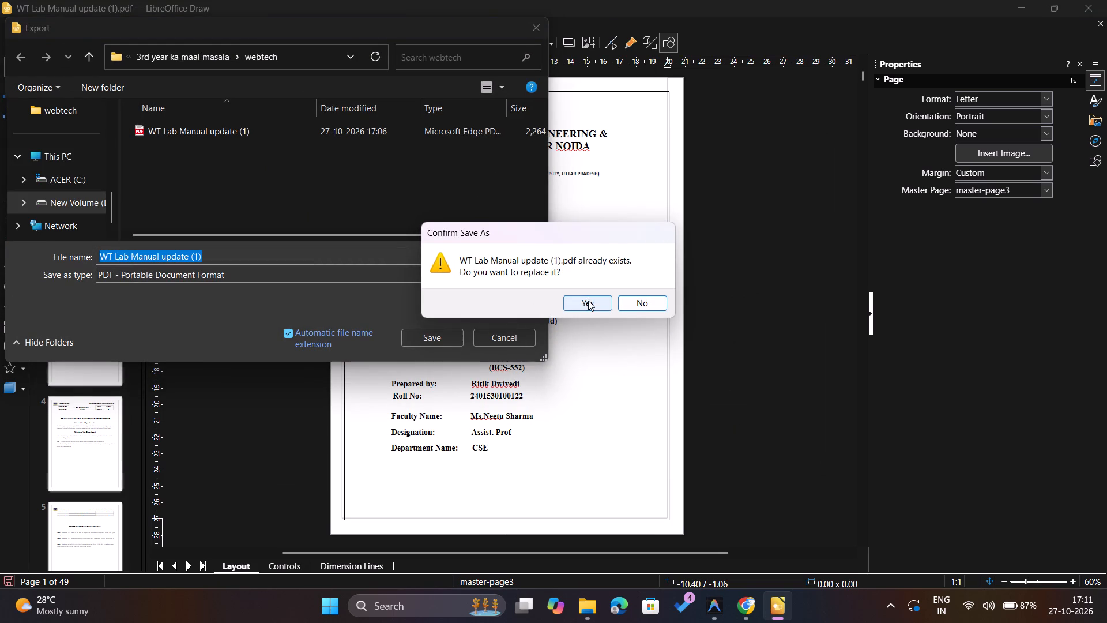
pyautogui.click(588, 301)
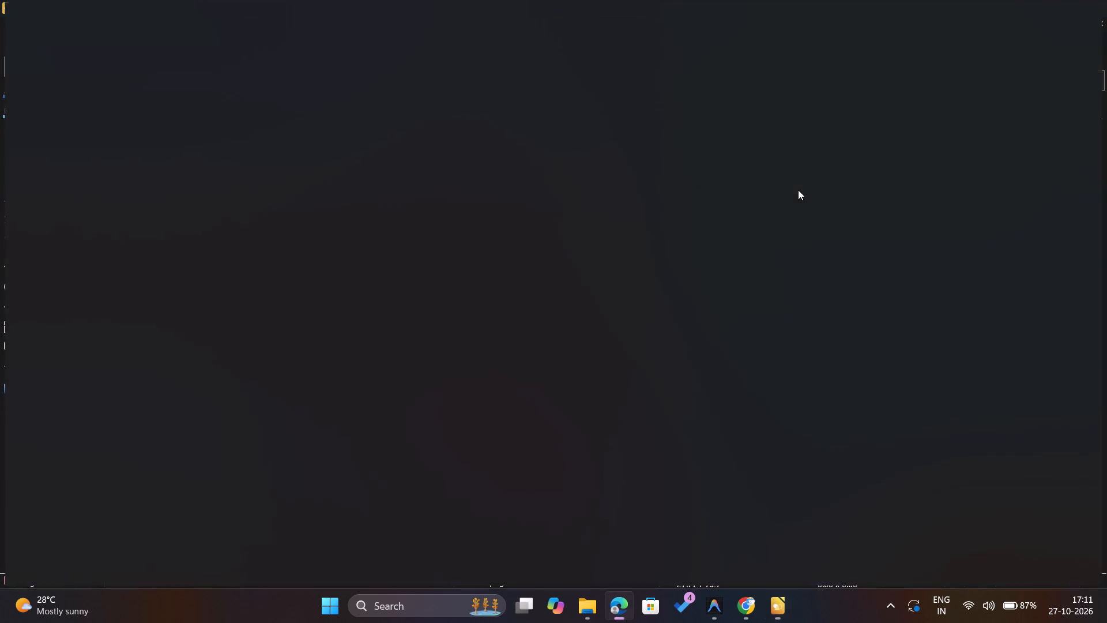
# Look through the exported lab manual from the cover details to the code listing on page 25, and close it.
pyautogui.scroll(-1, 603, 280)
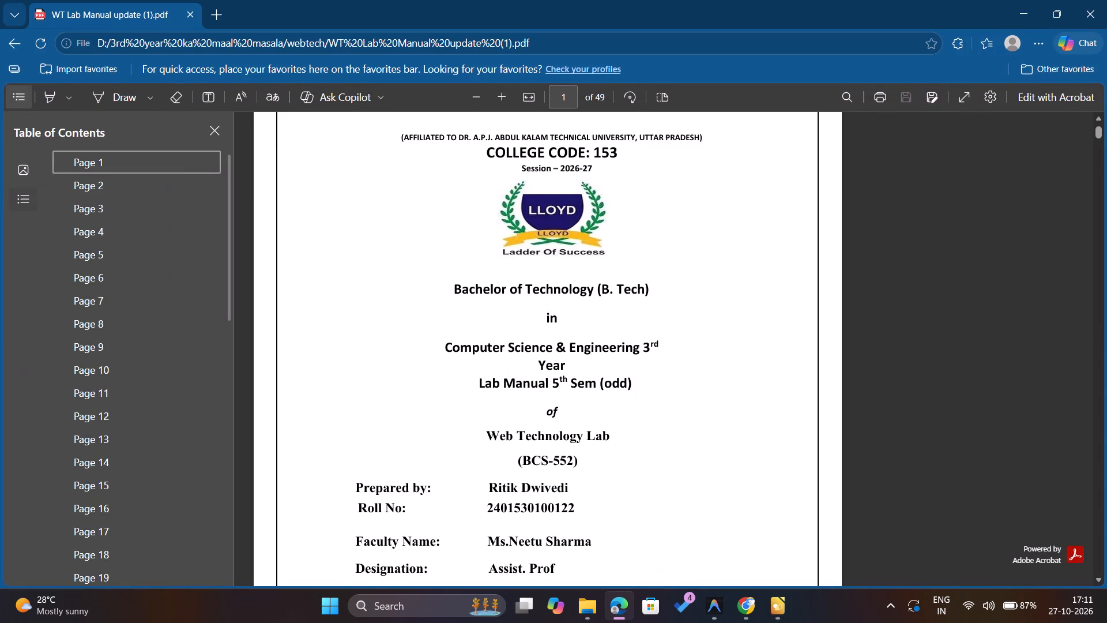
pyautogui.scroll(-3, 603, 280)
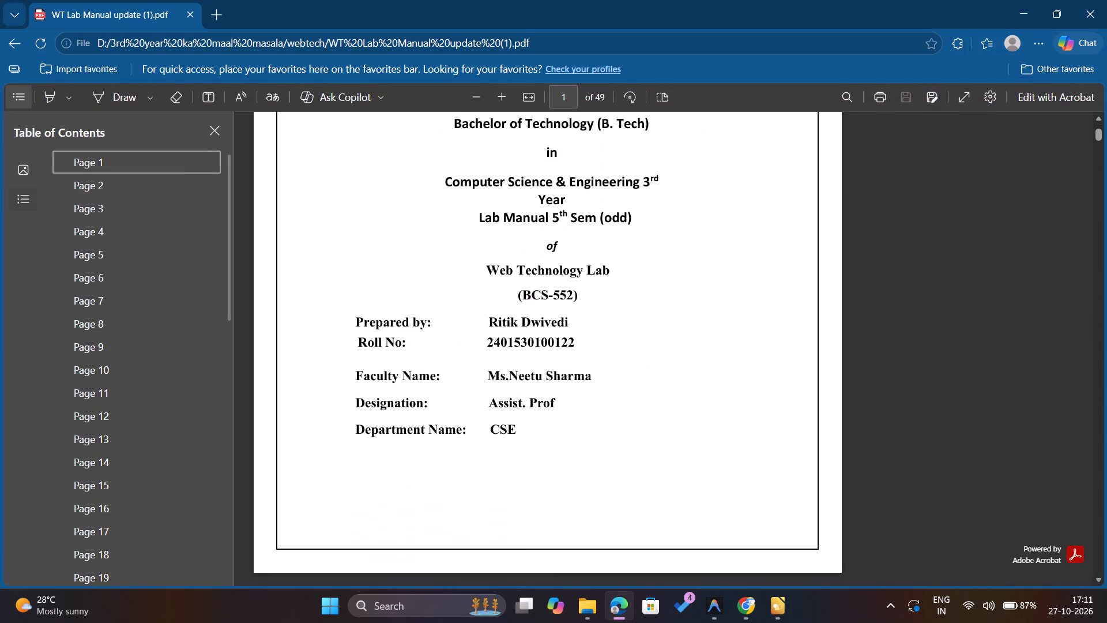
pyautogui.scroll(-2, 603, 280)
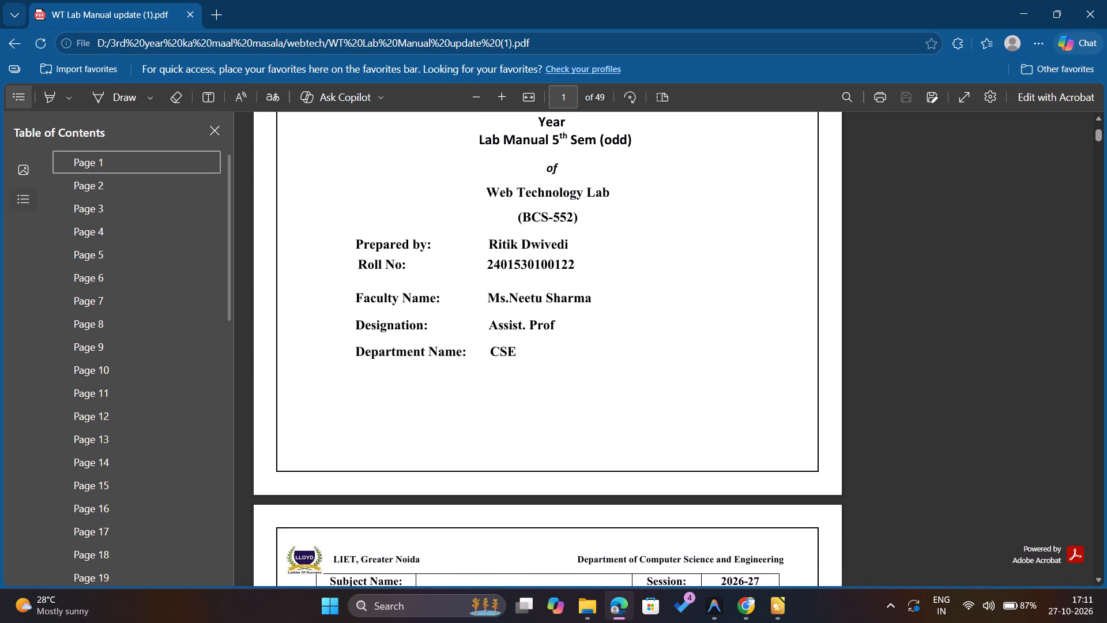
pyautogui.scroll(-5, 603, 280)
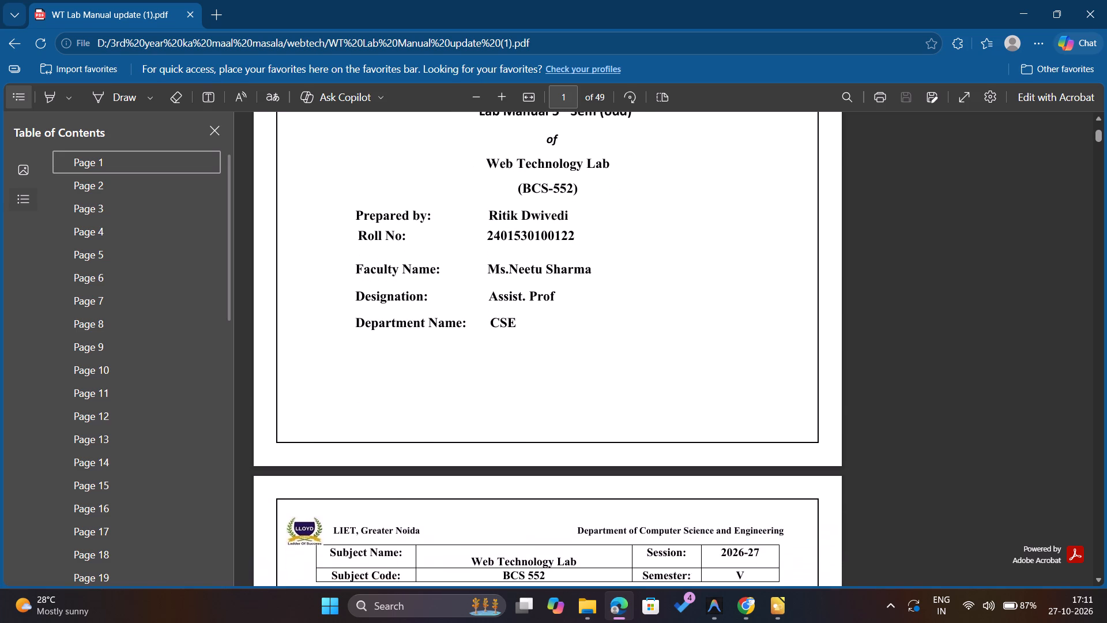
pyautogui.scroll(-9, 603, 280)
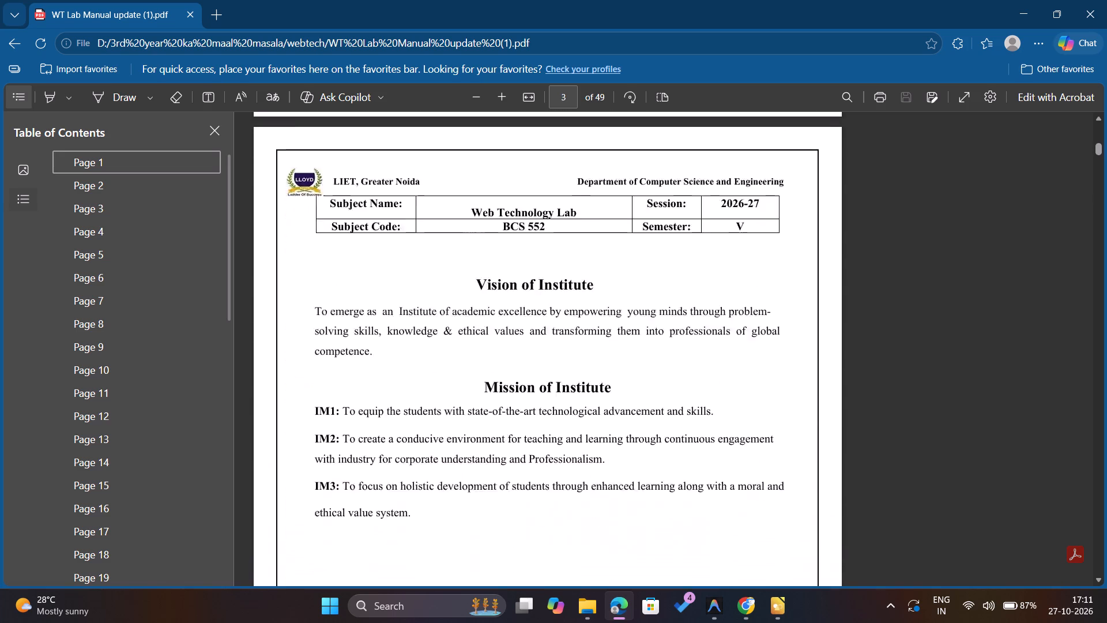
pyautogui.scroll(-9, 603, 280)
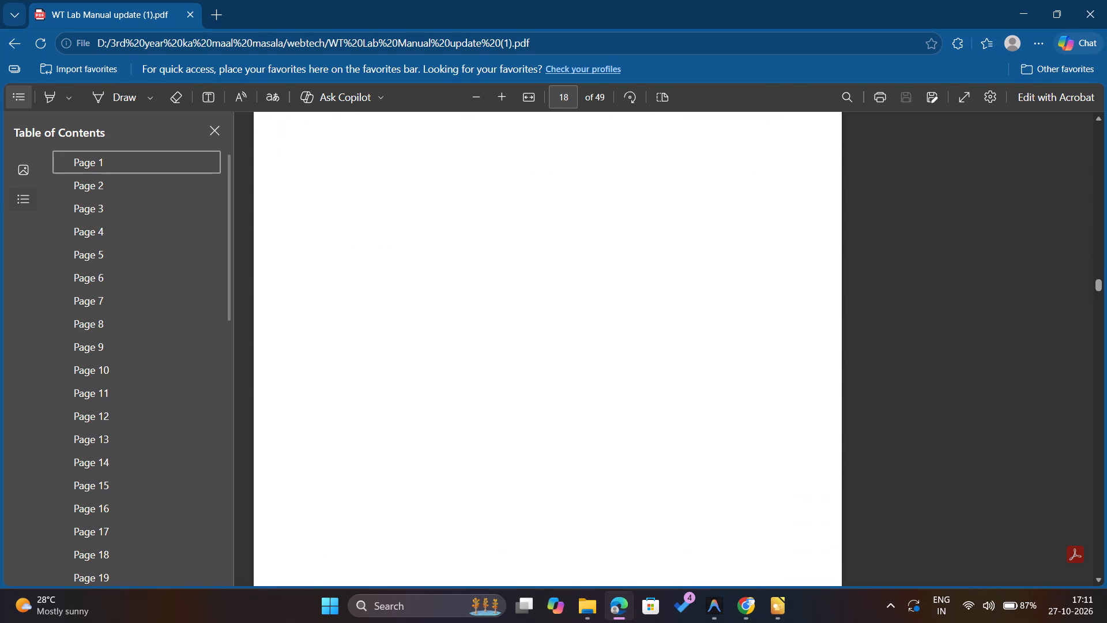
pyautogui.scroll(-4, 603, 280)
pyautogui.click(1106, 0)
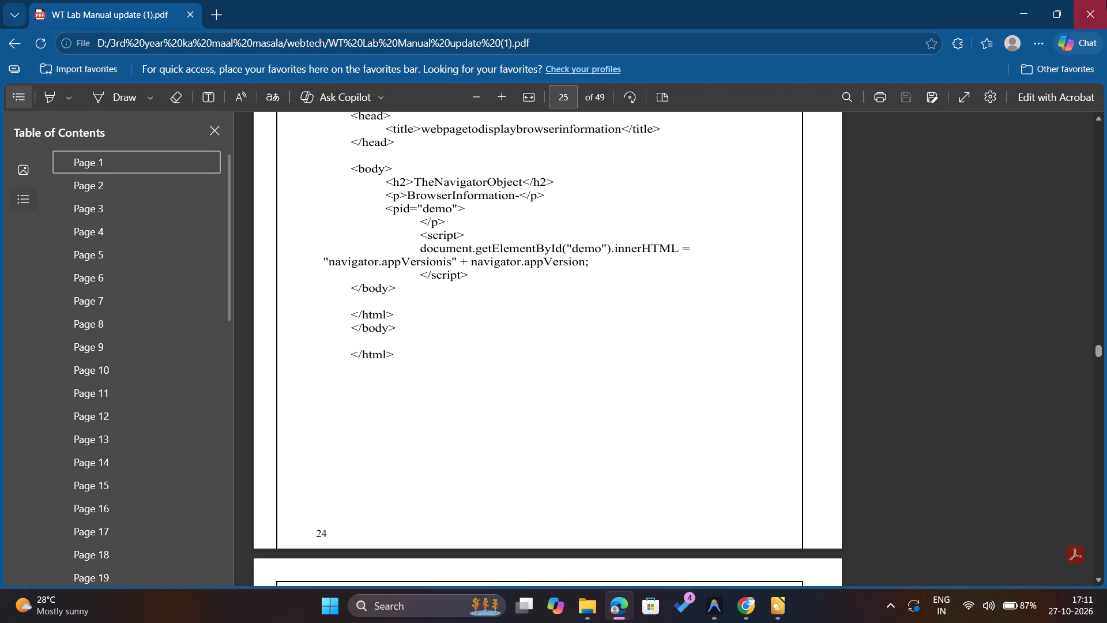
pyautogui.click(1102, 1)
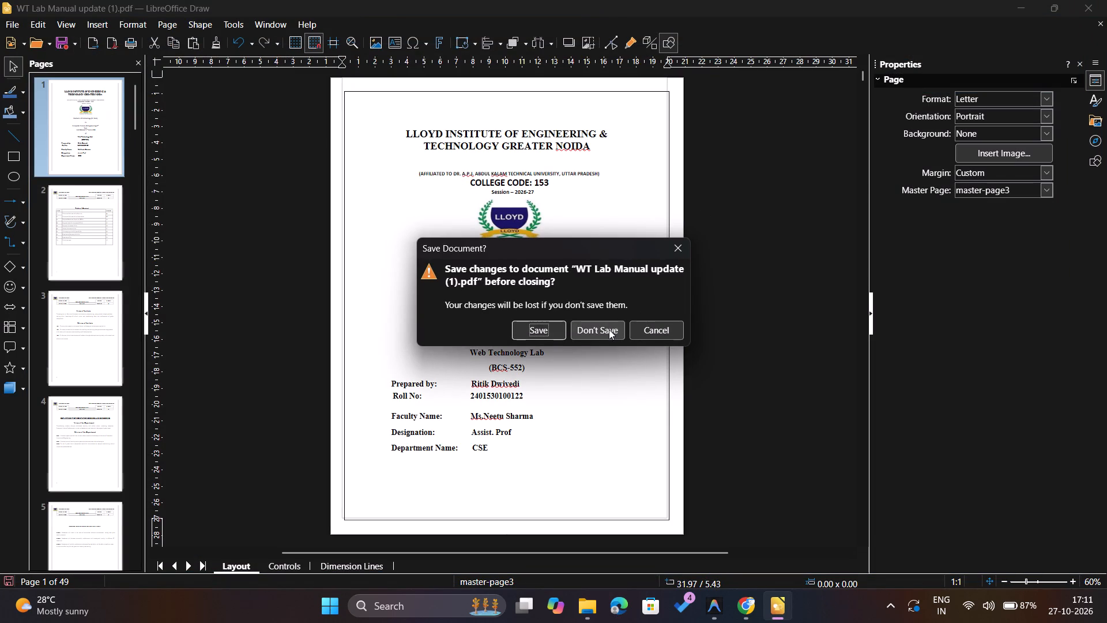